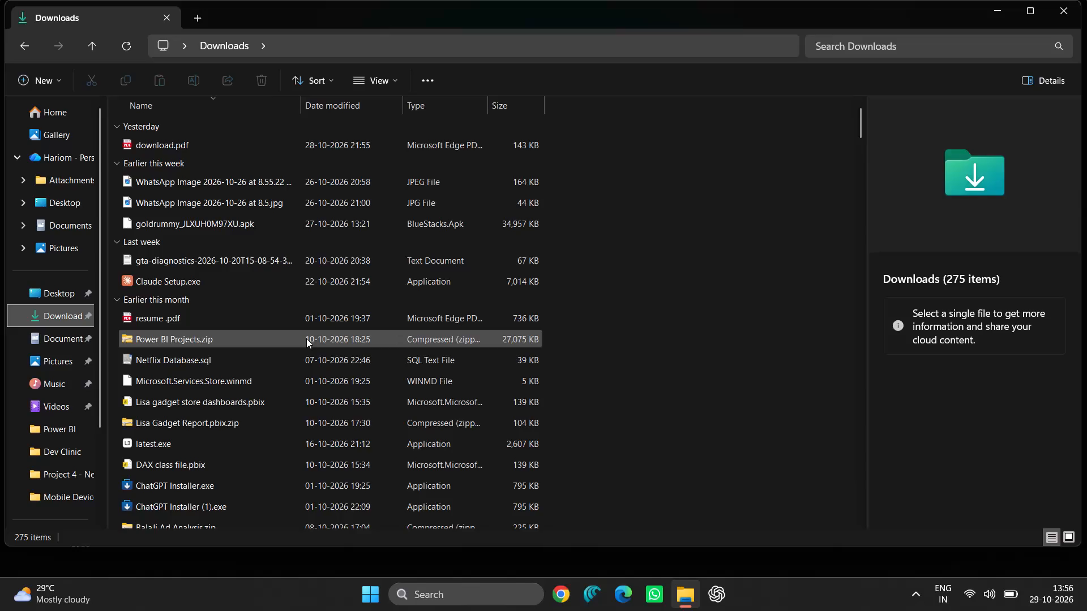
Look inside Power BI Projects.zip down to its Mandatory Projects folder, and return to Downloads.
left_click(195, 337)
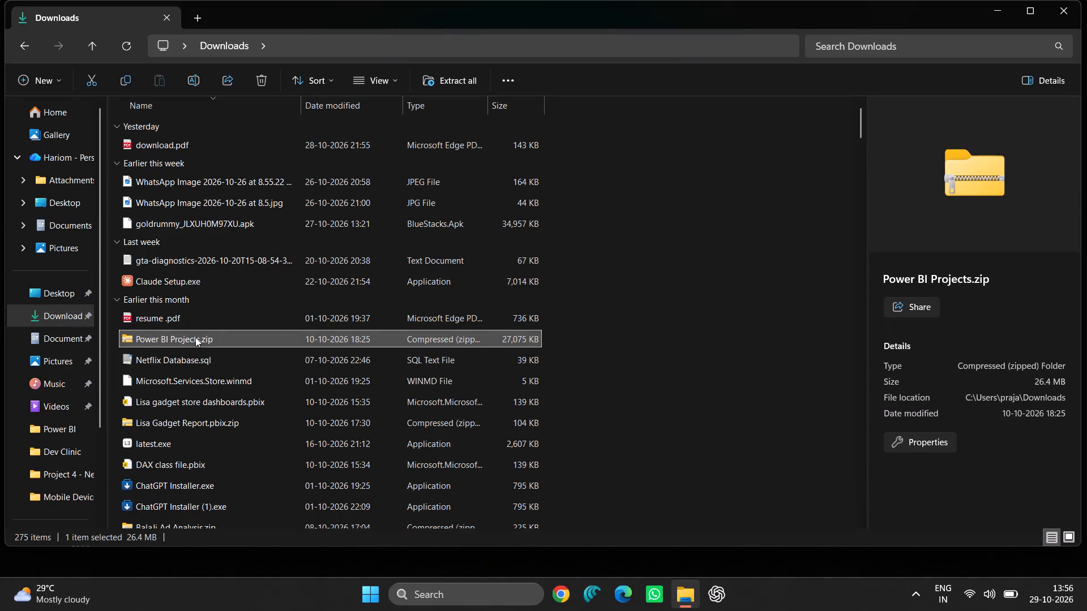
double_click(195, 337)
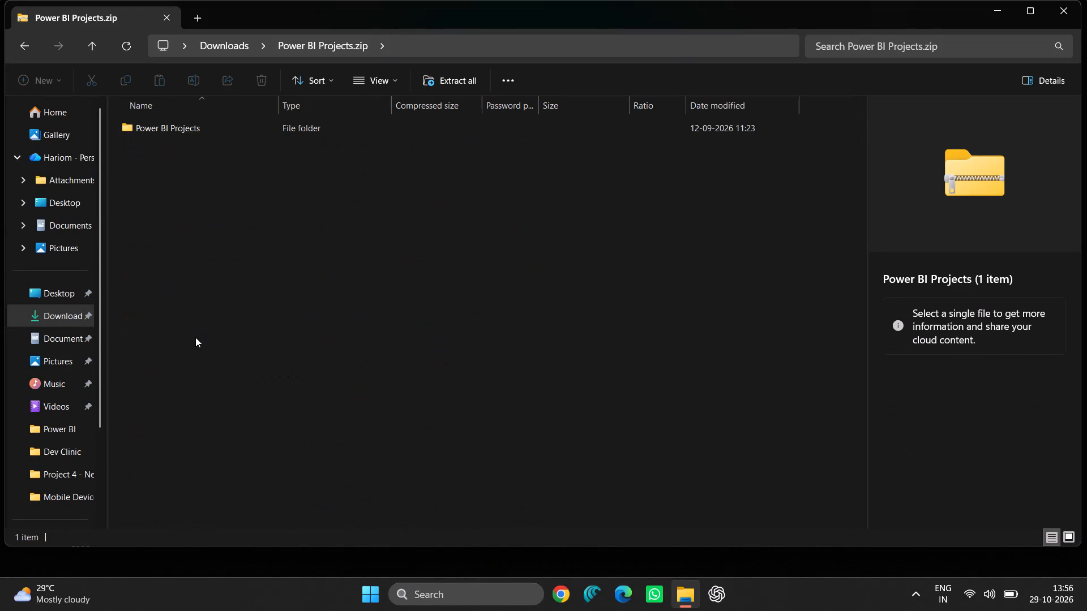
double_click(207, 130)
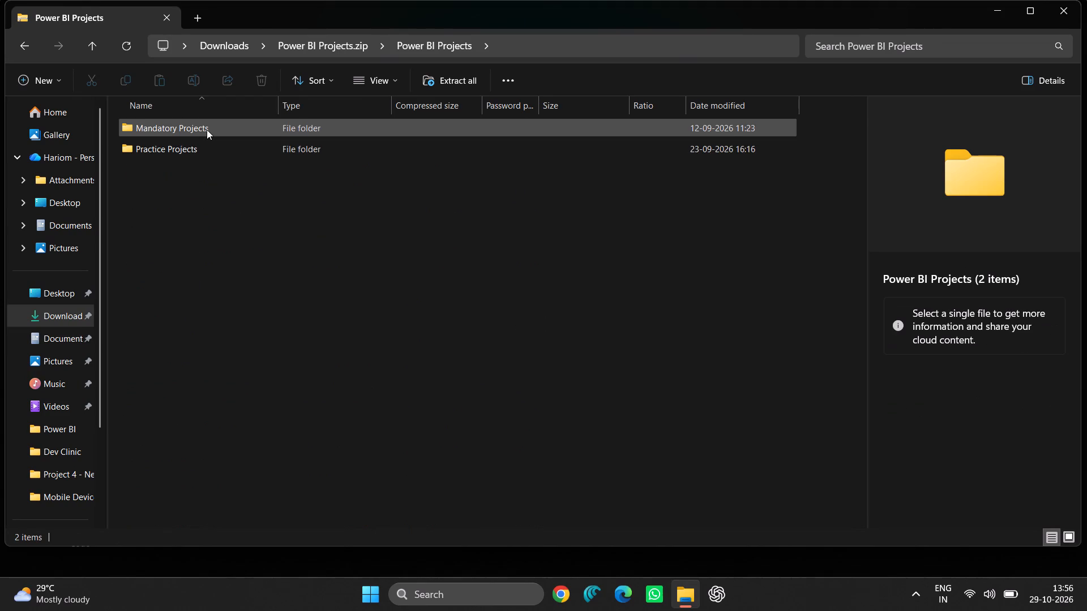
double_click(195, 131)
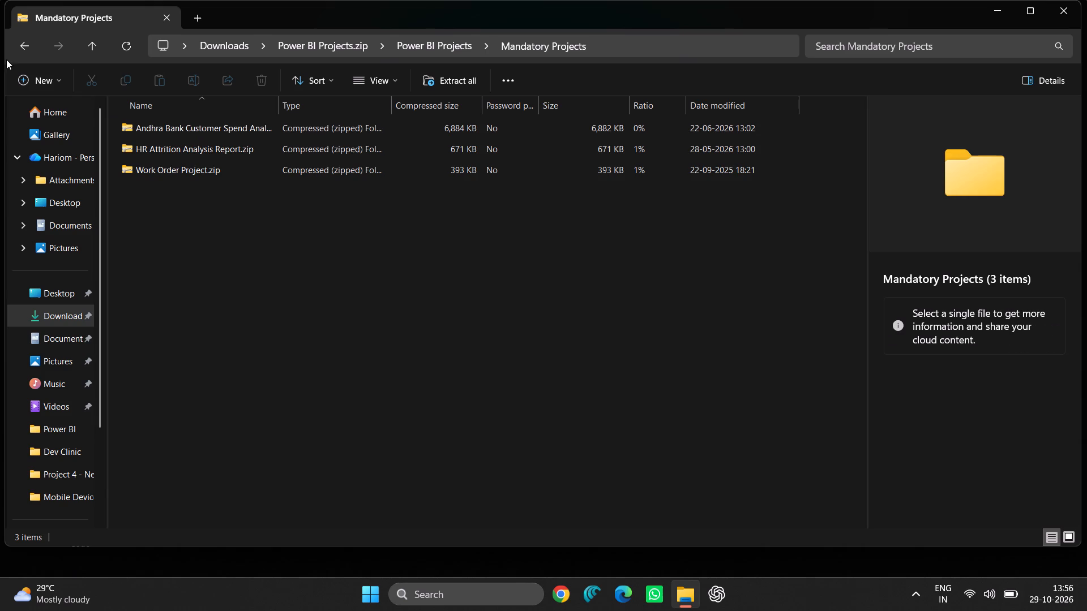
left_click(23, 44)
left_click(23, 44)
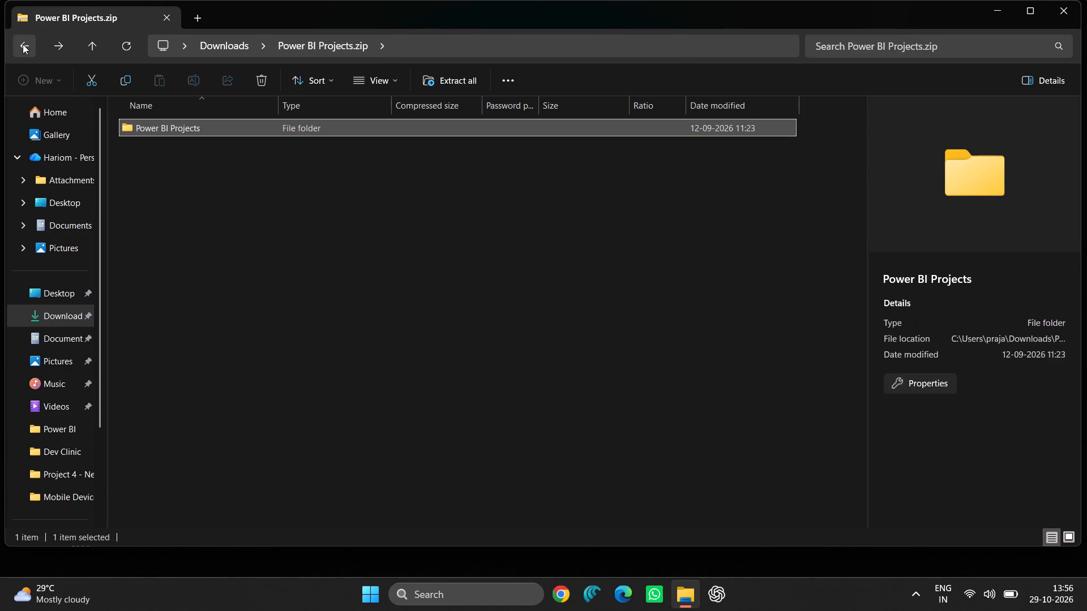
left_click(23, 44)
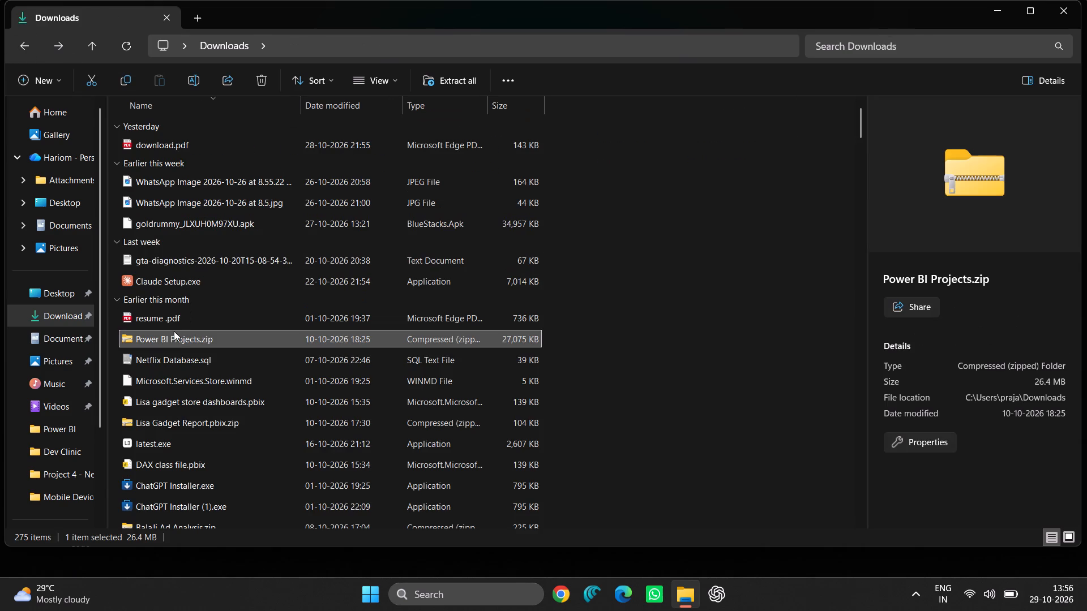
Move Power BI Projects.zip from Downloads to the Documents folder.
left_click_drag(170, 335, 72, 298)
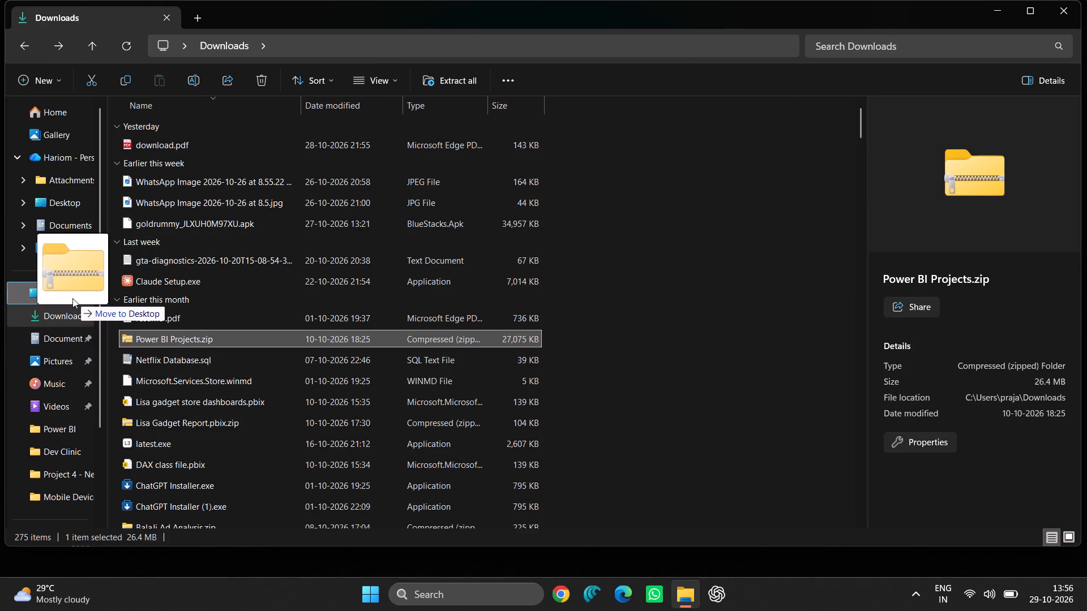
left_click_drag(72, 298, 64, 292)
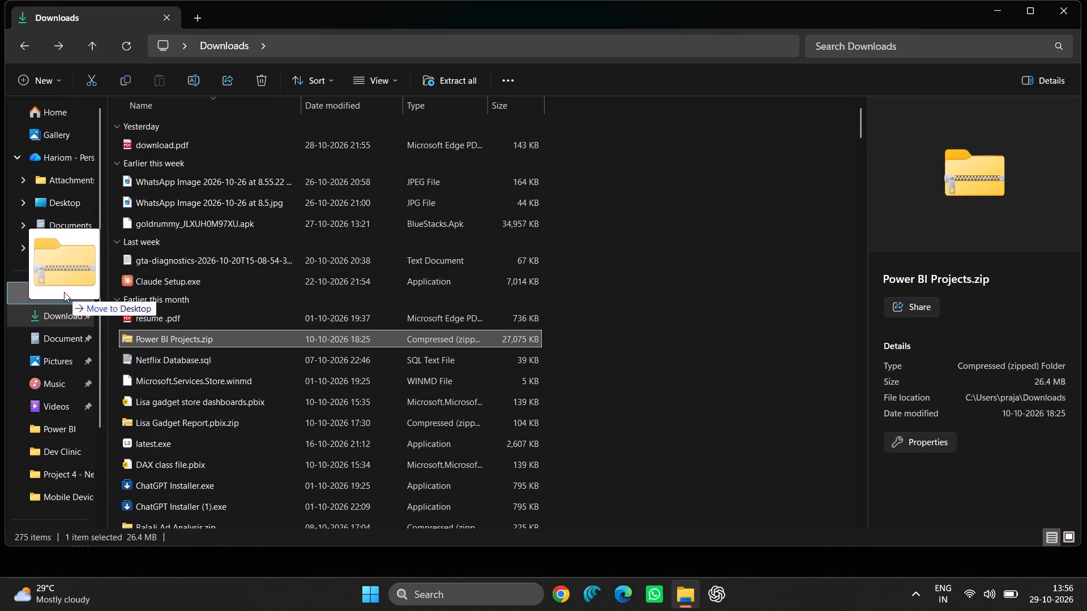
left_click_drag(64, 292, 49, 336)
Open Documents and move Power BI Projects.zip into the Durgesh_Analysis_All folder.
left_click(49, 336)
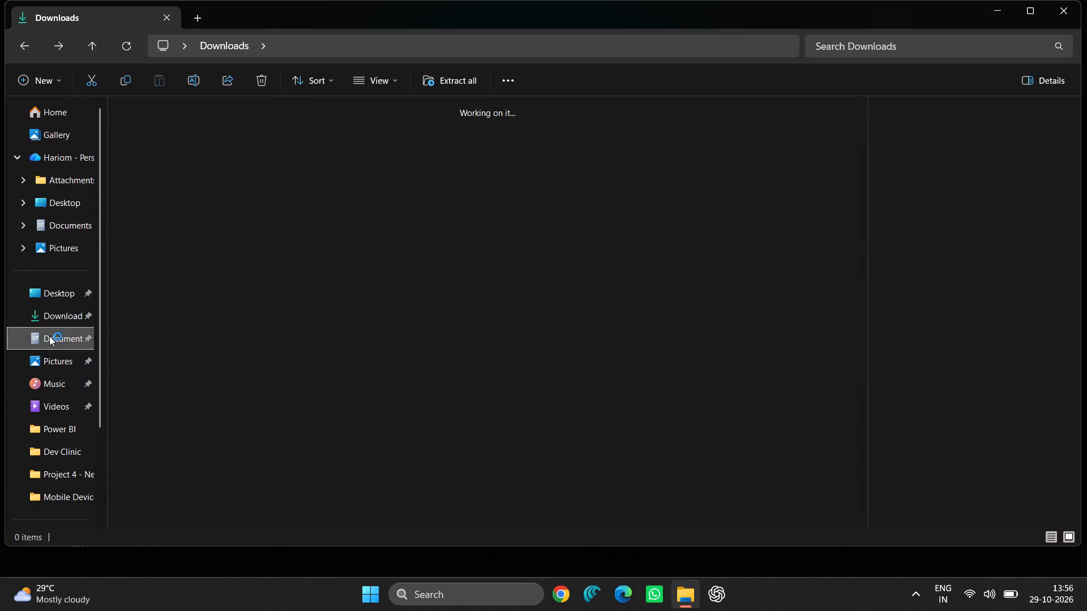
scroll(304, 234, "down", 9)
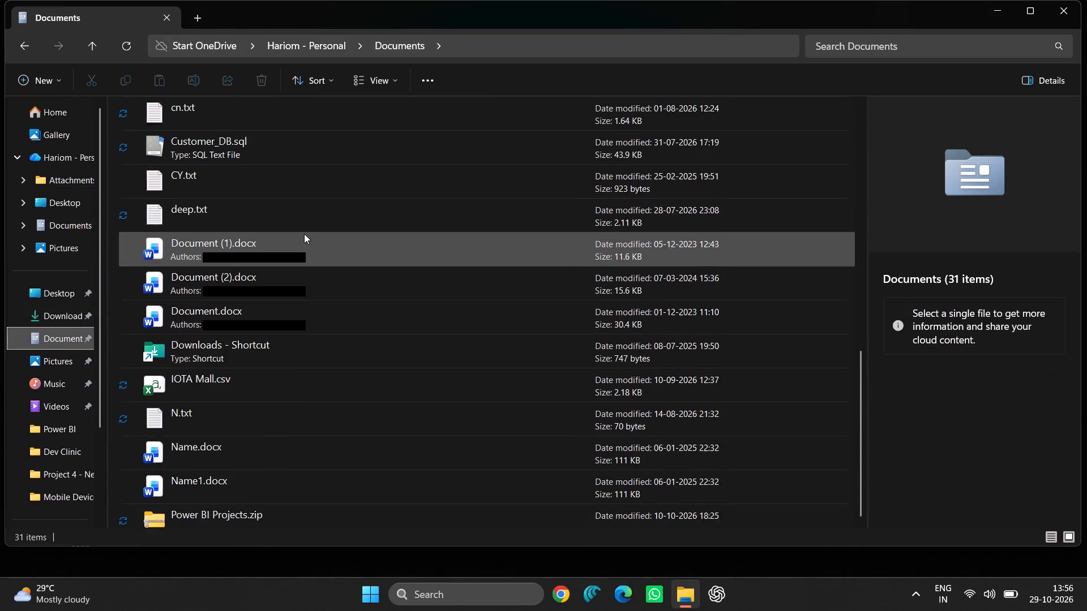
scroll(304, 234, "up", 1)
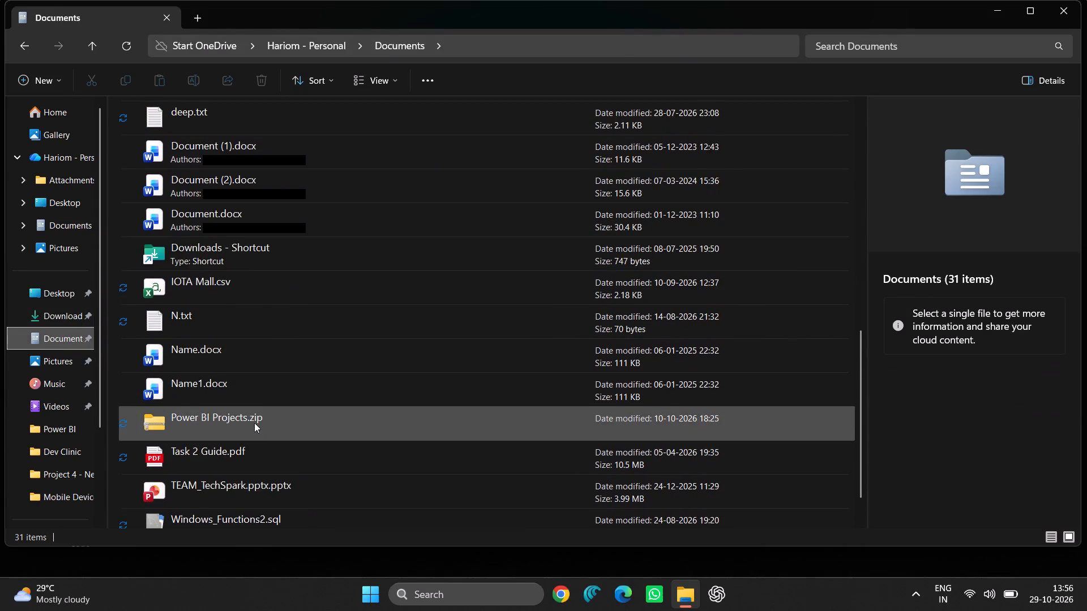
left_click_drag(254, 418, 319, 129)
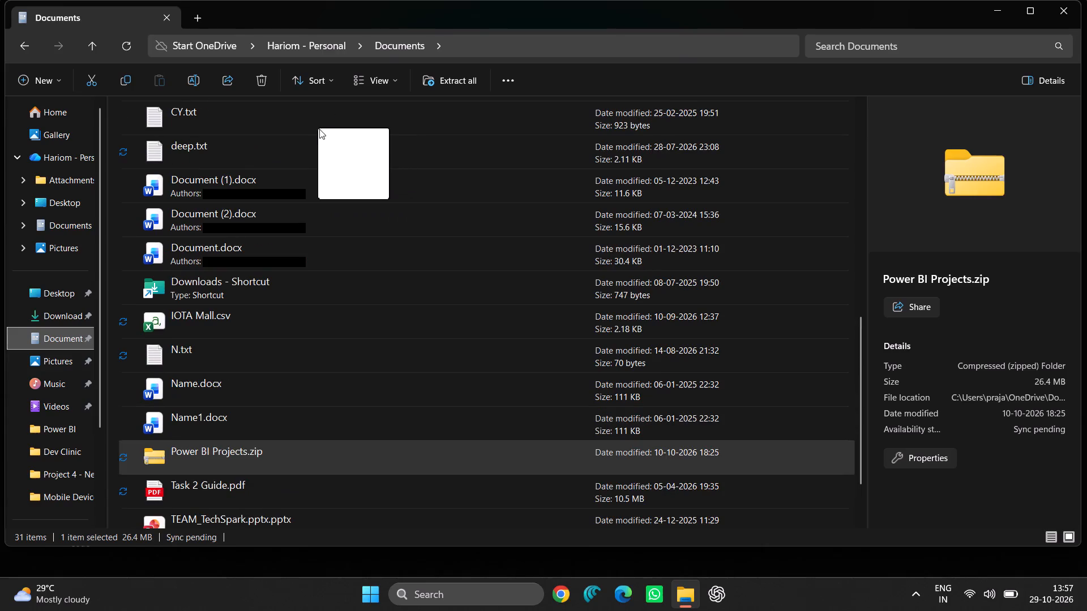
left_click_drag(319, 129, 308, 103)
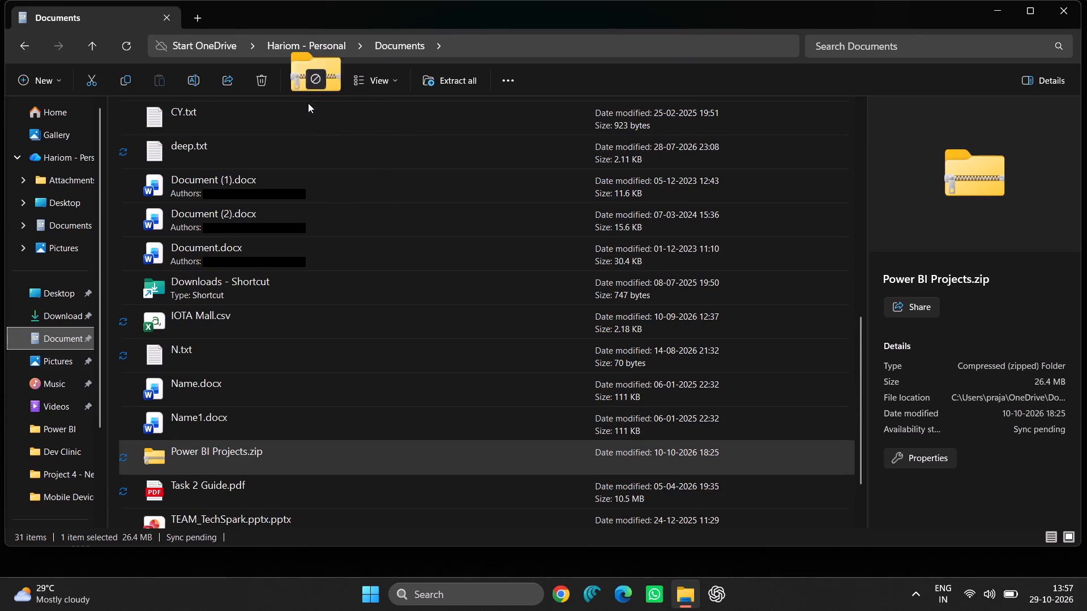
left_click_drag(308, 103, 306, 109)
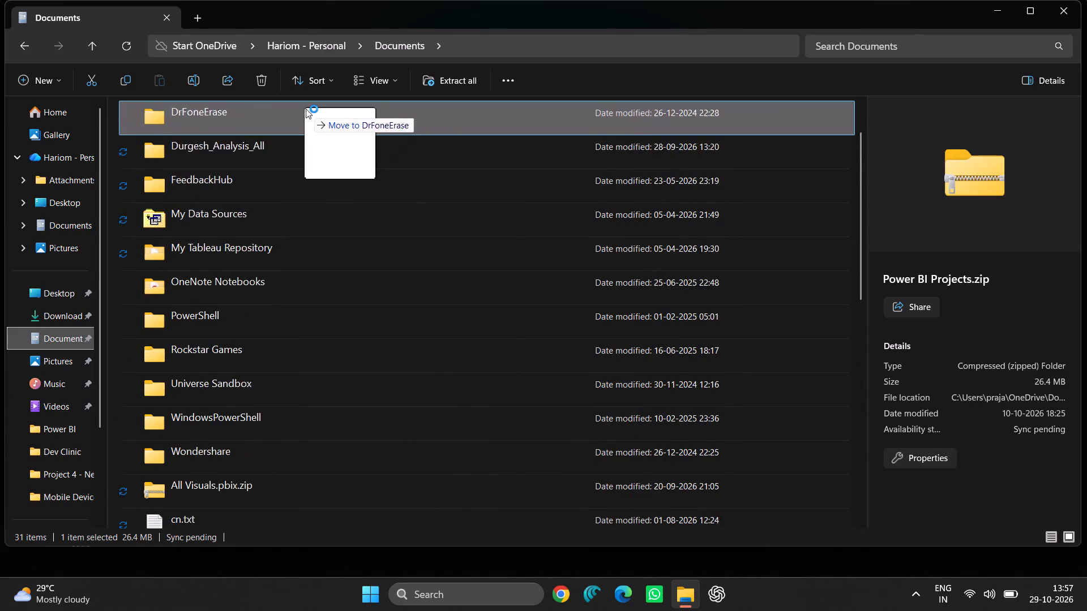
left_click_drag(306, 109, 268, 181)
left_click(268, 181)
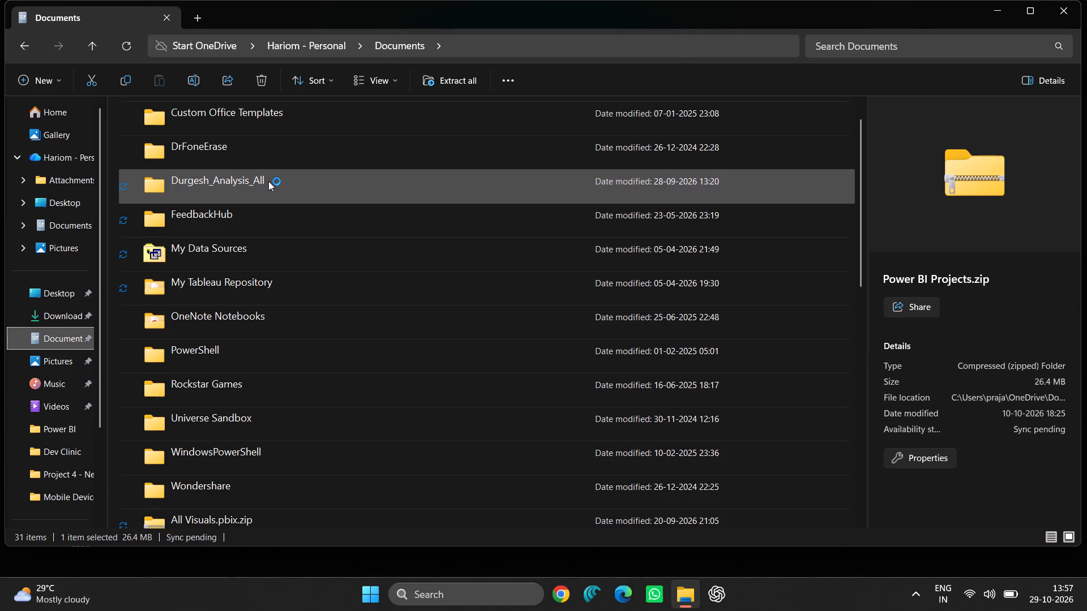
Check the contents of Durgesh_Analysis_All and look through the Documents file list for Power BI Projects.zip.
double_click(268, 181)
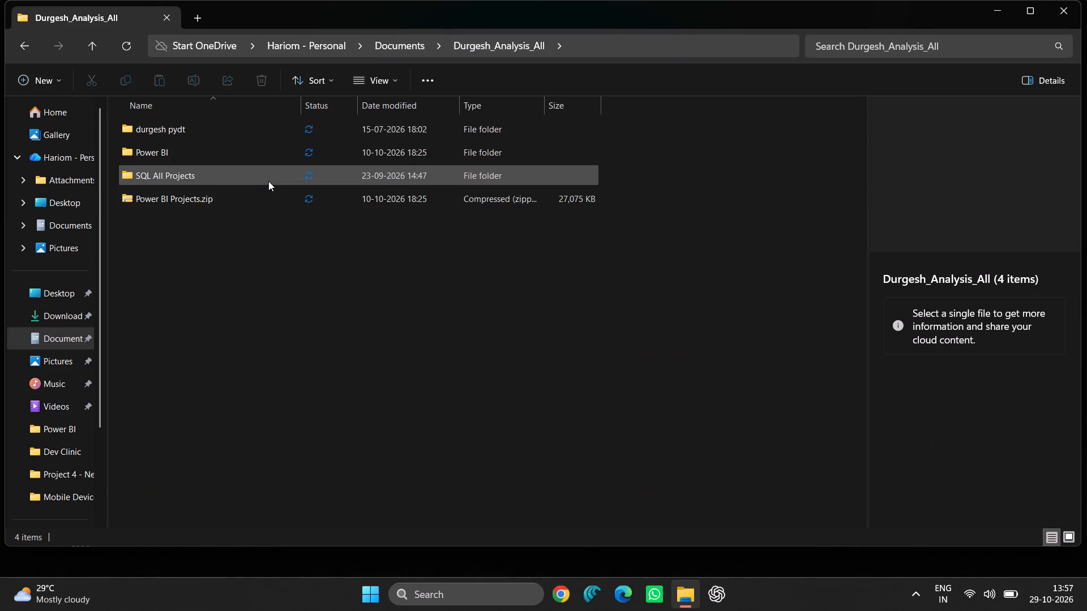
left_click(24, 48)
double_click(215, 221)
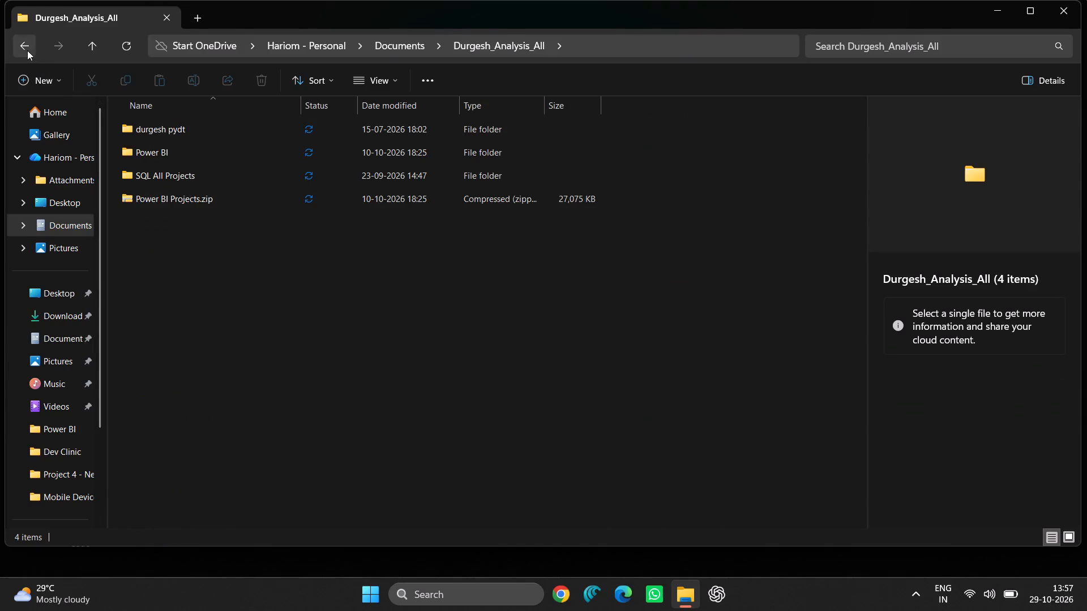
left_click(27, 50)
scroll(188, 223, "down", 6)
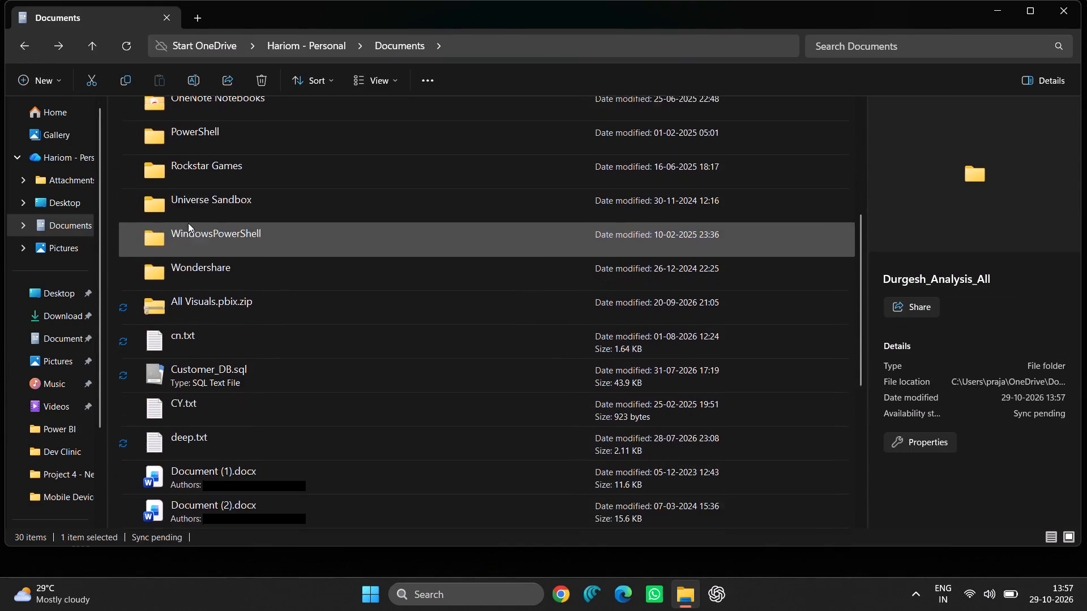
scroll(188, 223, "down", 4)
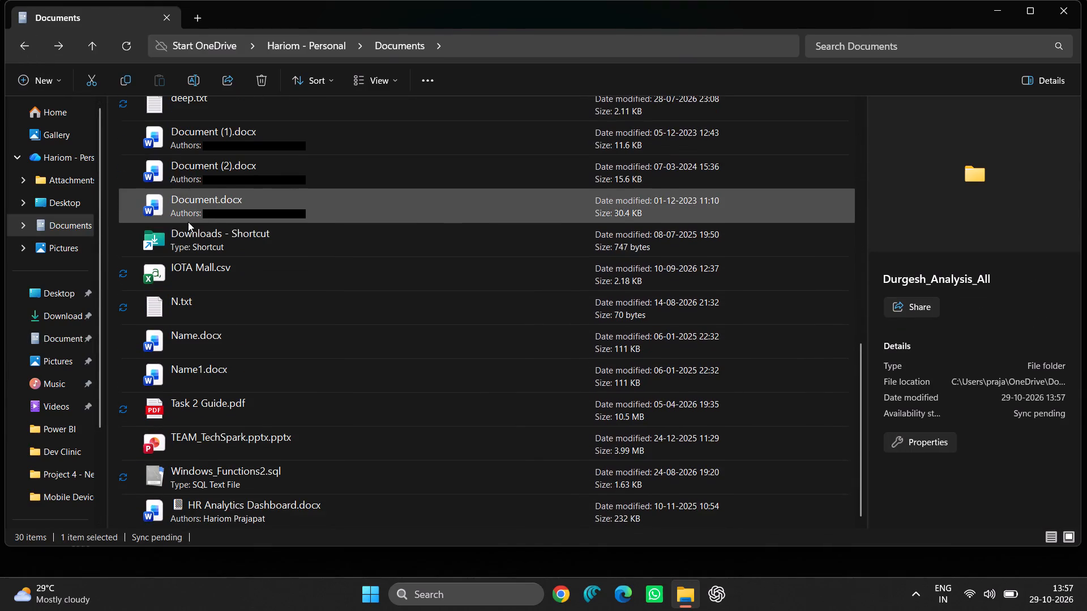
scroll(264, 363, "down", 3)
scroll(264, 363, "up", 5)
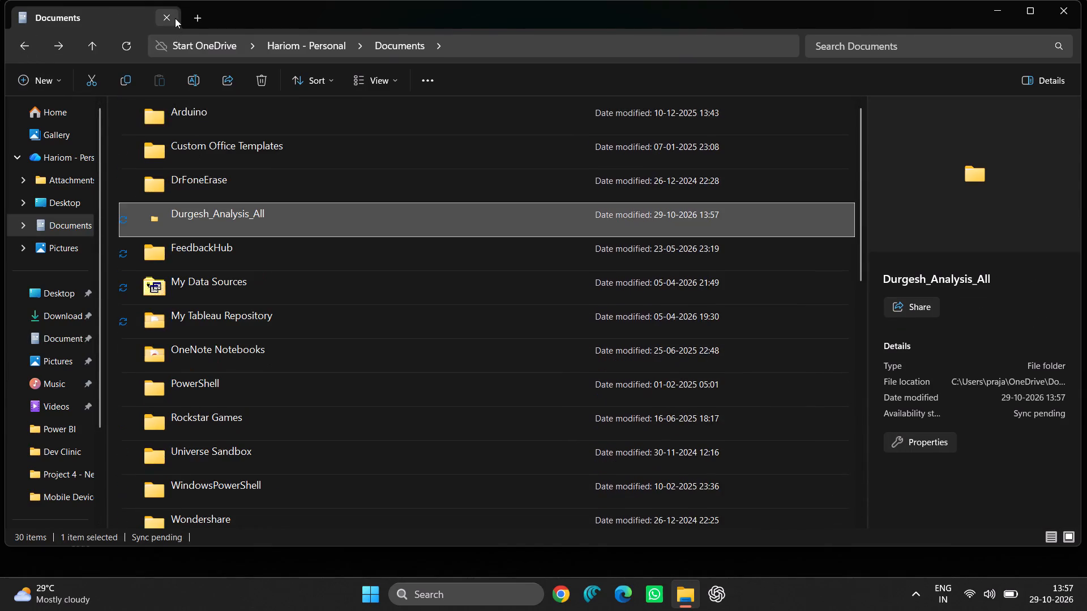
Refresh Documents, recheck the Durgesh_Analysis_All folder and the Documents file list, and close the window.
triple_click(126, 43)
double_click(126, 43)
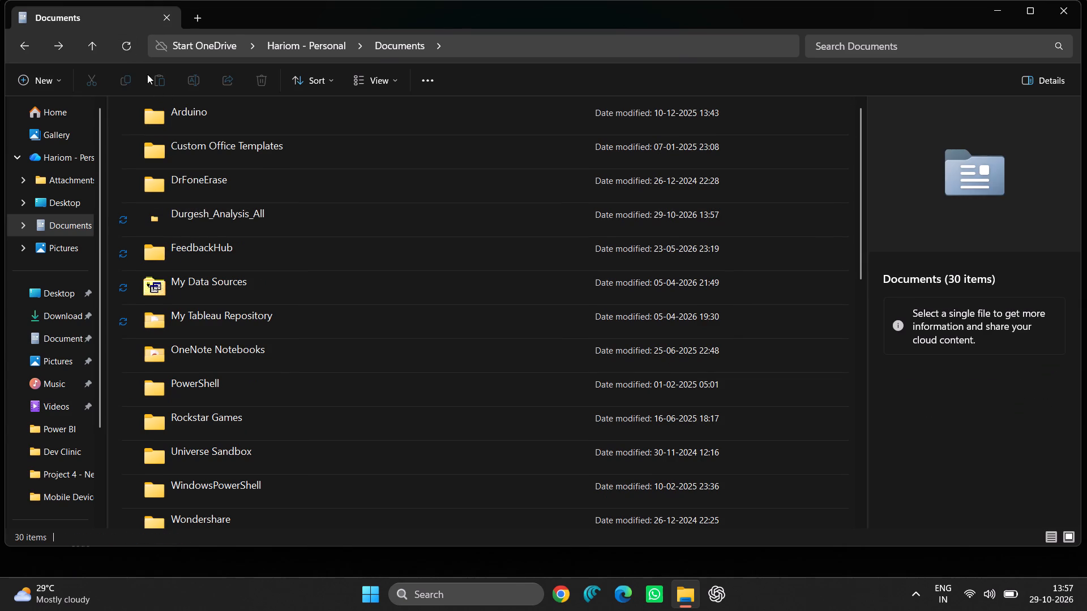
left_click(130, 45)
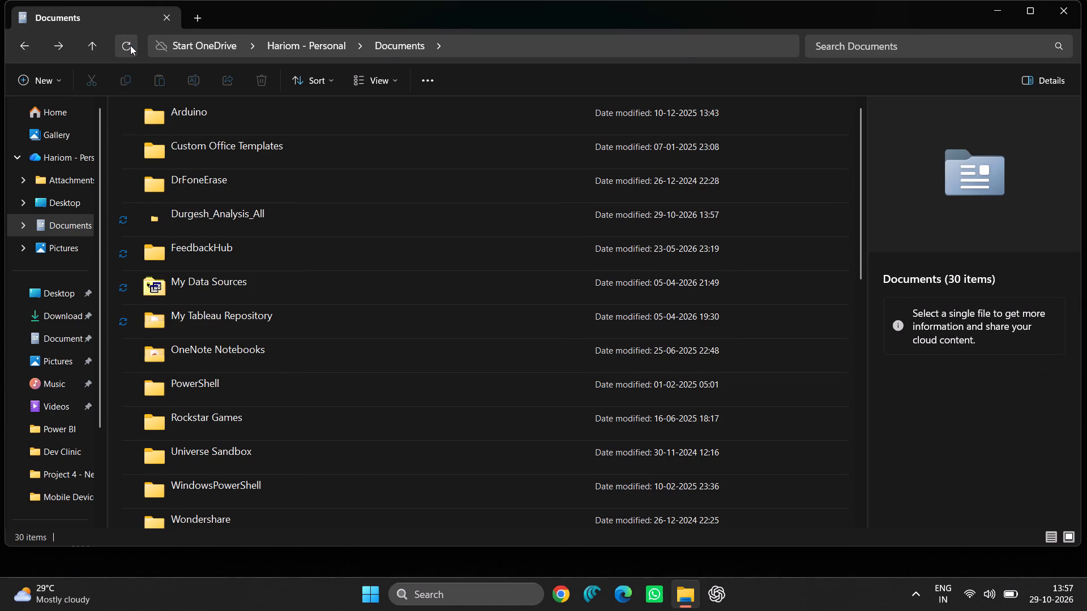
left_click(130, 45)
left_click(239, 221)
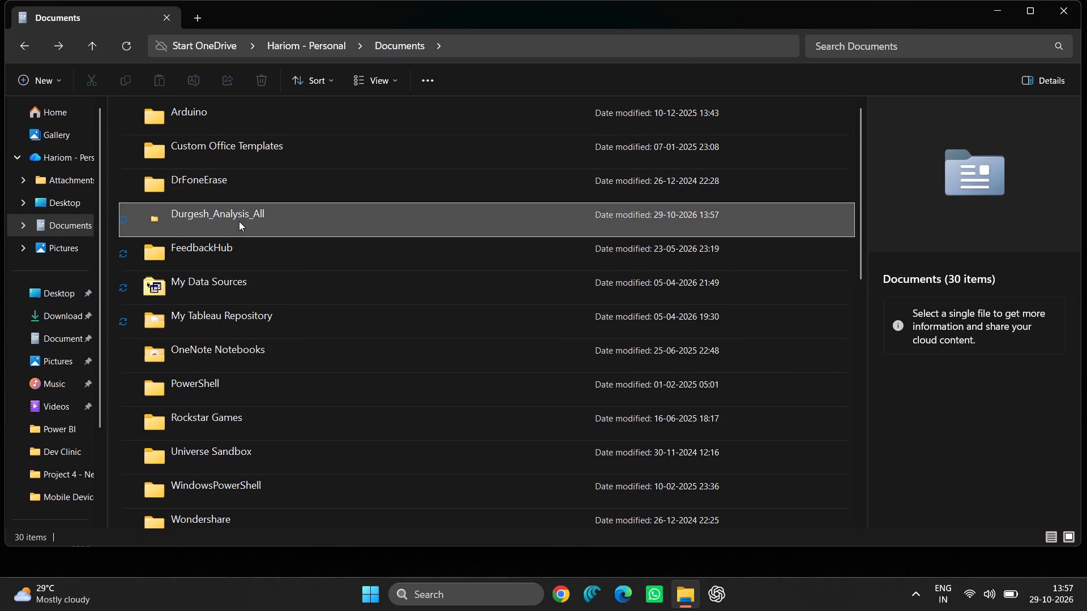
double_click(239, 221)
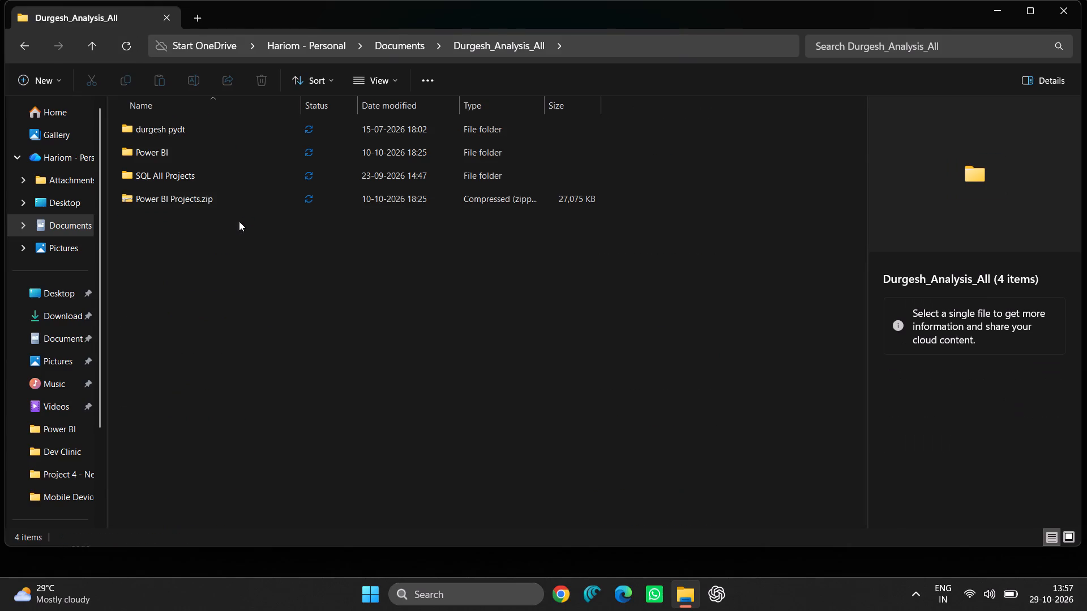
left_click(20, 44)
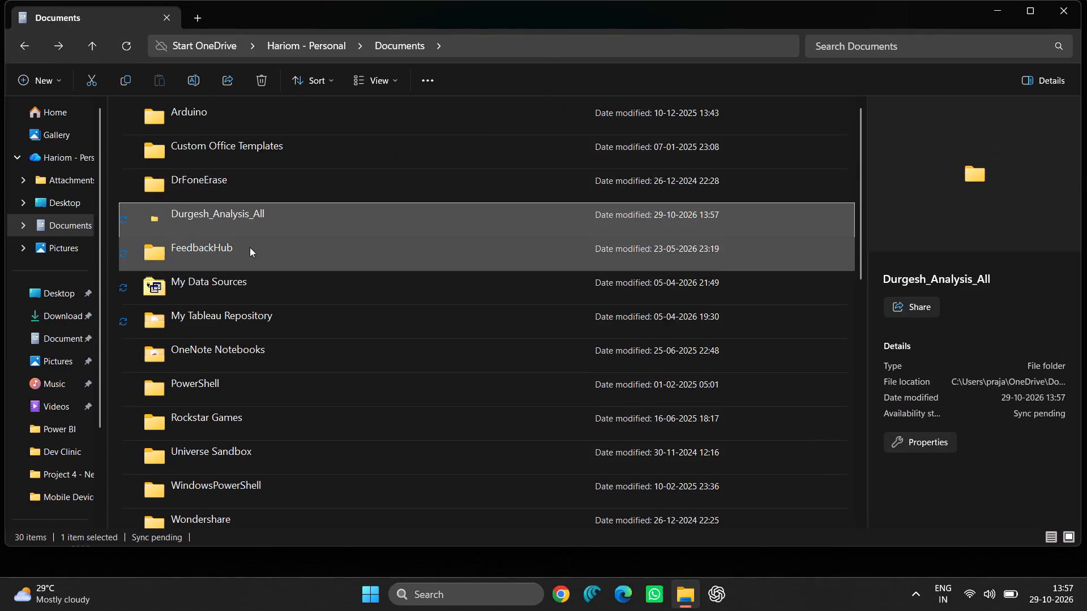
scroll(262, 257, "down", 5)
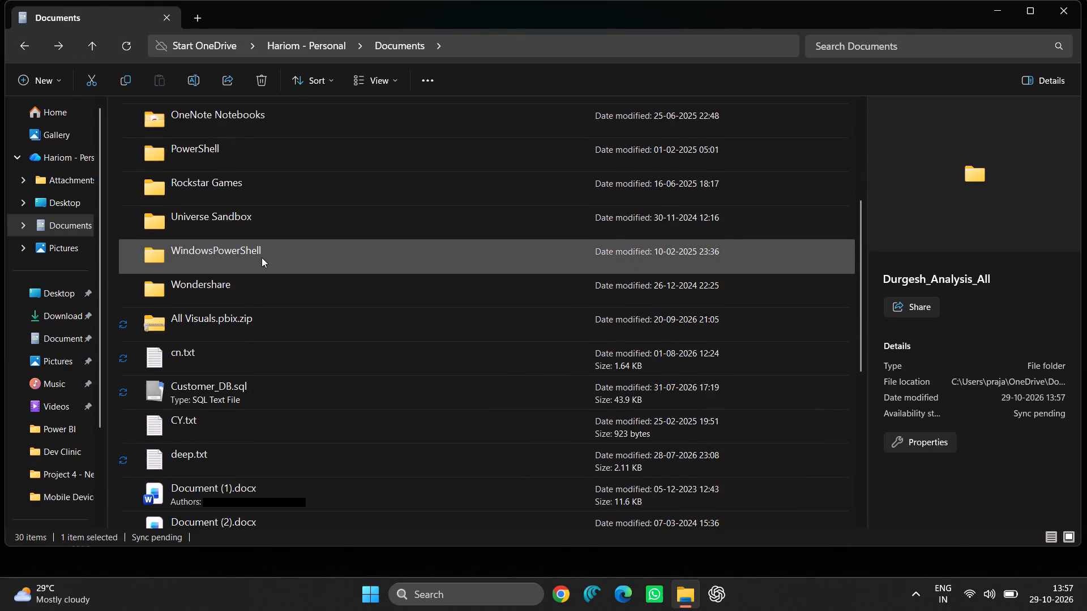
scroll(262, 257, "down", 4)
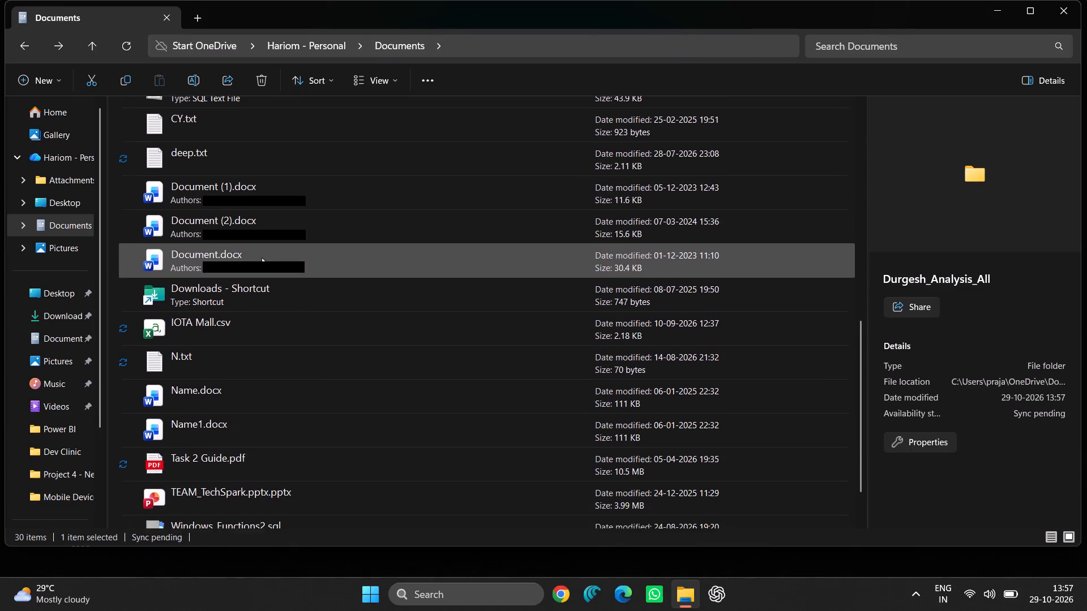
scroll(262, 257, "down", 4)
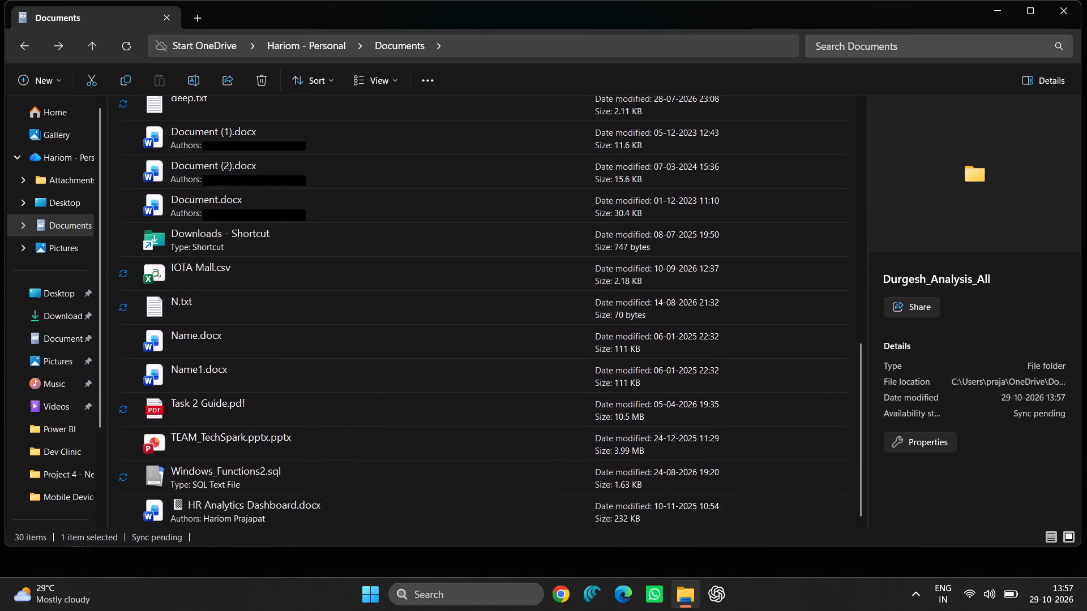
double_click(1067, 9)
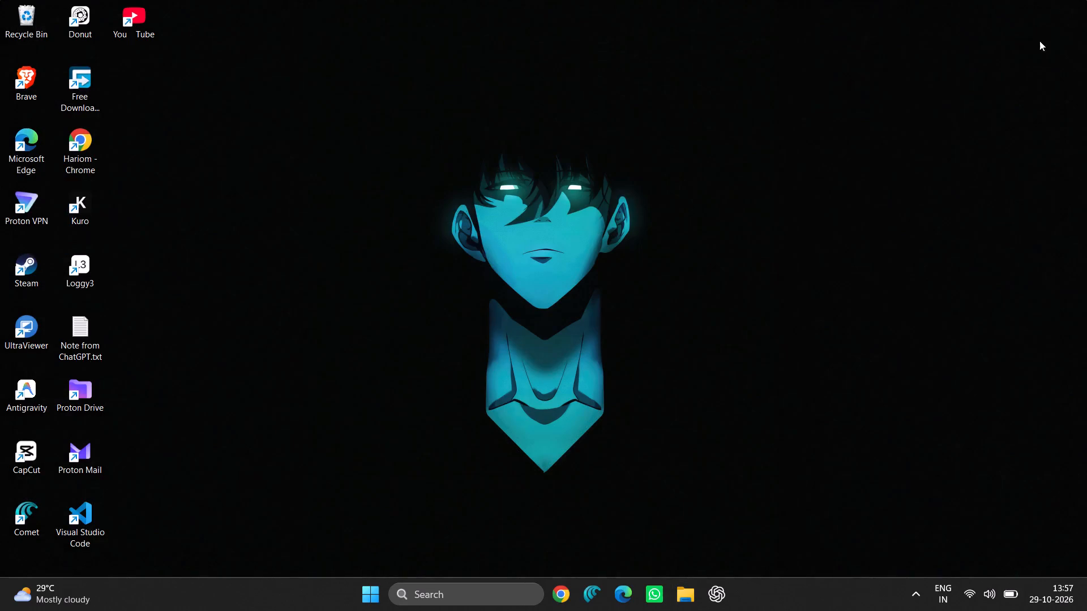
Reopen File Explorer, look over the recent files, and check the Downloads folder.
double_click(676, 585)
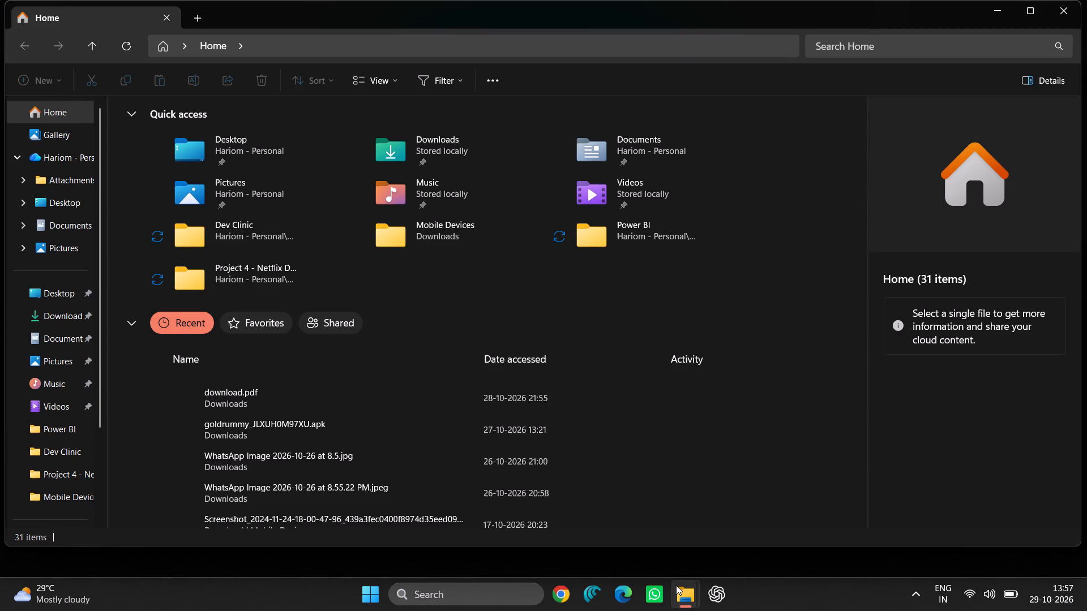
scroll(395, 455, "down", 4)
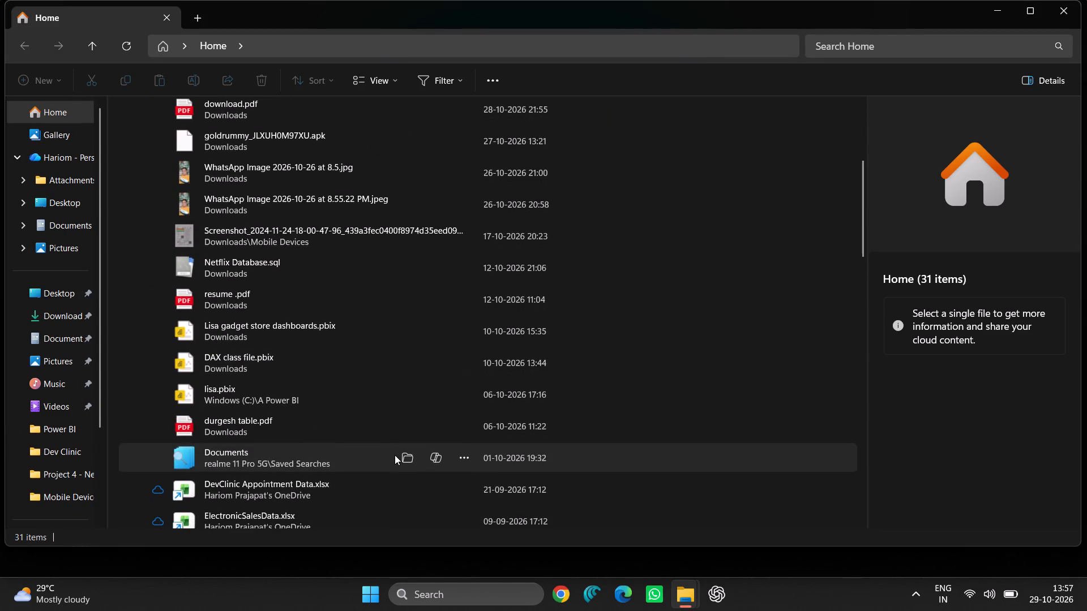
left_click(49, 305)
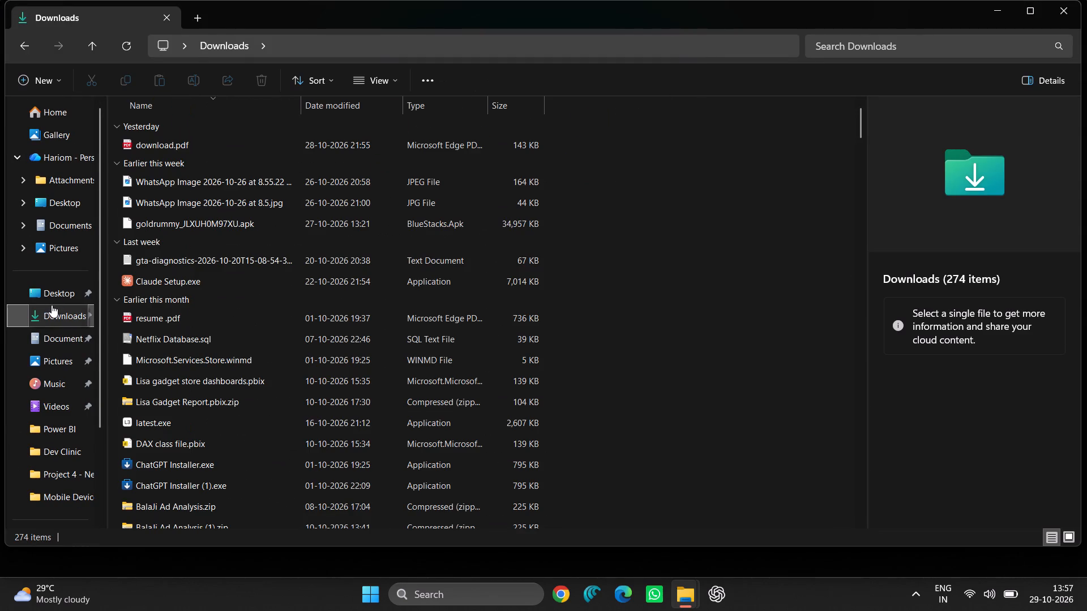
Move Power BI Projects.zip from Durgesh_Analysis_All in Documents into its Power BI subfolder, and open that subfolder.
double_click(70, 337)
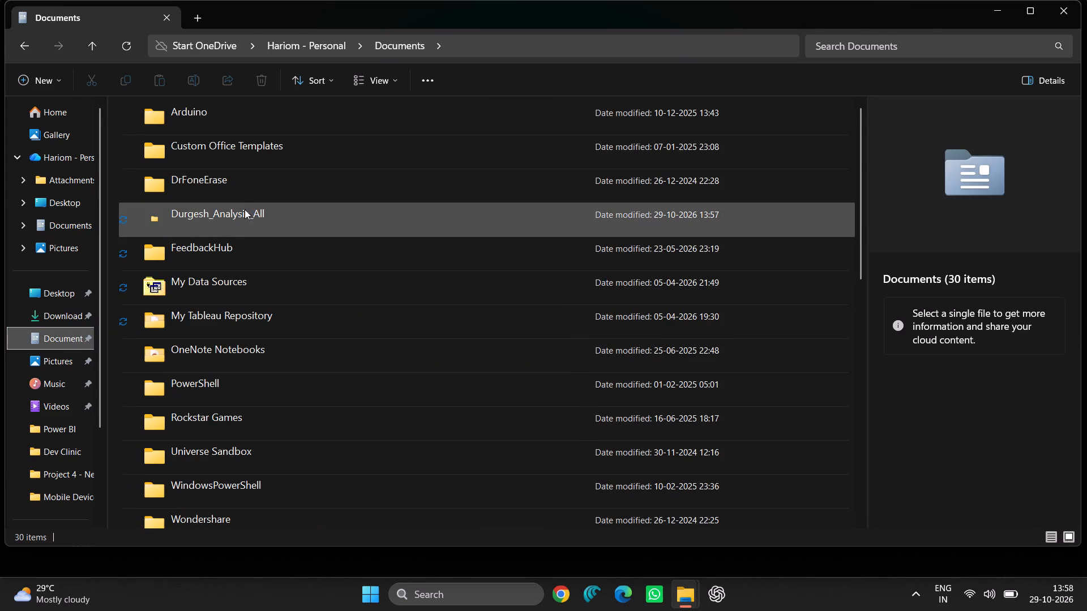
double_click(244, 210)
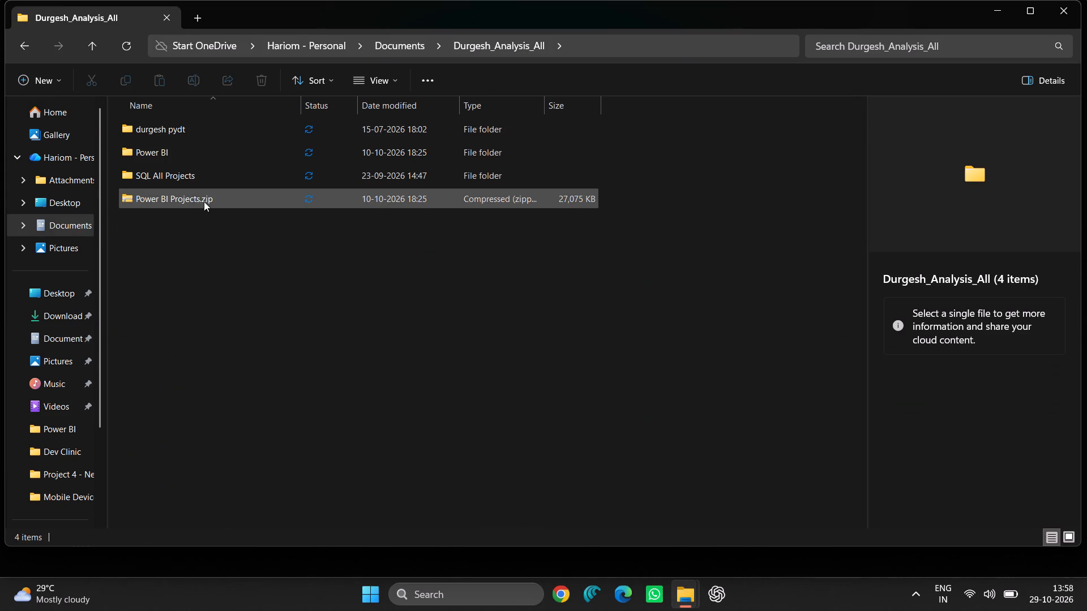
left_click_drag(194, 197, 208, 151)
double_click(208, 151)
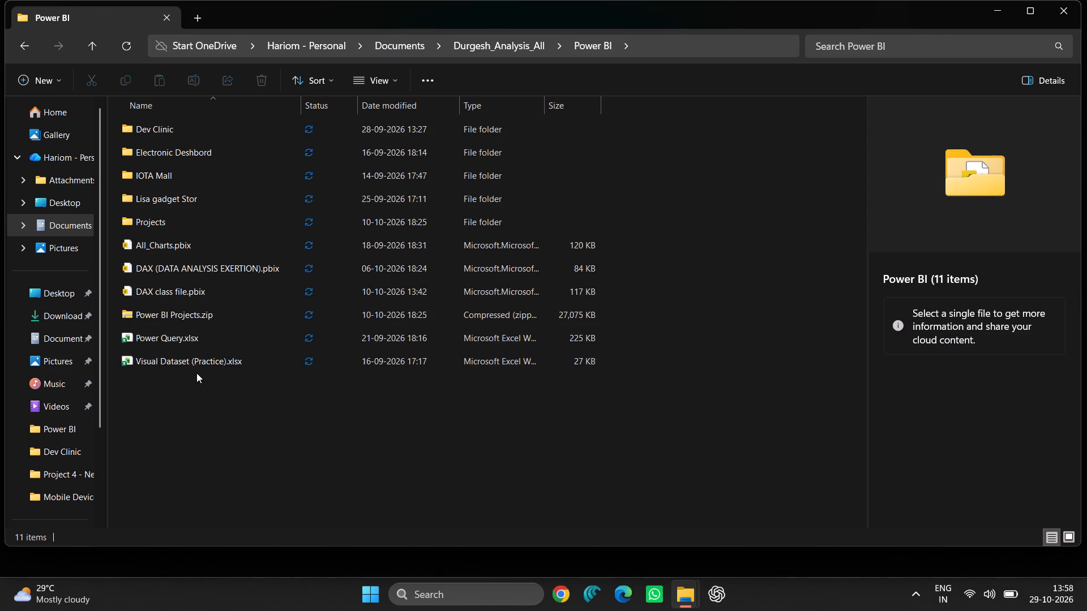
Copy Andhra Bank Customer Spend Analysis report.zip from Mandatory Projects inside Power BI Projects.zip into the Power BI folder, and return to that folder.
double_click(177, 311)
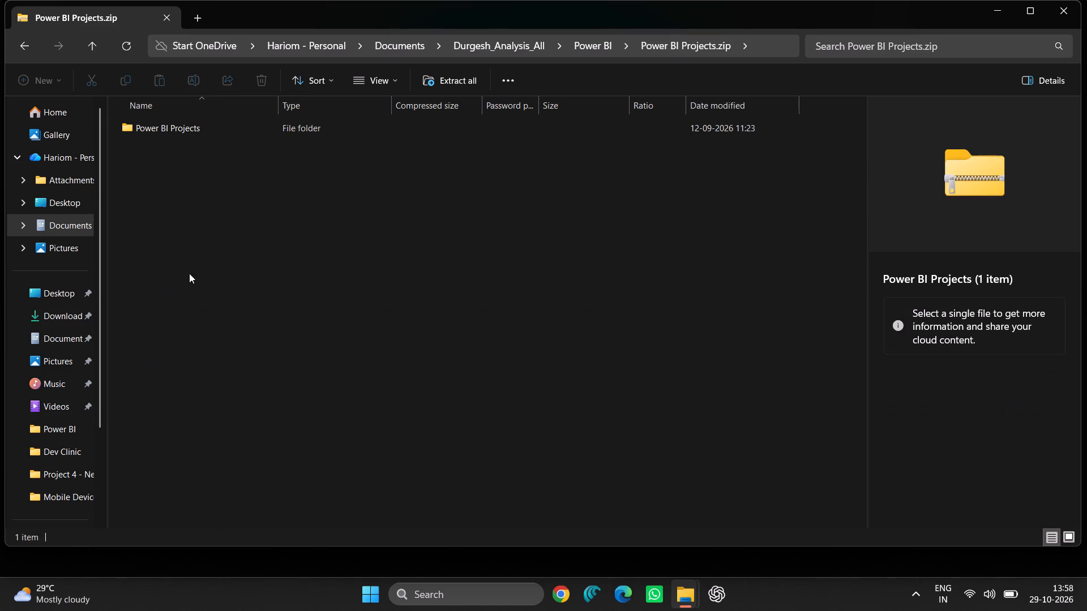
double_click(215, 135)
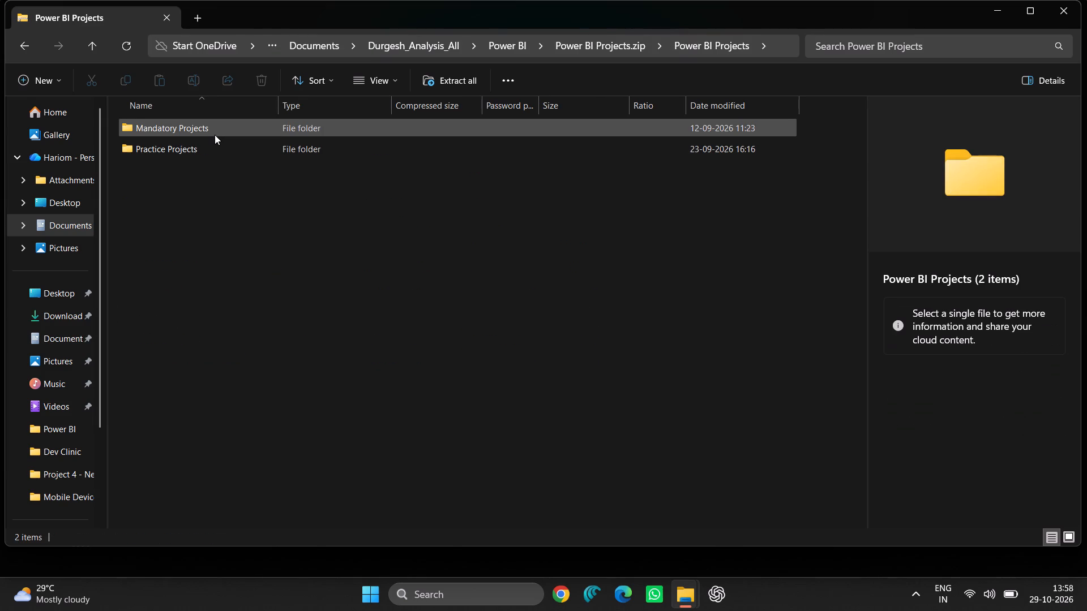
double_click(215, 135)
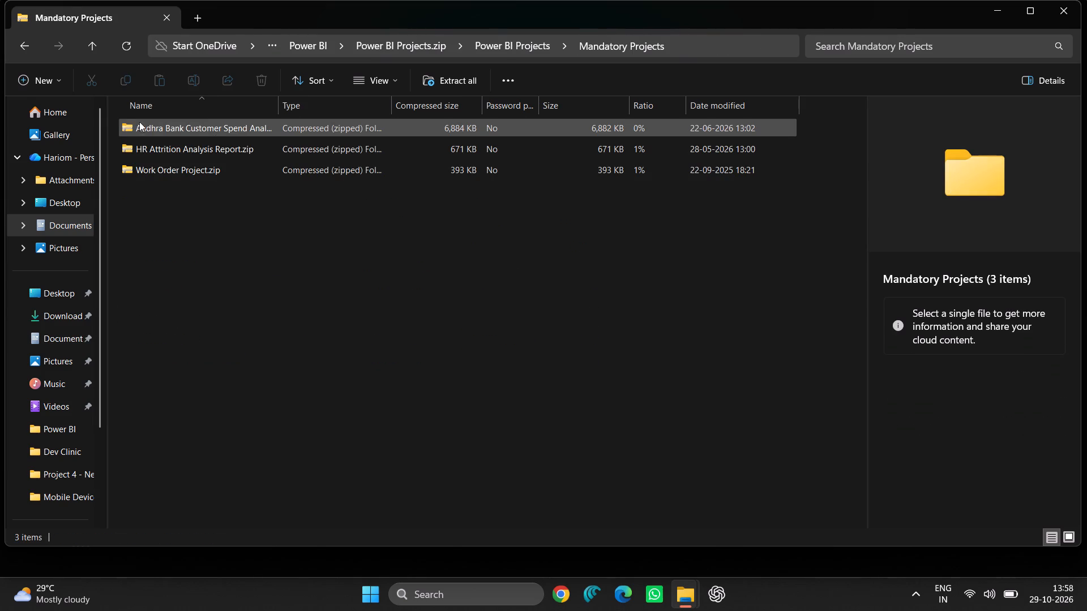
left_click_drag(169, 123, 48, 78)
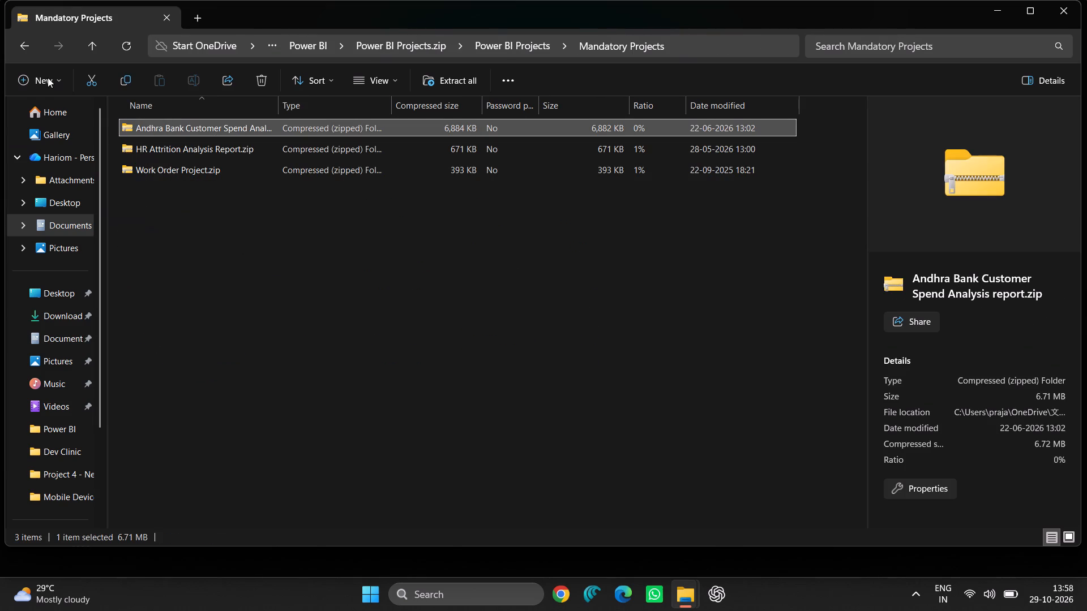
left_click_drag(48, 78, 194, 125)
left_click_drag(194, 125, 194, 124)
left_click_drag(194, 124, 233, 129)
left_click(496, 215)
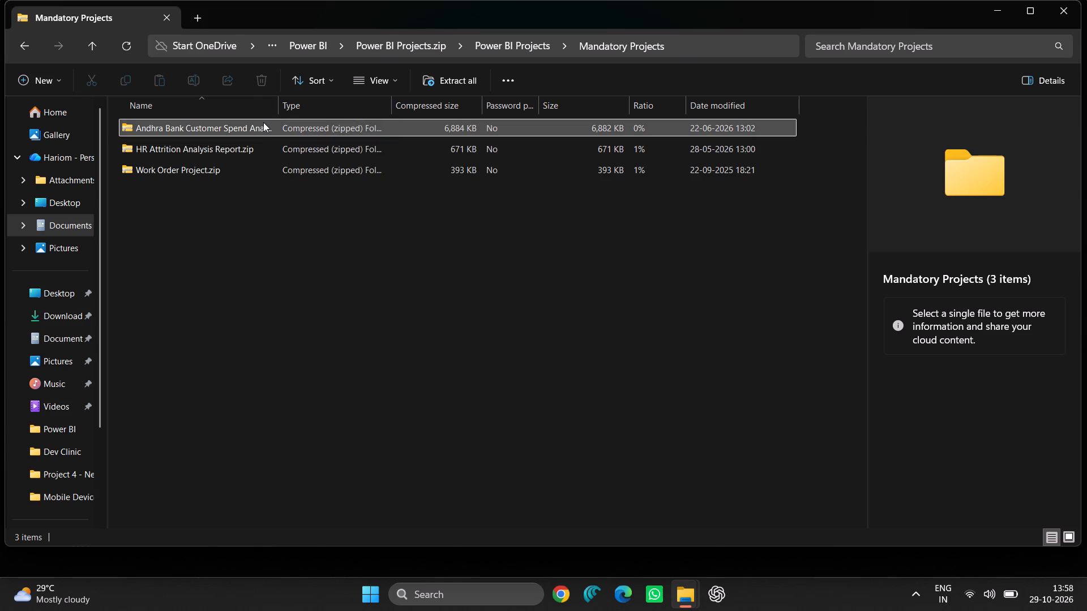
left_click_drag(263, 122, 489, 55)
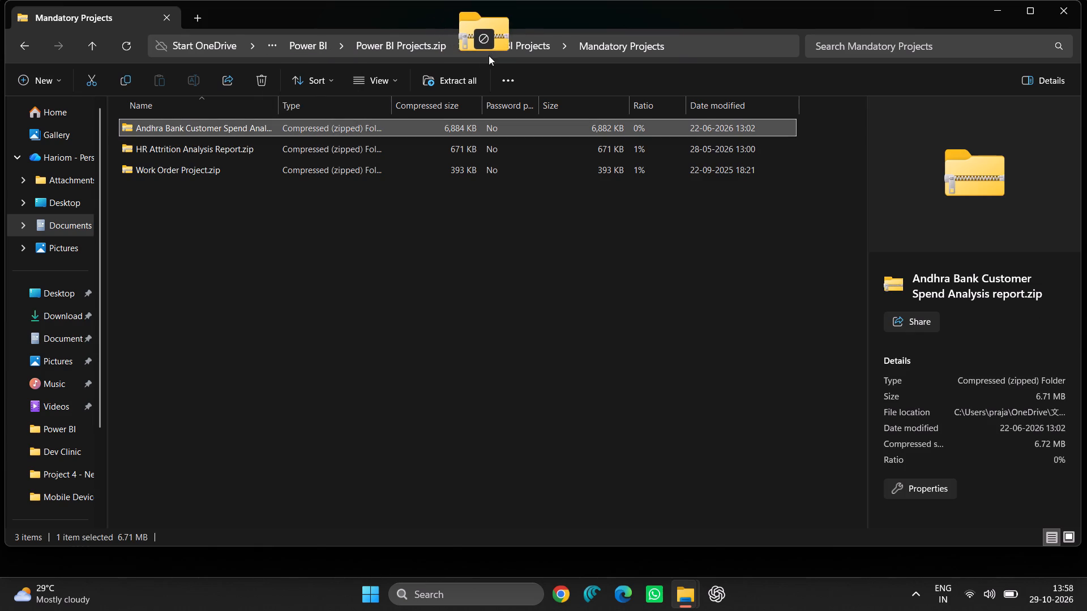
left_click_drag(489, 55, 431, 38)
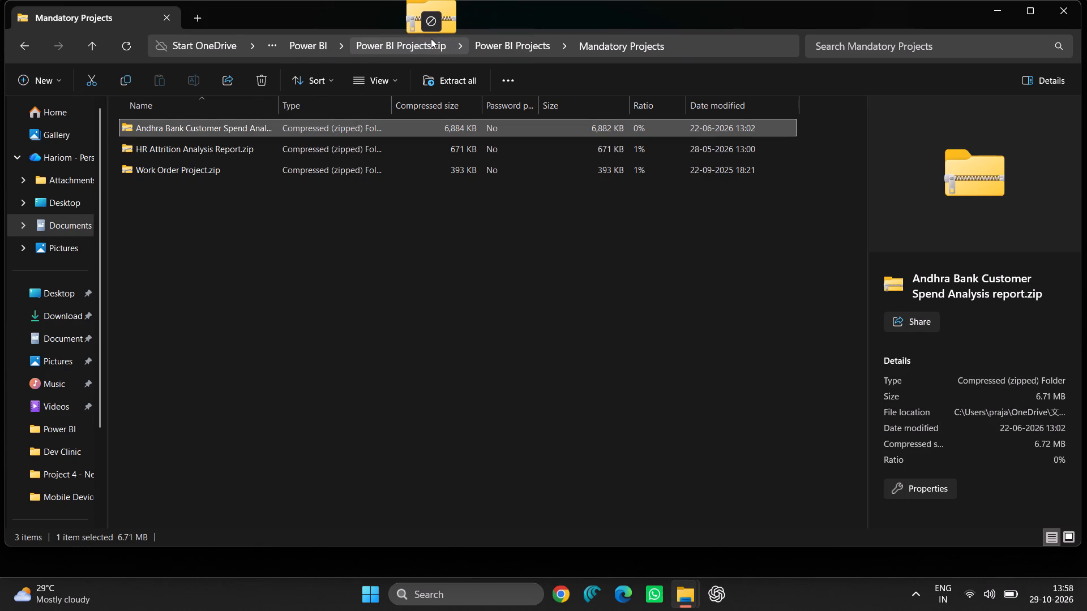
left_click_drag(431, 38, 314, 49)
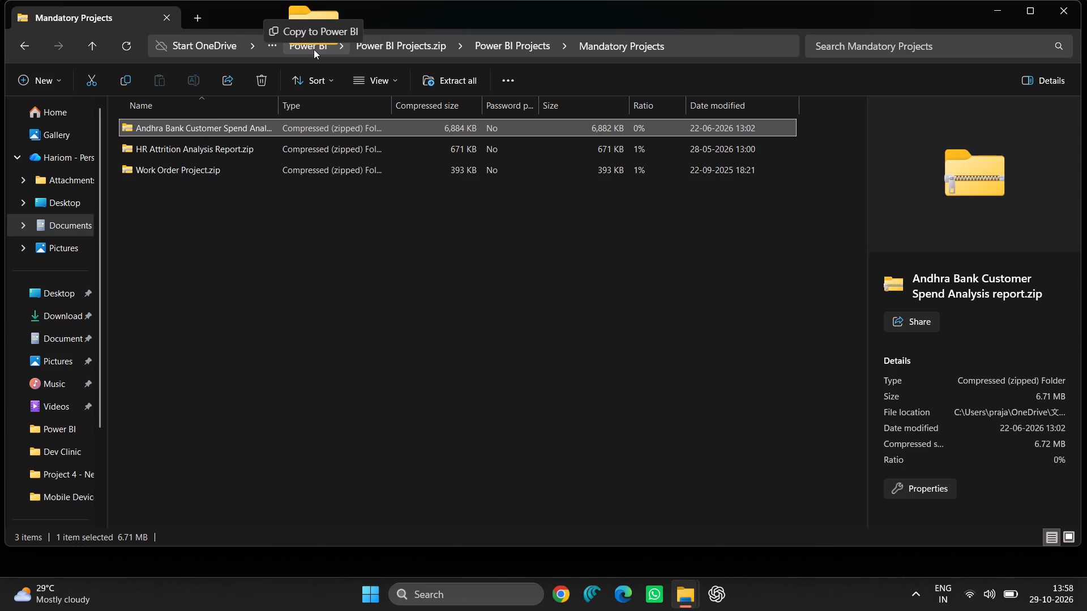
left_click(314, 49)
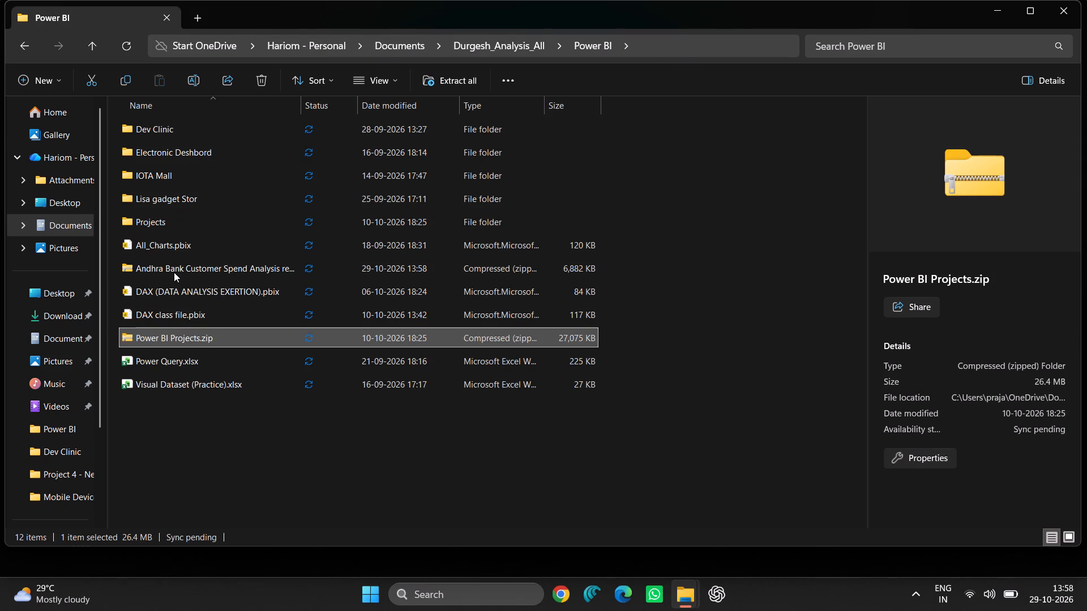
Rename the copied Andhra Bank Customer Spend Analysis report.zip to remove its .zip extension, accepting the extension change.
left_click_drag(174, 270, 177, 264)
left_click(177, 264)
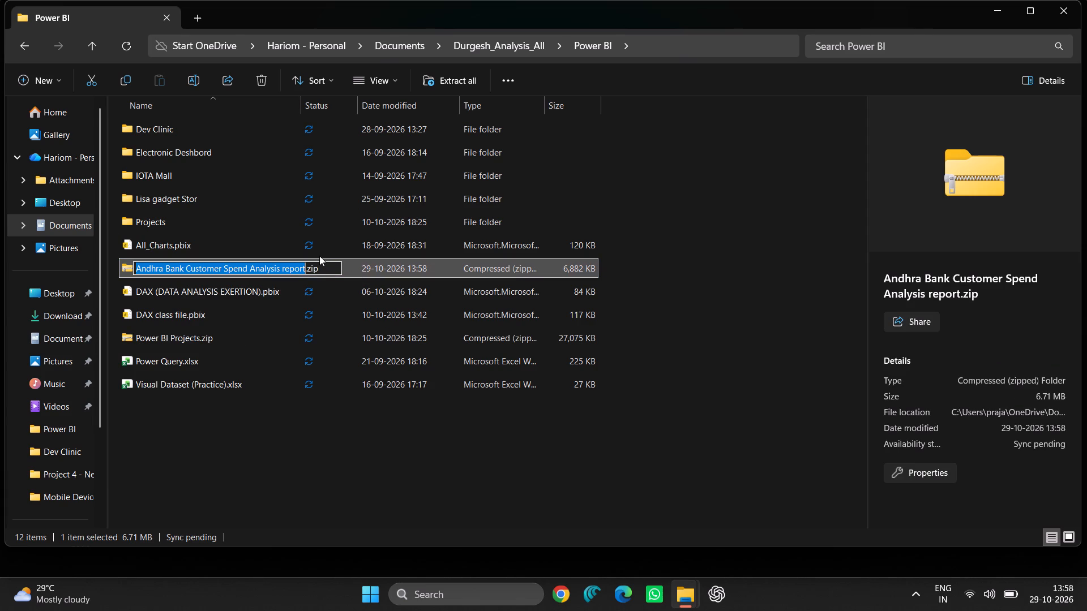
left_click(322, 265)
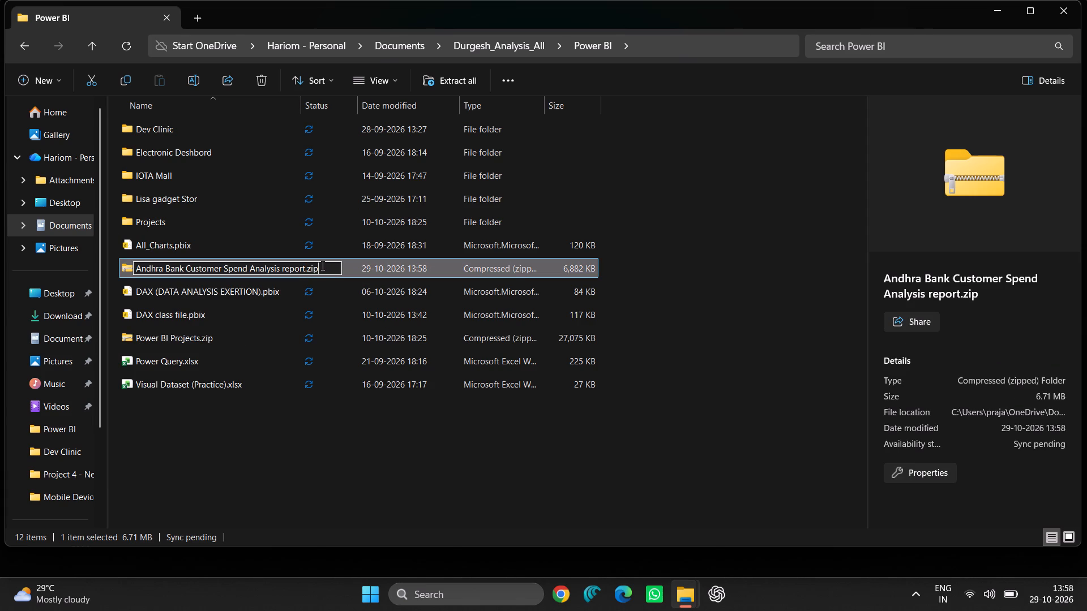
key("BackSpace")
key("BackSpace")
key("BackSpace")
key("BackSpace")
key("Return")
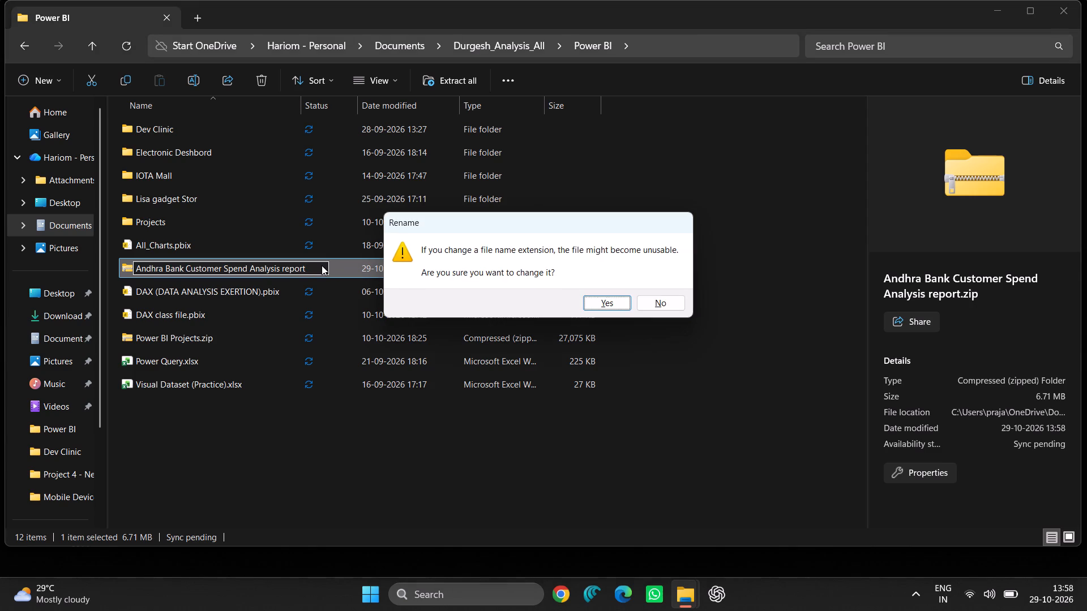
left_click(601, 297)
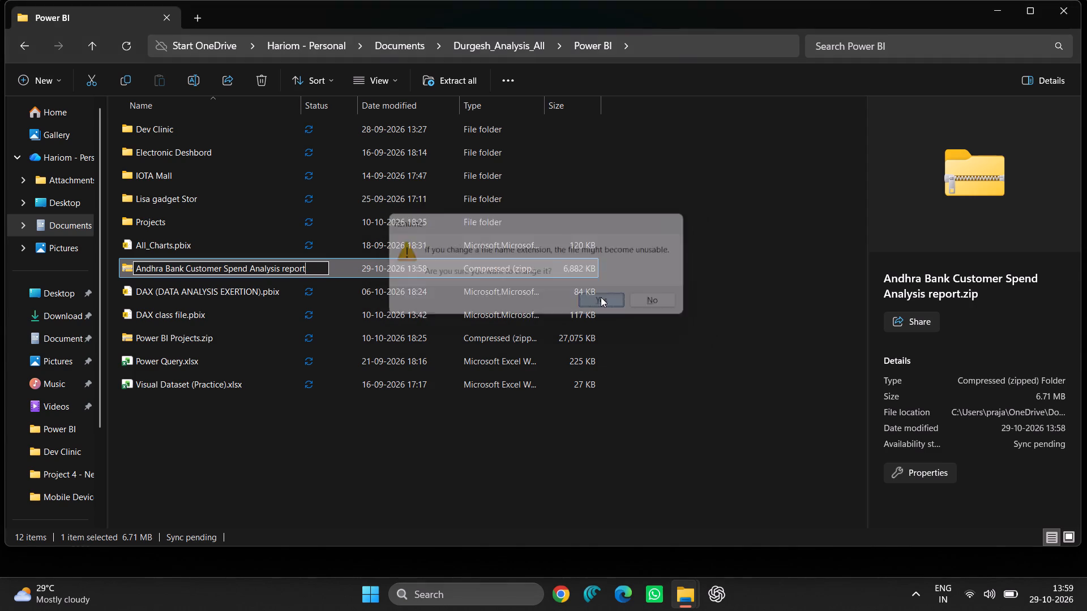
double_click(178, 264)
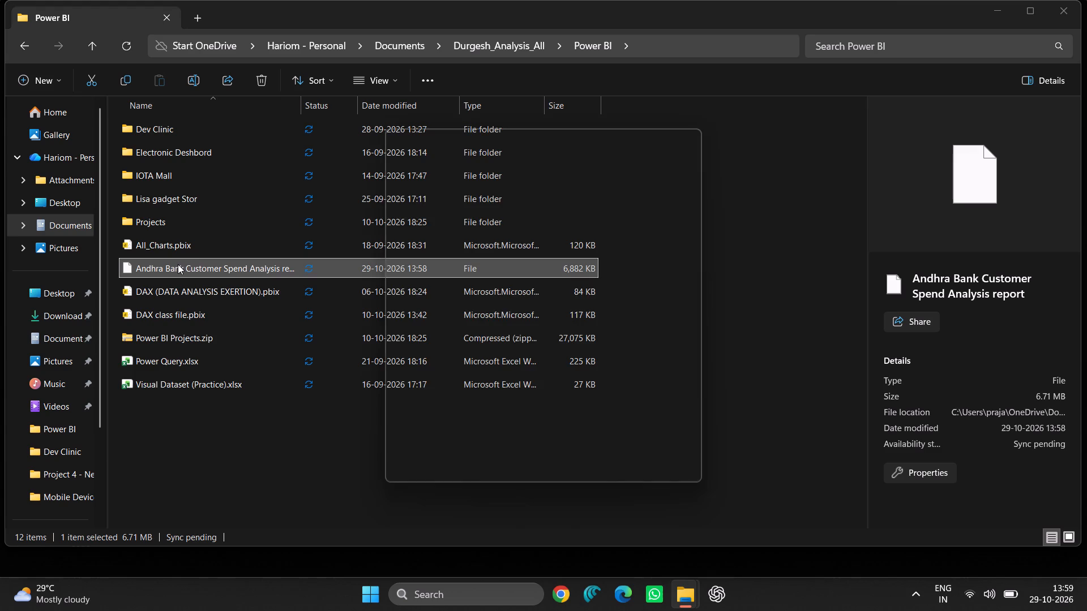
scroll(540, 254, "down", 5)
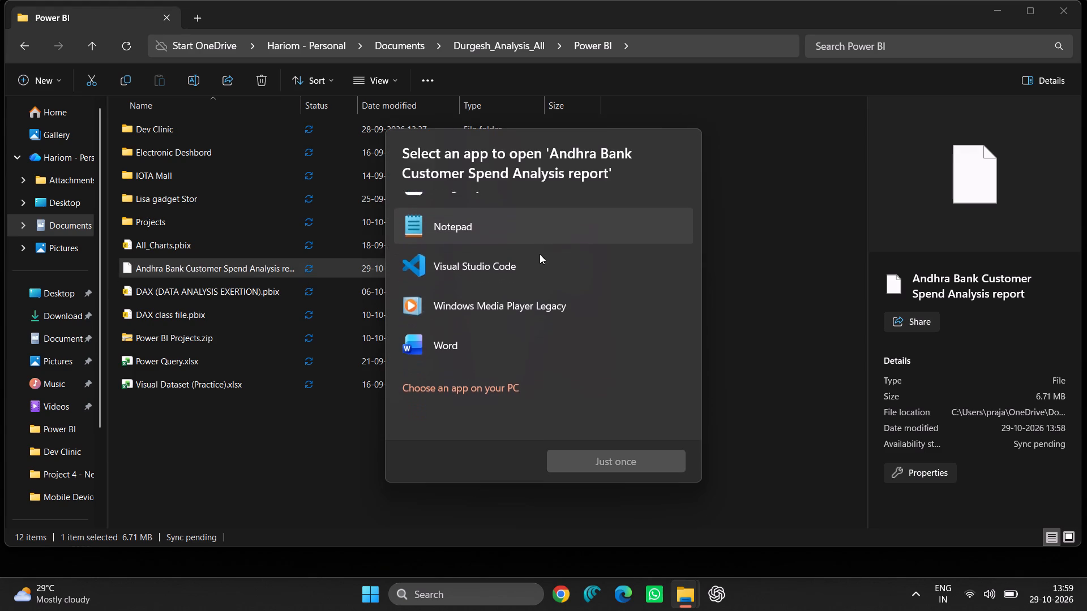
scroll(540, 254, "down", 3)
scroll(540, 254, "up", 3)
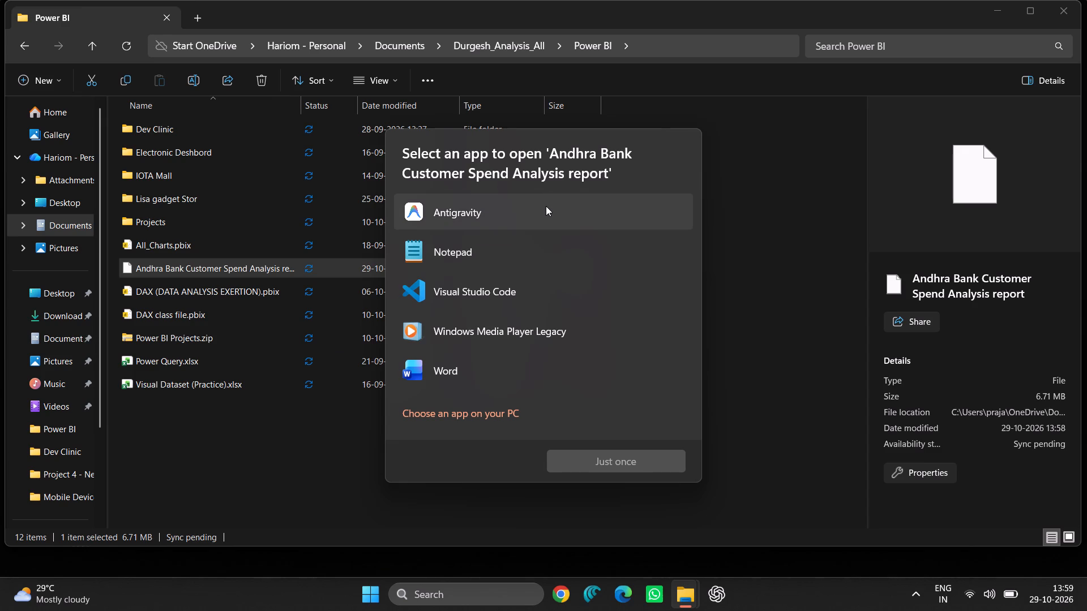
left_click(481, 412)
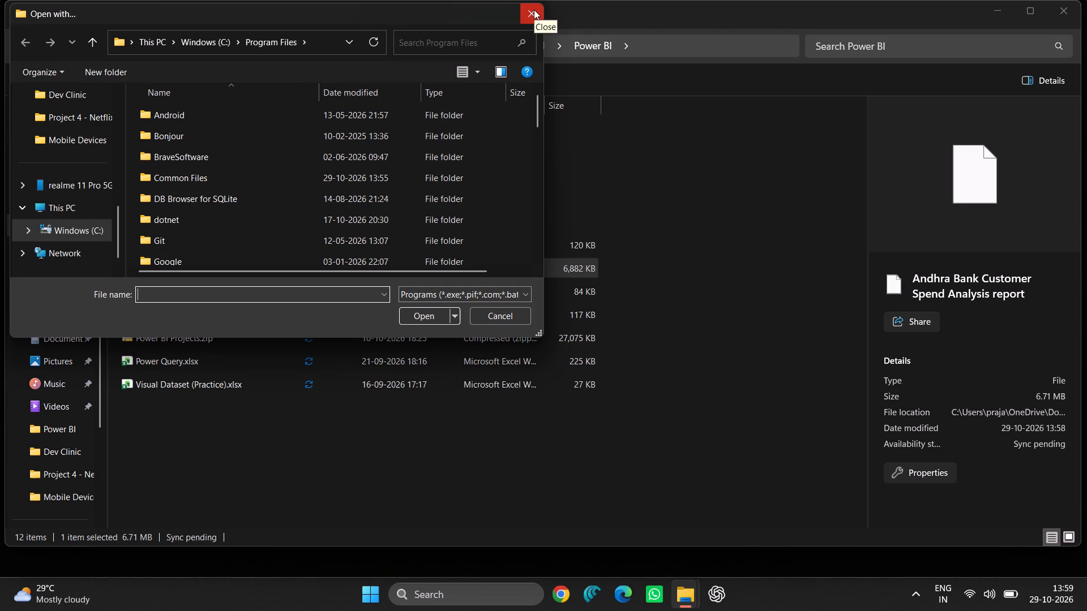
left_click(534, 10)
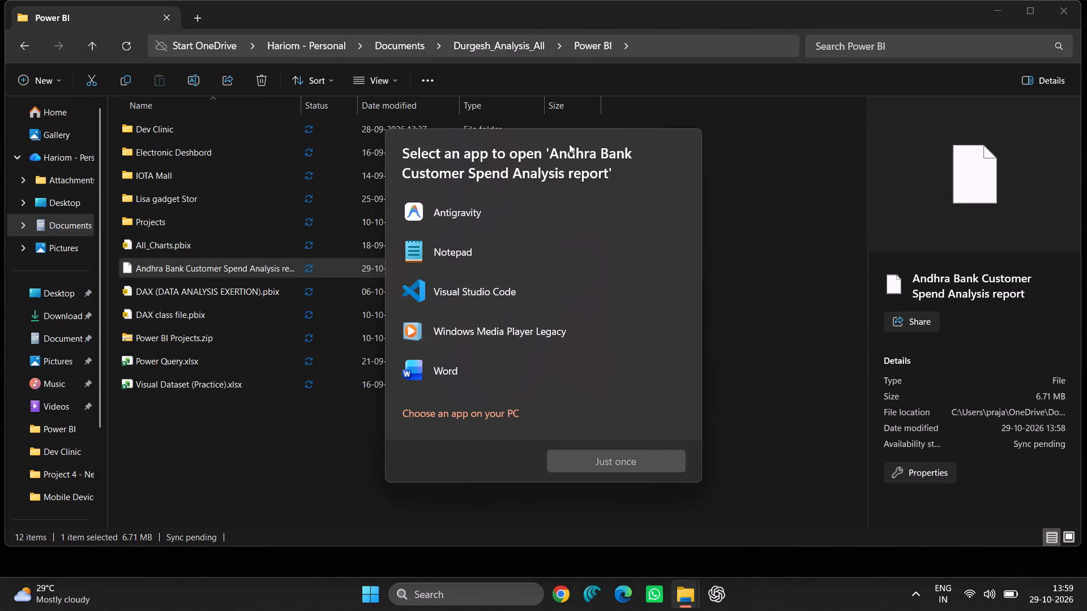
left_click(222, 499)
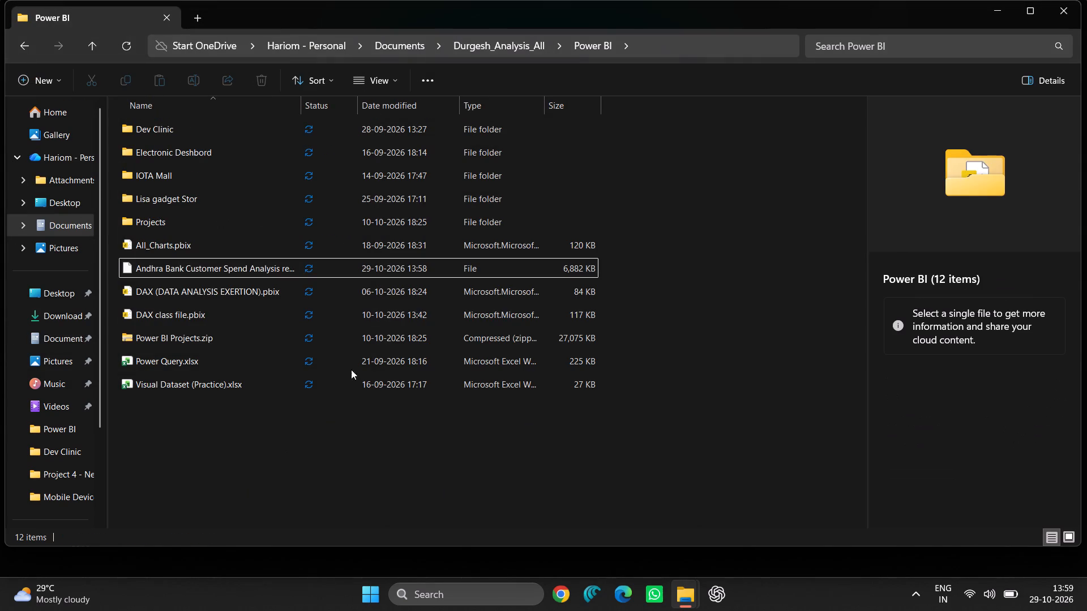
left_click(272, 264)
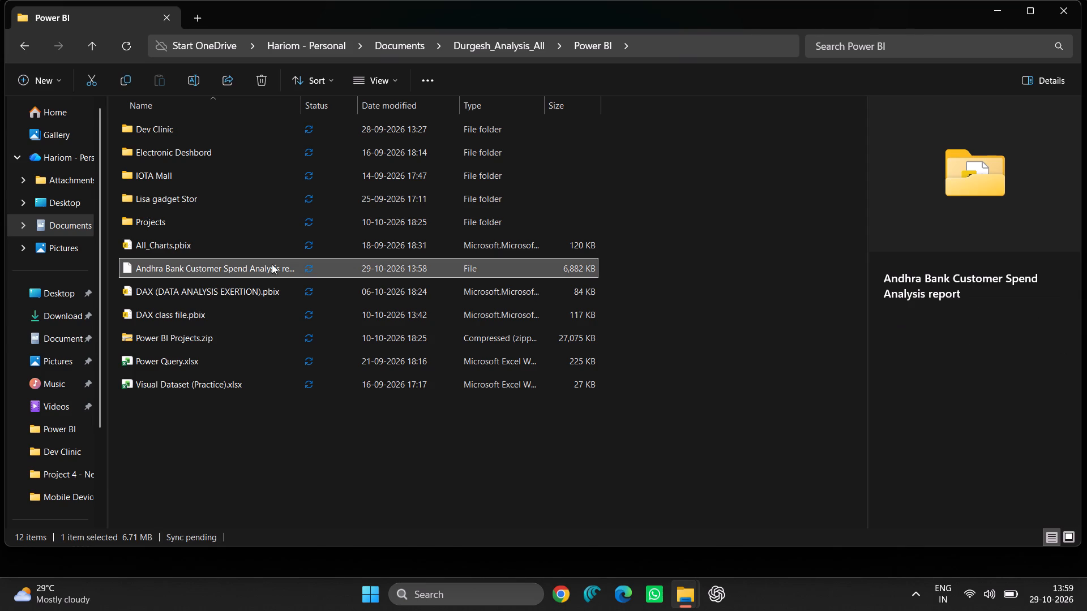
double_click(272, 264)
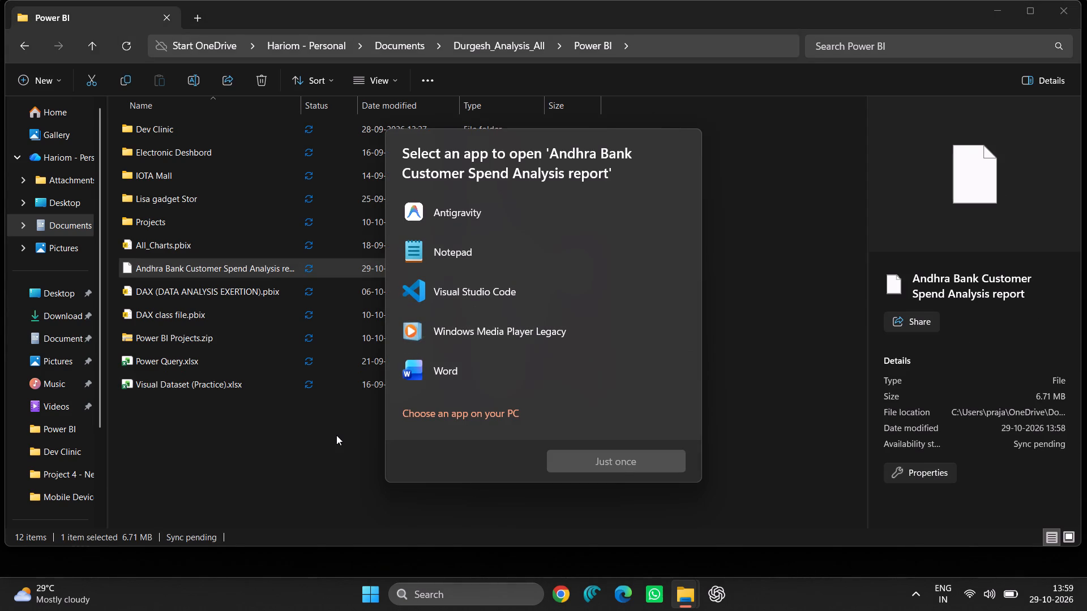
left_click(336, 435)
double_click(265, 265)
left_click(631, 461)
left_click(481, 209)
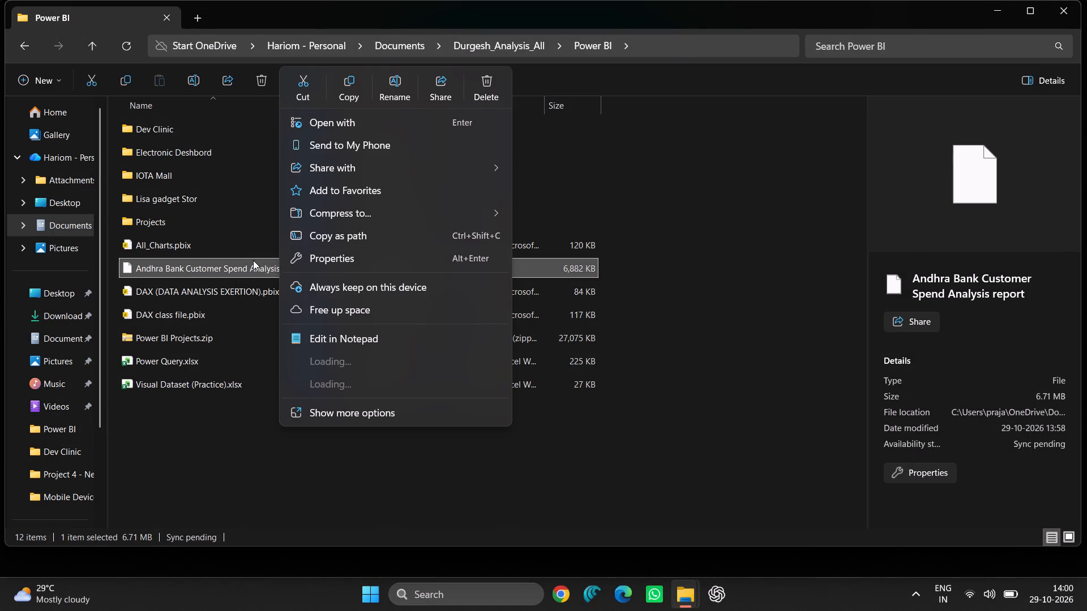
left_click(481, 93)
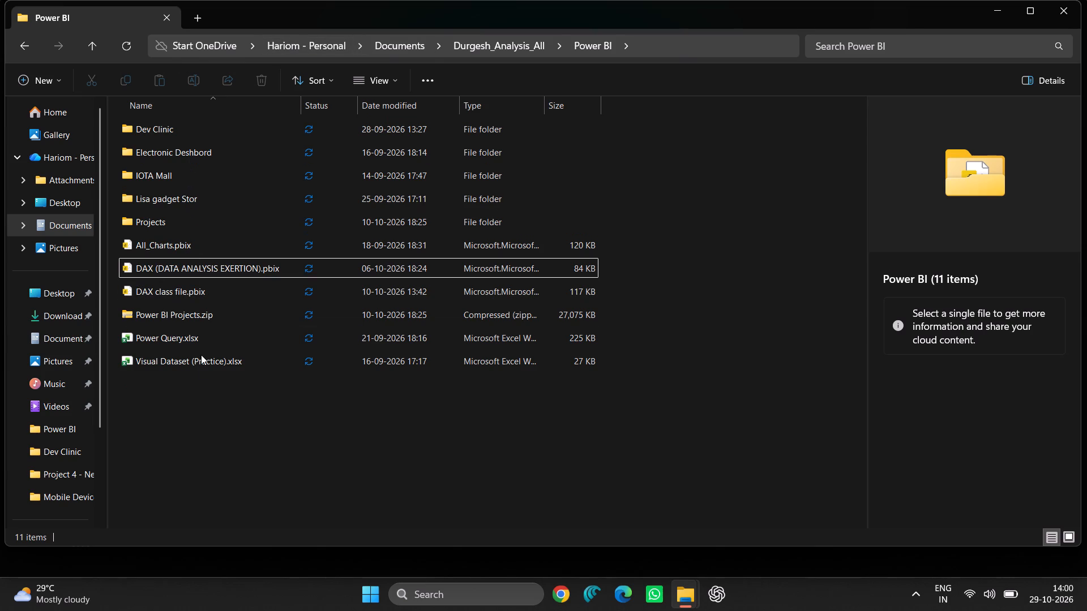
Open Andhra Bank Requirement Sheet.pdf from Andhra Bank Customer Spend Analysis report.zip, inside Mandatory Projects of Power BI Projects.zip.
double_click(210, 315)
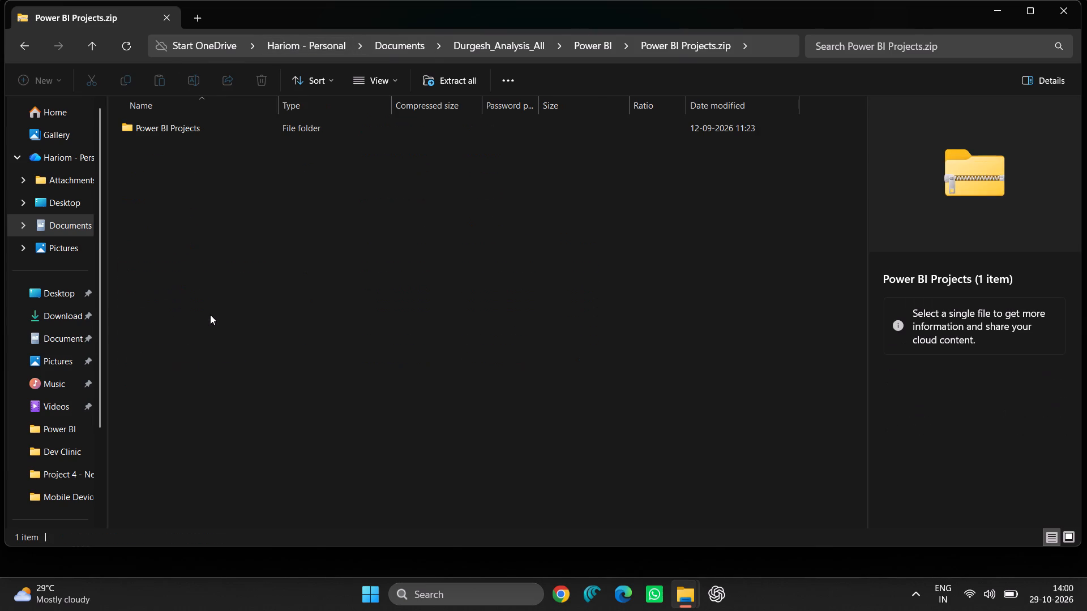
double_click(253, 127)
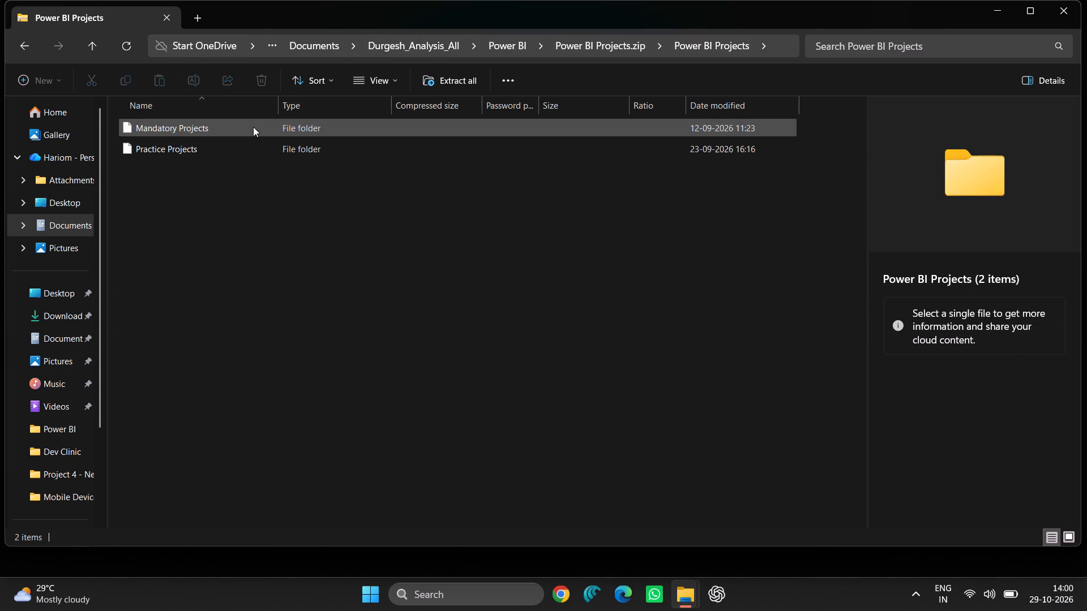
double_click(257, 128)
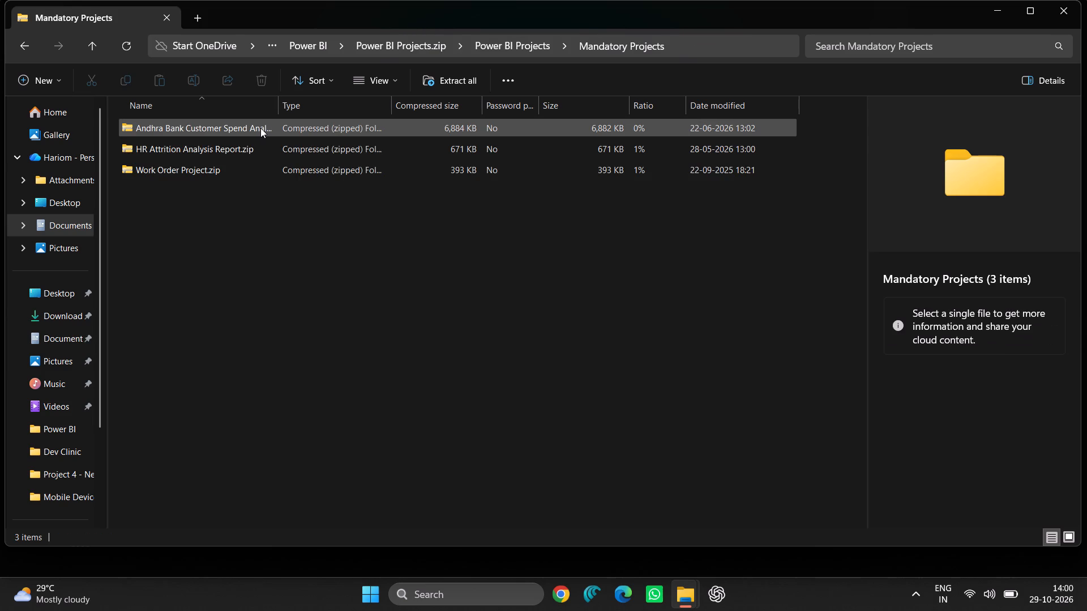
double_click(265, 128)
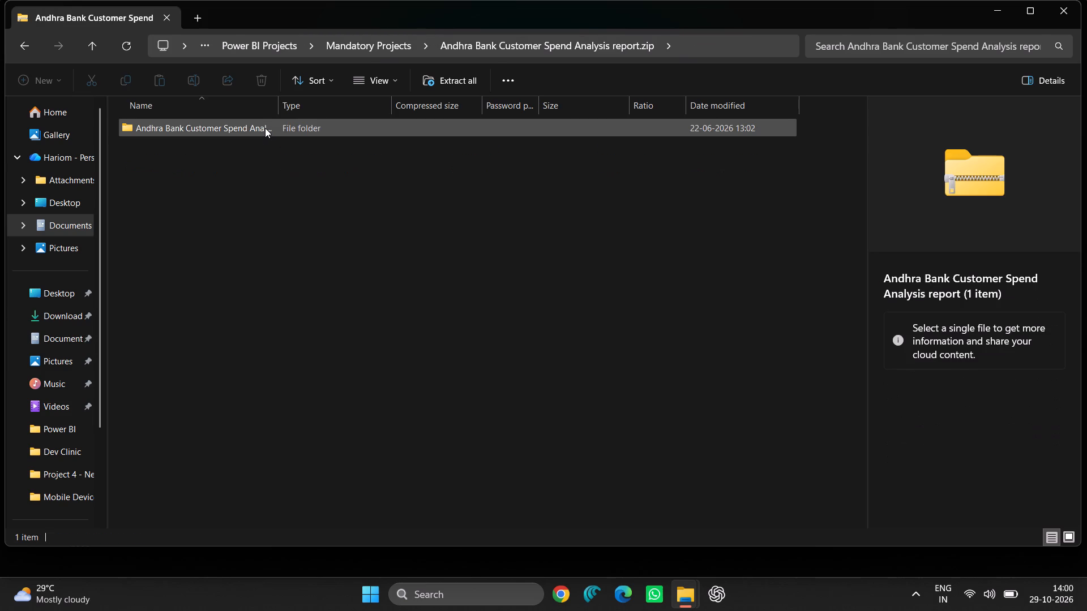
double_click(265, 128)
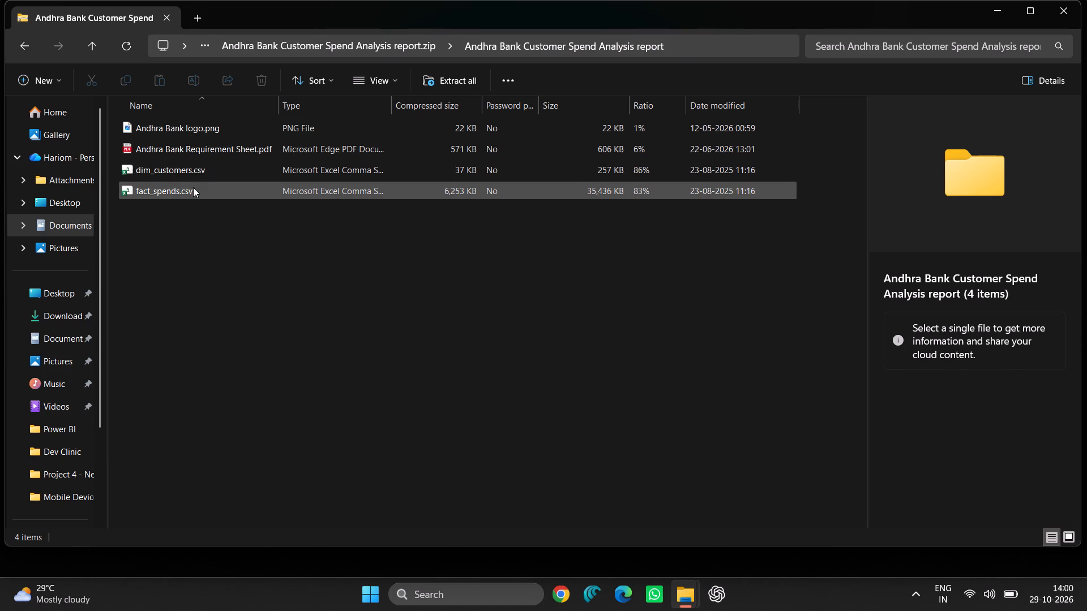
double_click(190, 147)
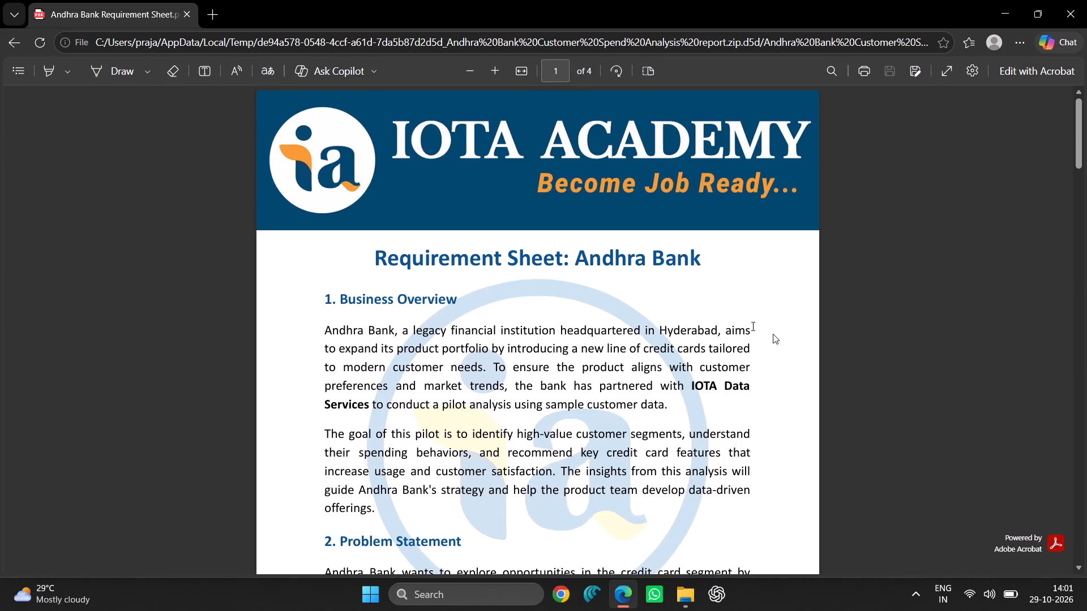
Read the requirement sheet's Business Overview, Problem Statement and Data Description for the dim_customers and fact_spends tables.
scroll(435, 371, "down", 3)
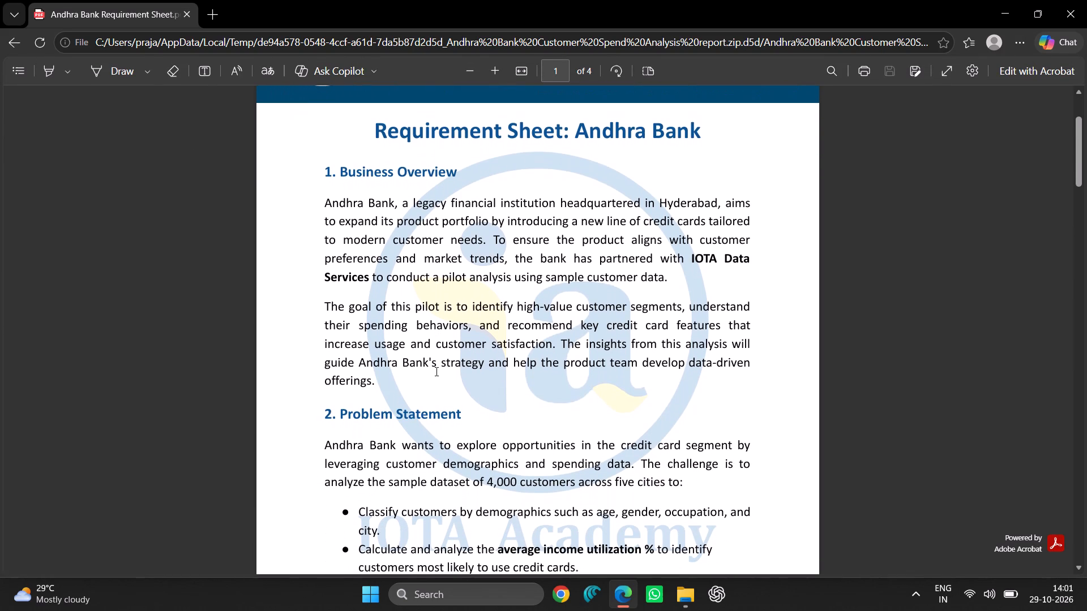
scroll(435, 371, "down", 1)
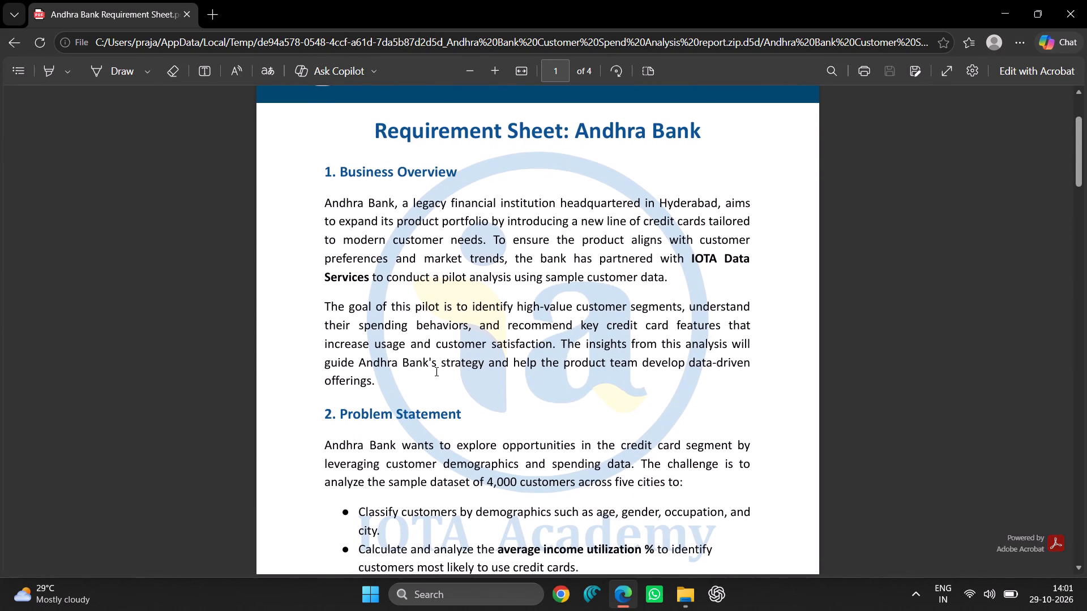
scroll(435, 371, "down", 4)
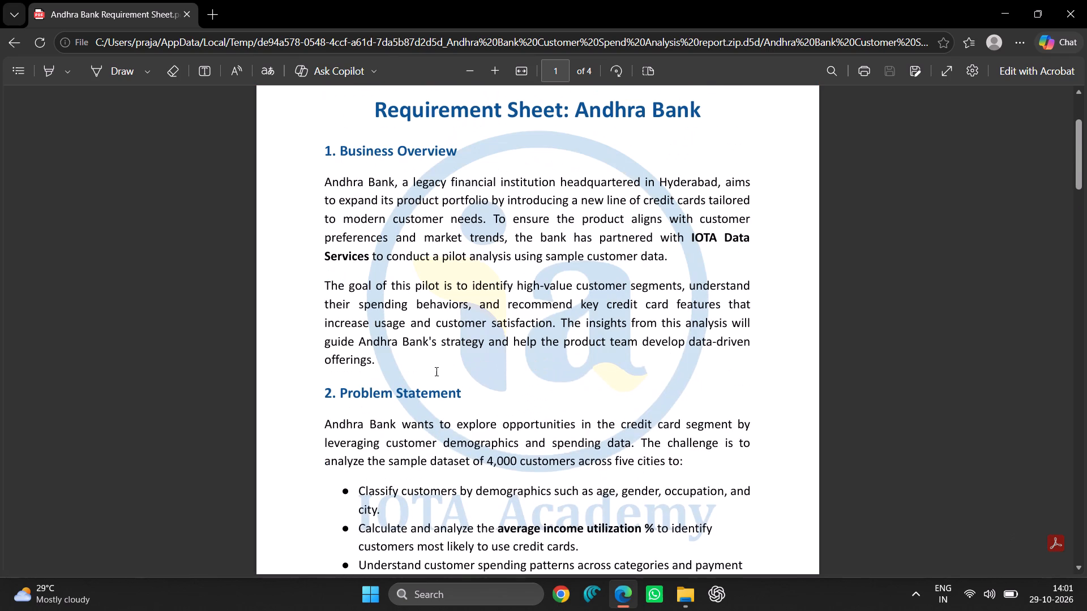
scroll(435, 371, "down", 2)
scroll(484, 375, "down", 5)
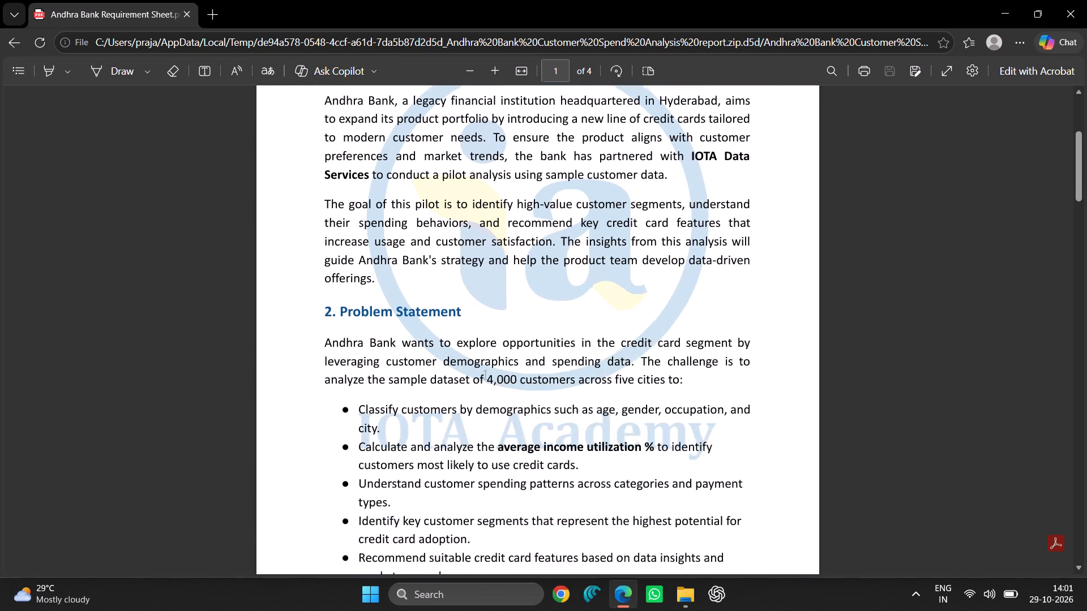
scroll(484, 375, "down", 9)
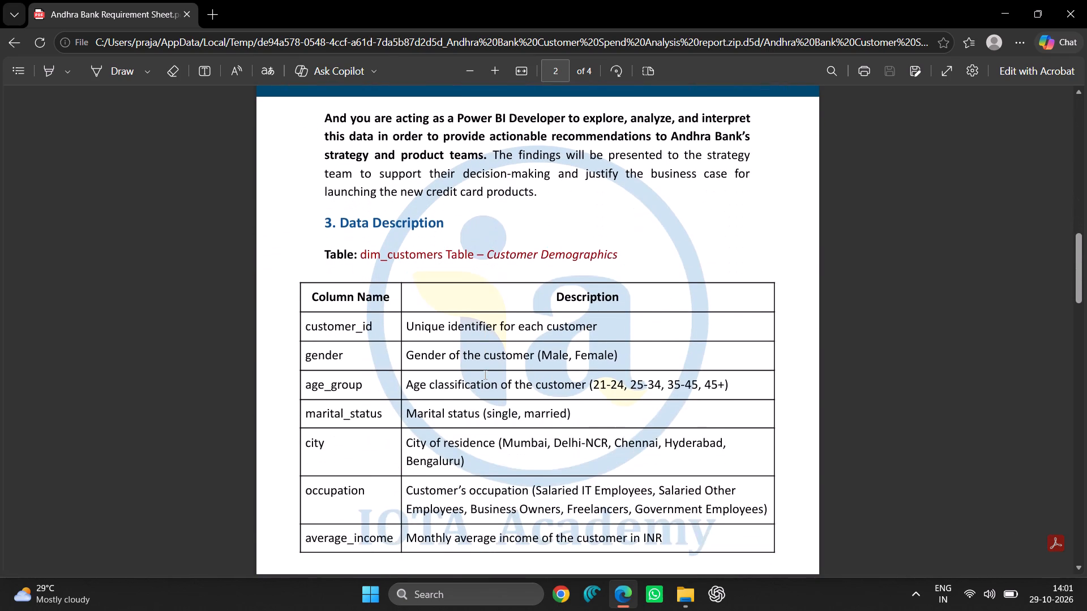
scroll(484, 375, "down", 4)
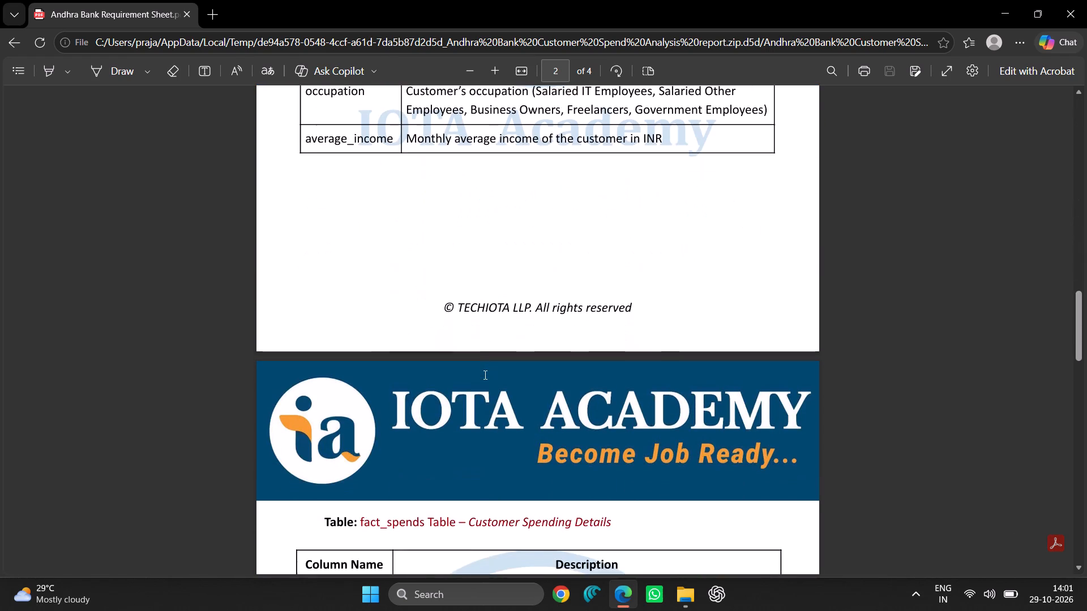
scroll(484, 375, "down", 6)
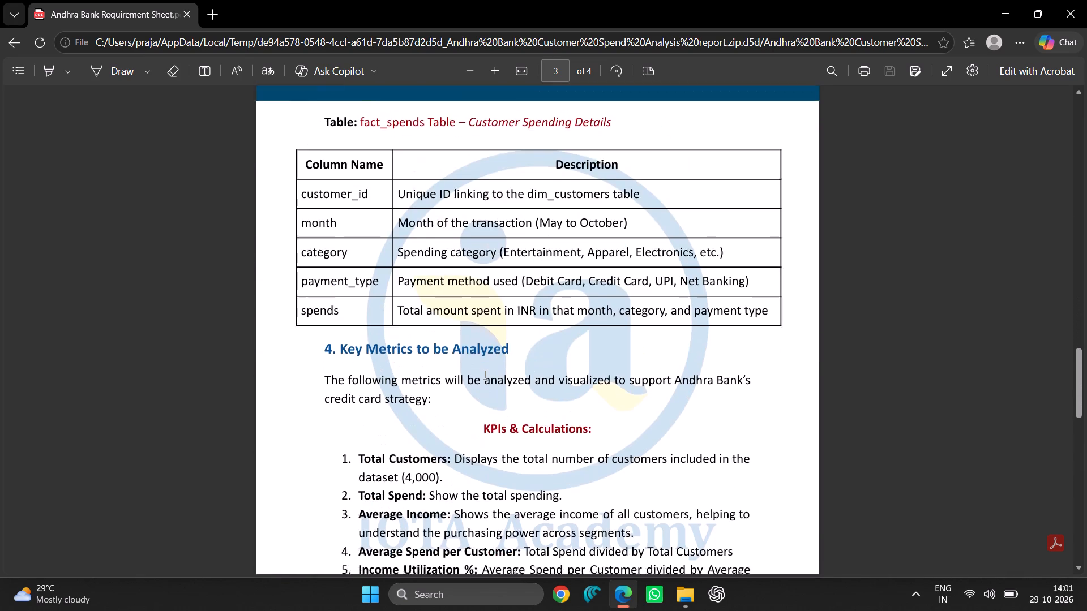
Read the requirement sheet's Key Metrics section, covering the KPIs and calculations and the requested charts and visuals.
scroll(484, 375, "down", 2)
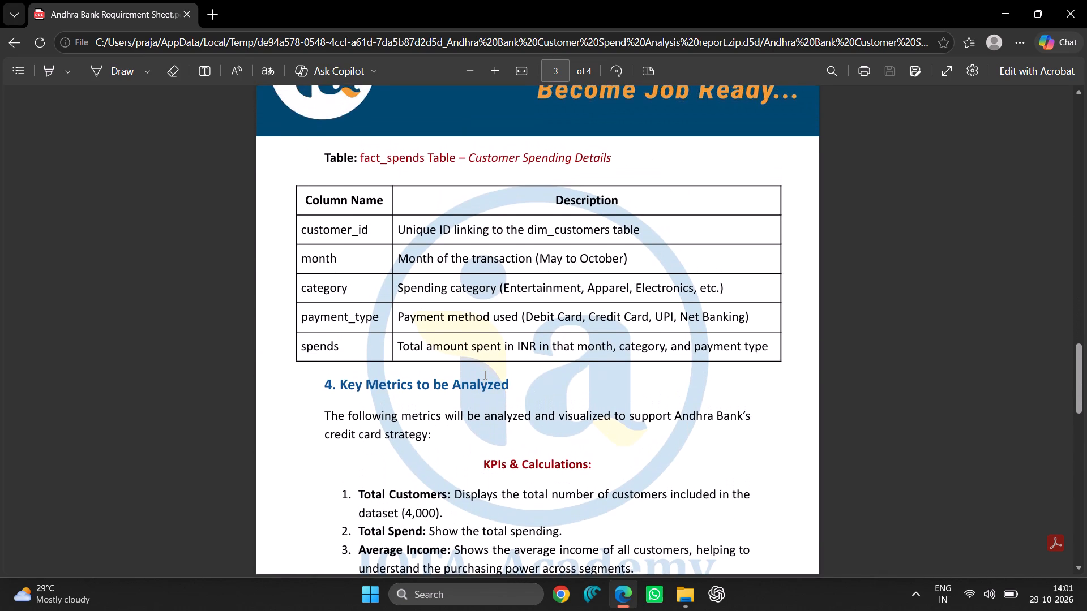
scroll(484, 375, "down", 1)
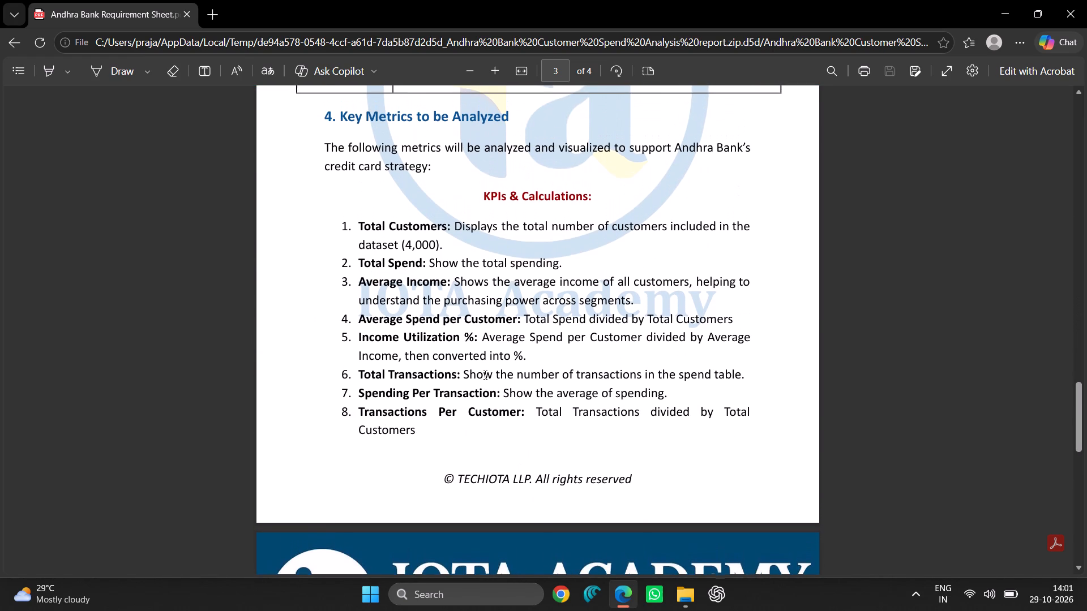
scroll(484, 375, "down", 1)
scroll(491, 260, "down", 1)
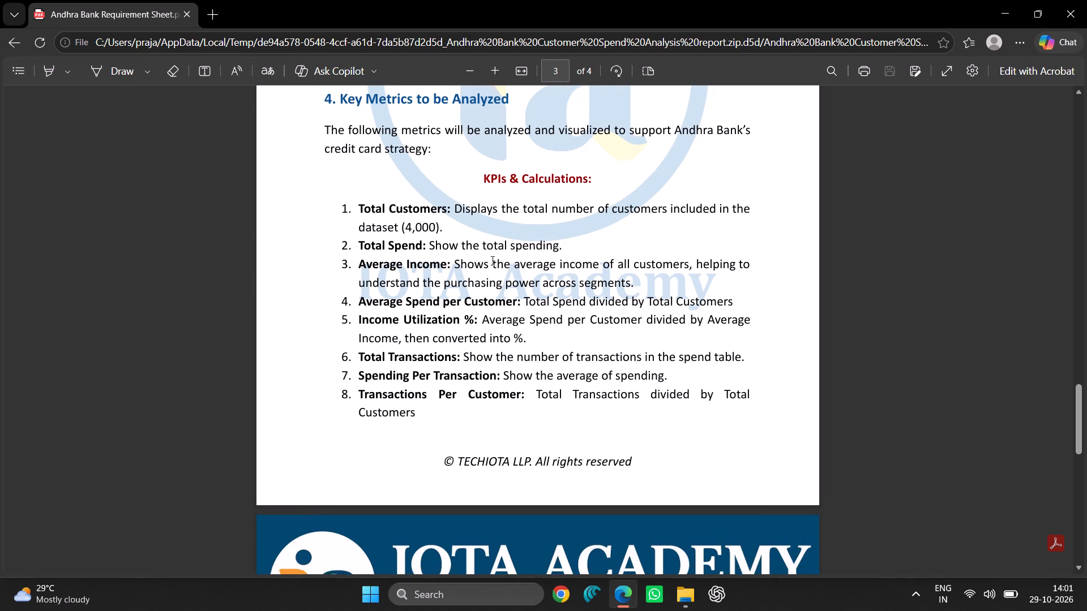
scroll(491, 260, "down", 3)
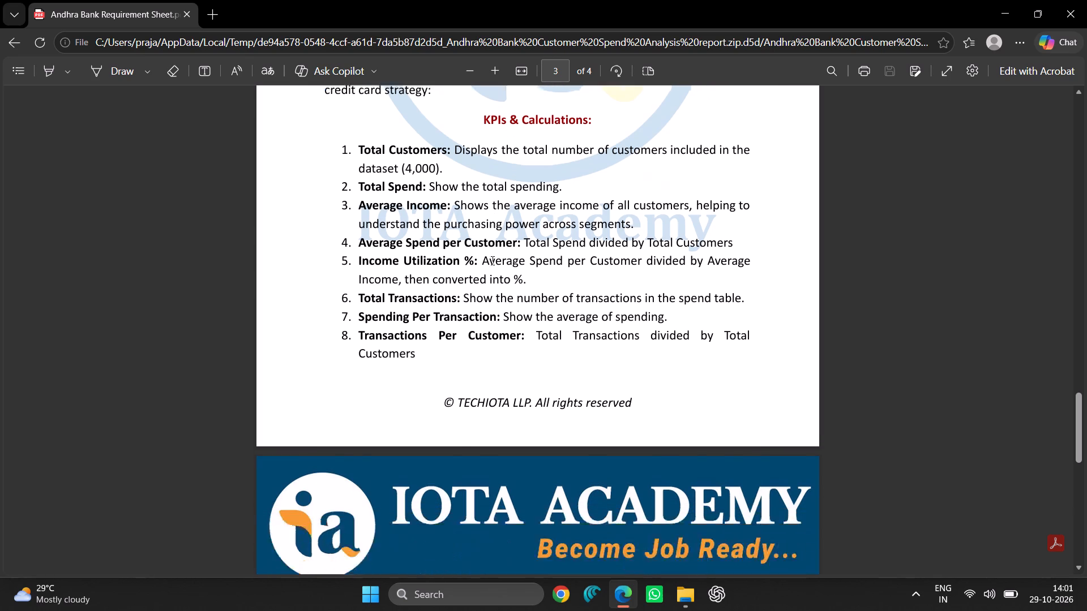
scroll(491, 260, "down", 19)
scroll(491, 260, "up", 1)
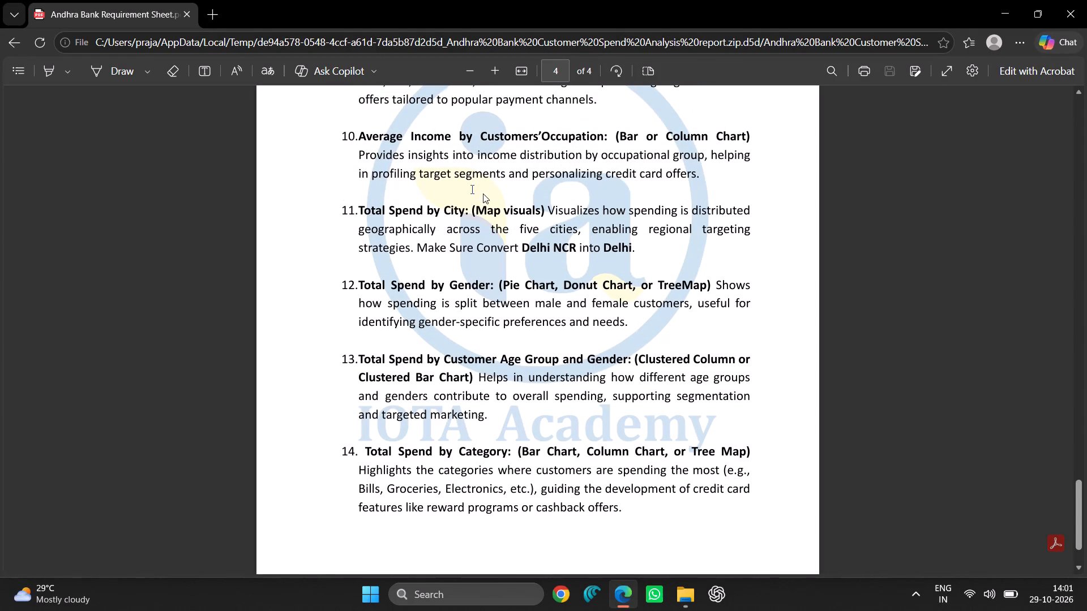
scroll(500, 446, "up", 2)
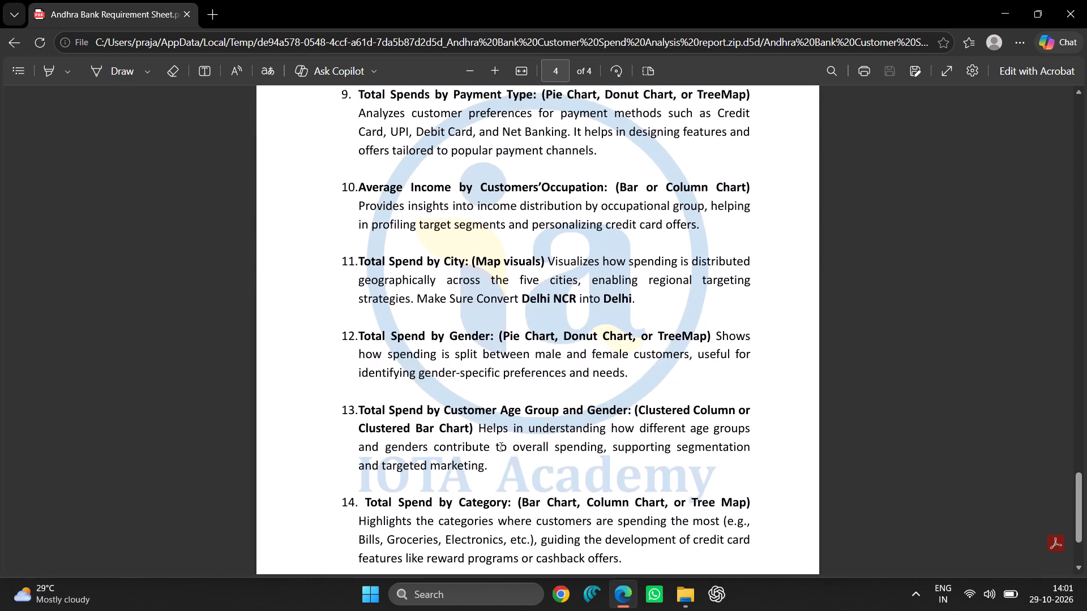
Review the KPIs and calculations list again, along with the fact_spends and dim_customers table descriptions.
scroll(500, 446, "up", 9)
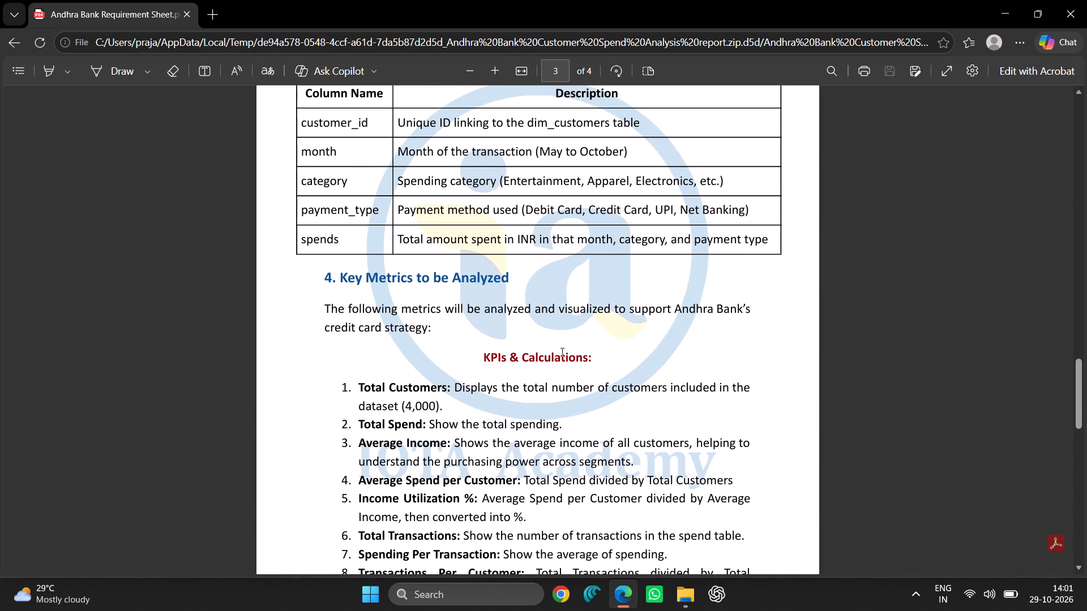
scroll(581, 356, "down", 1)
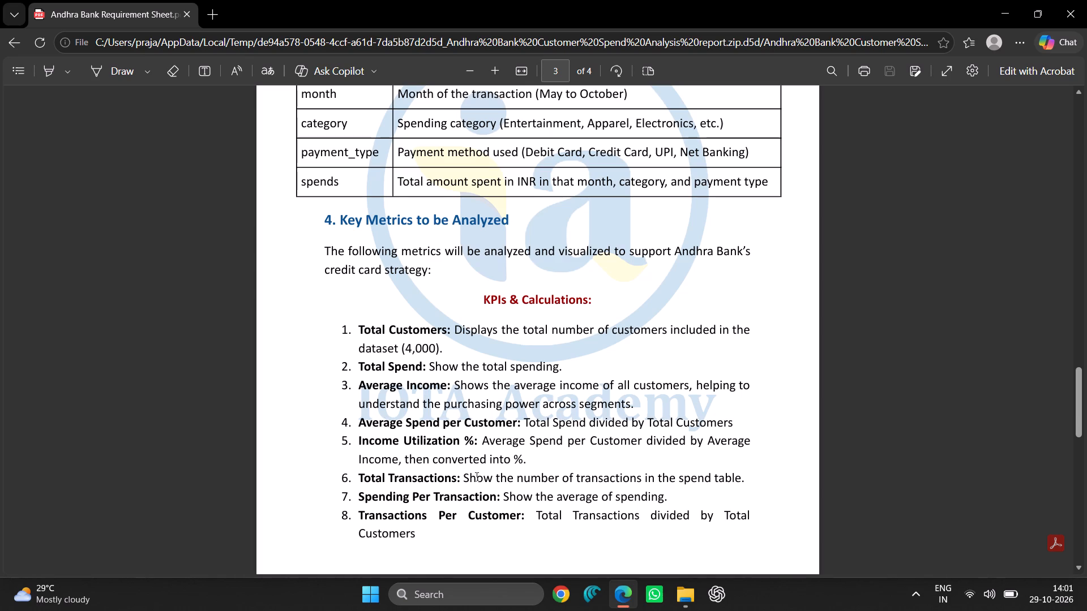
scroll(478, 232, "up", 5)
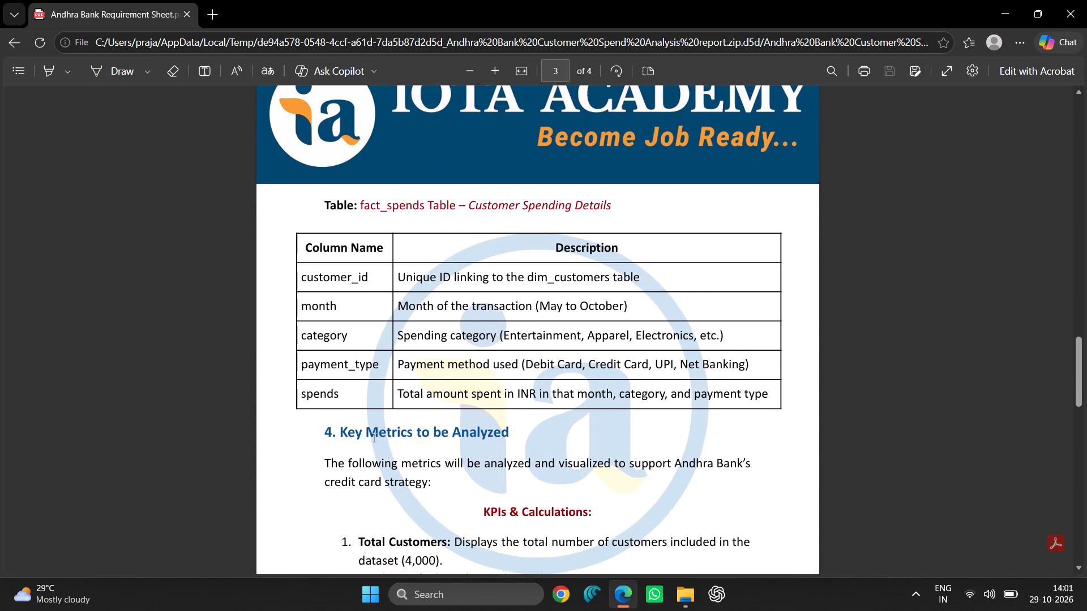
scroll(442, 448, "up", 10)
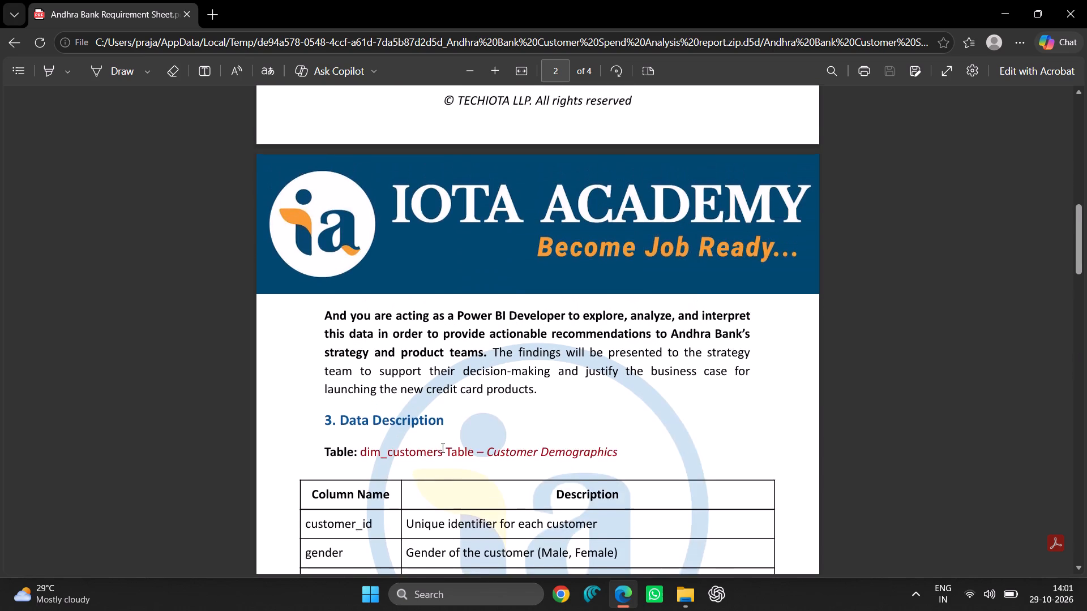
Skim the requirement sheet's pages again and re-examine the Business Overview and Problem Statement on its first page.
scroll(442, 448, "up", 6)
scroll(442, 448, "down", 3)
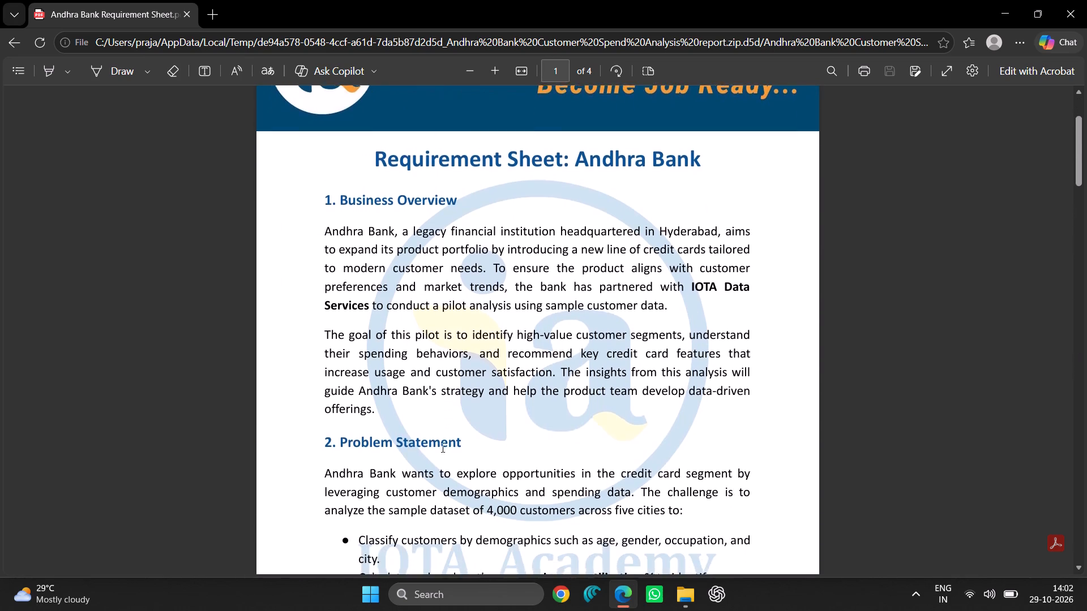
scroll(442, 448, "down", 1)
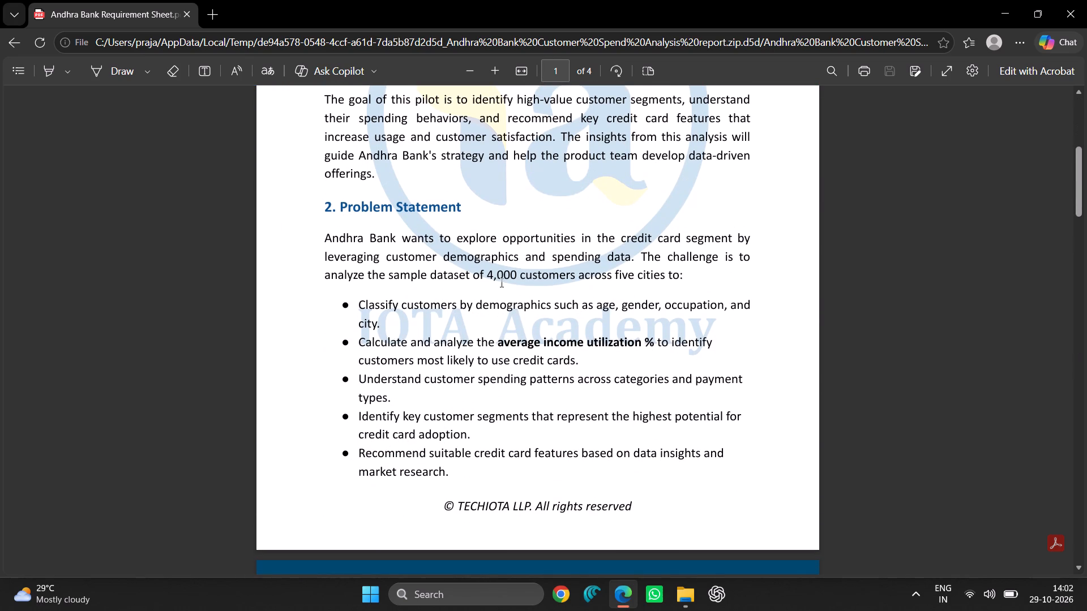
scroll(501, 282, "down", 3)
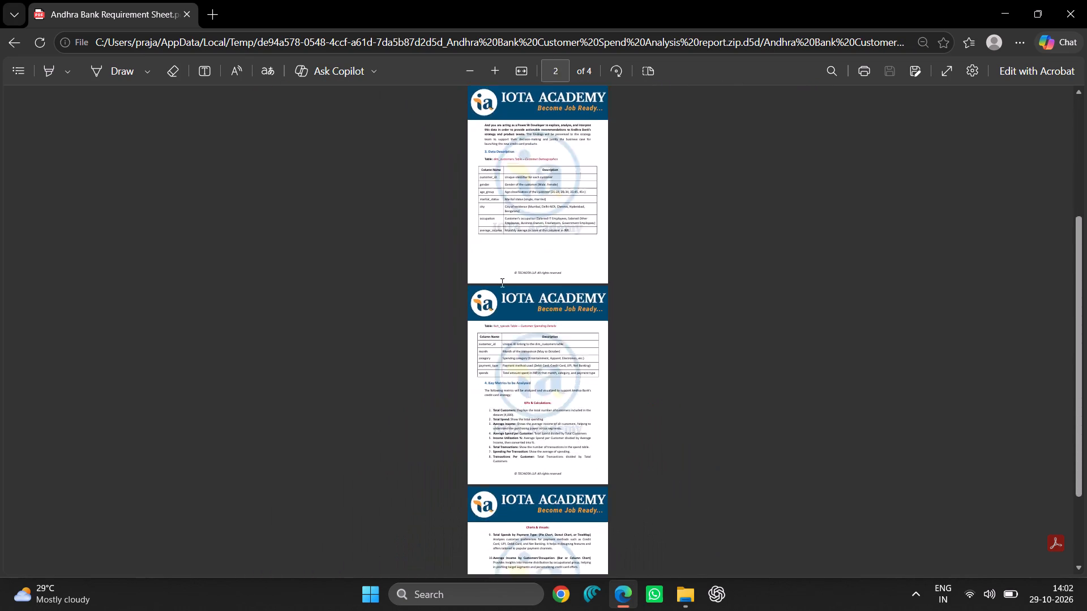
scroll(501, 282, "down", 10)
scroll(501, 282, "up", 6)
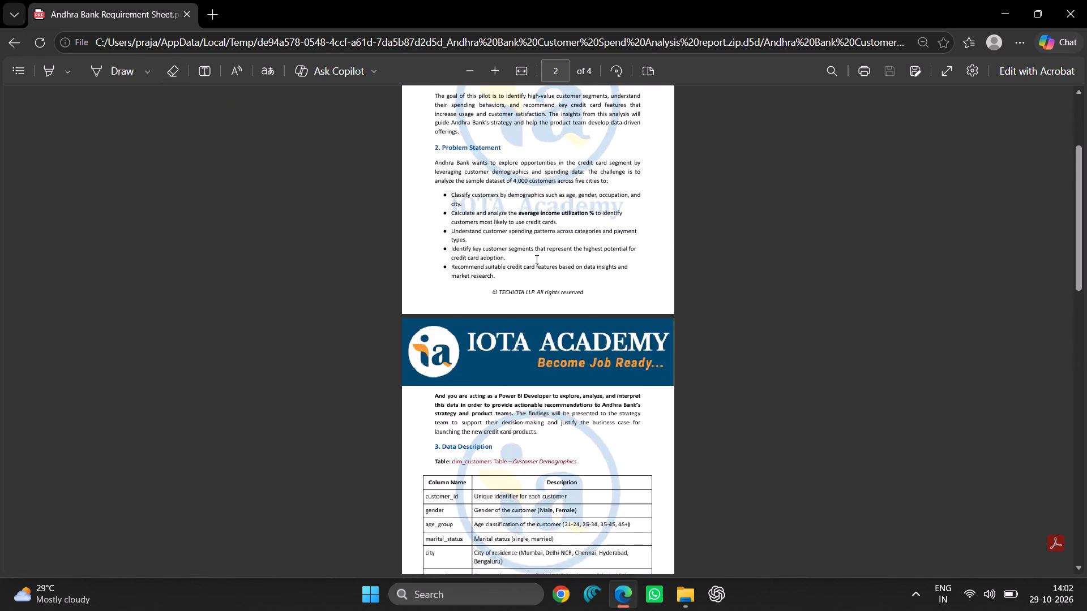
scroll(536, 259, "up", 3)
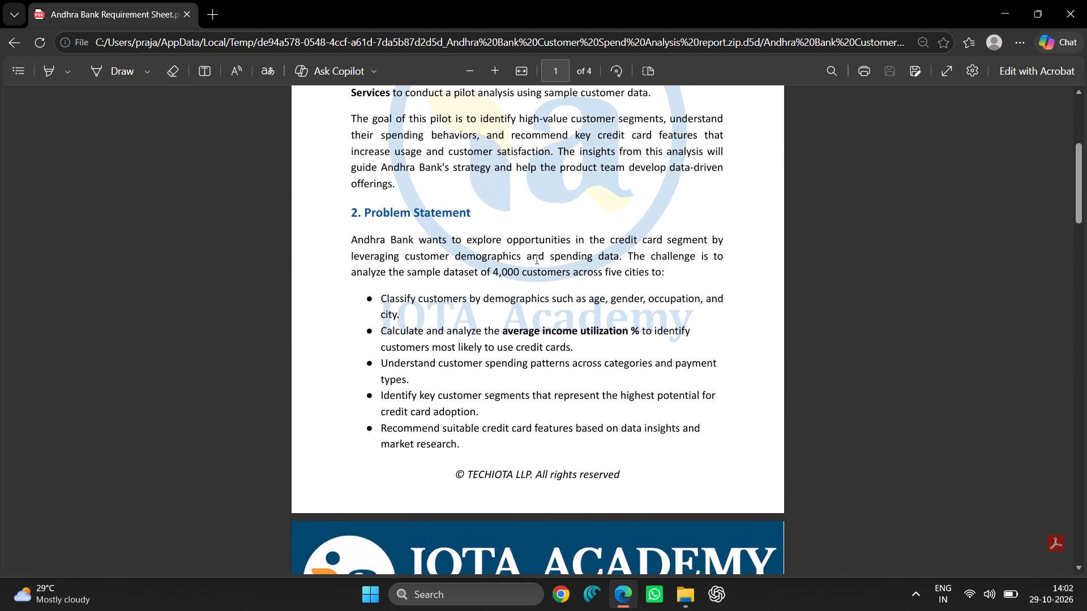
scroll(534, 261, "up", 3)
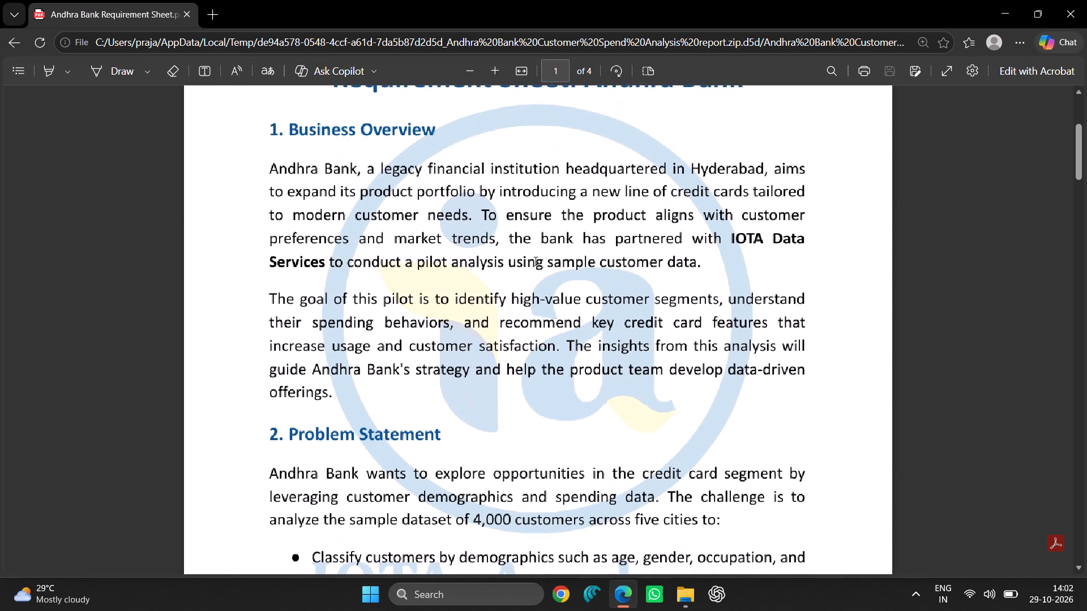
scroll(534, 261, "down", 1)
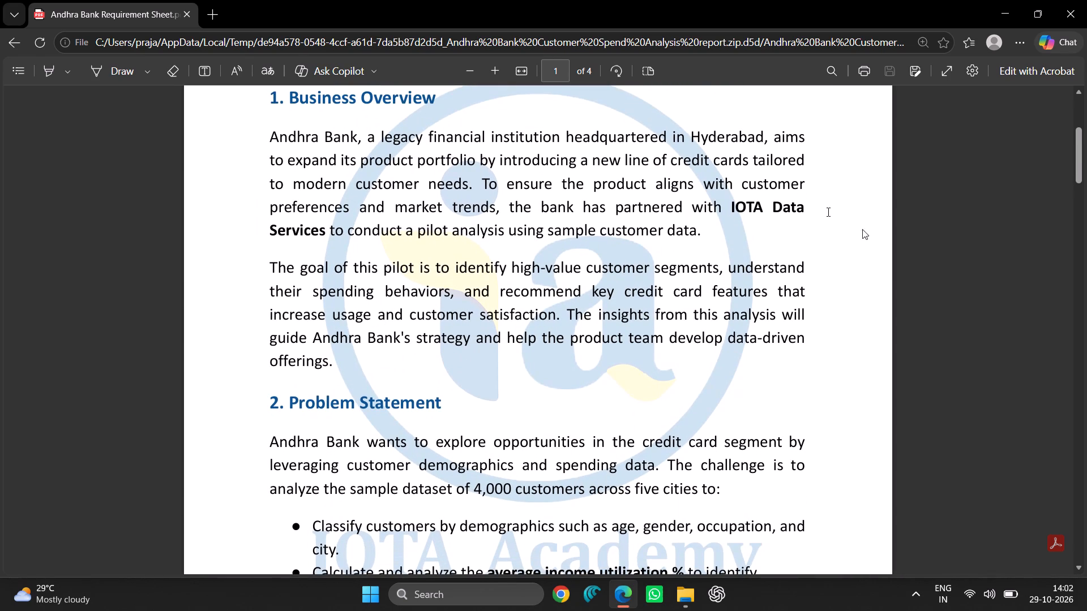
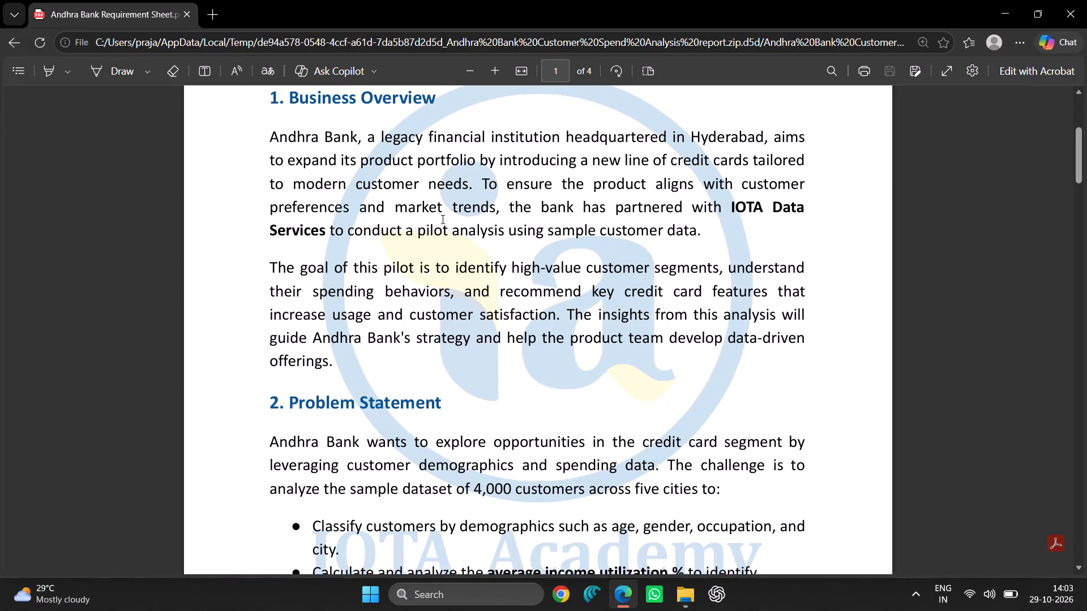
Read the Problem Statement bullets and the Power BI Developer role brief that follows on page 2 of the requirement sheet.
scroll(473, 217, "down", 5)
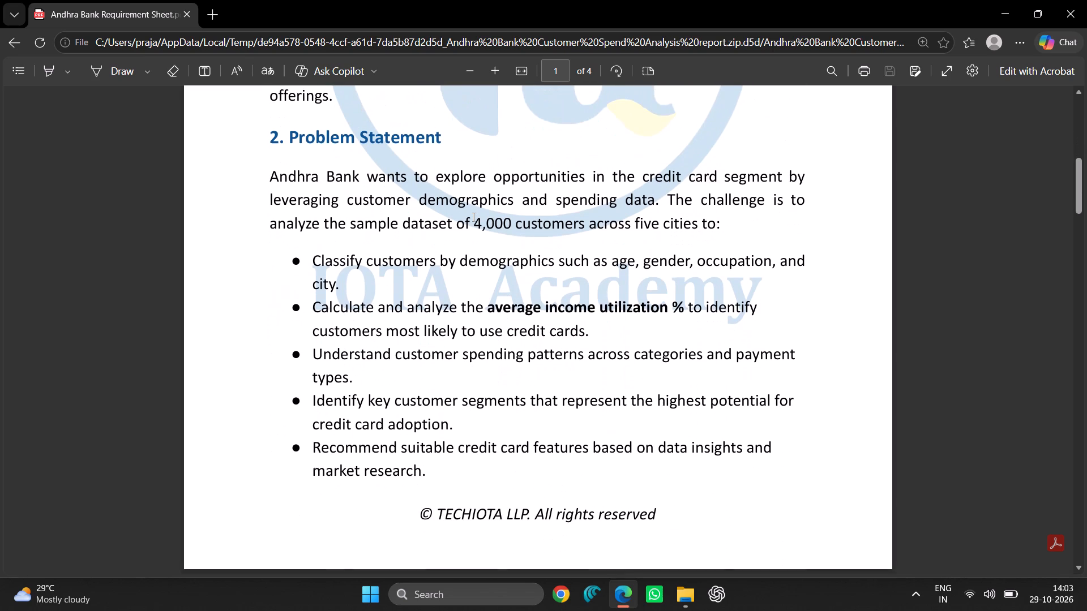
scroll(473, 217, "down", 1)
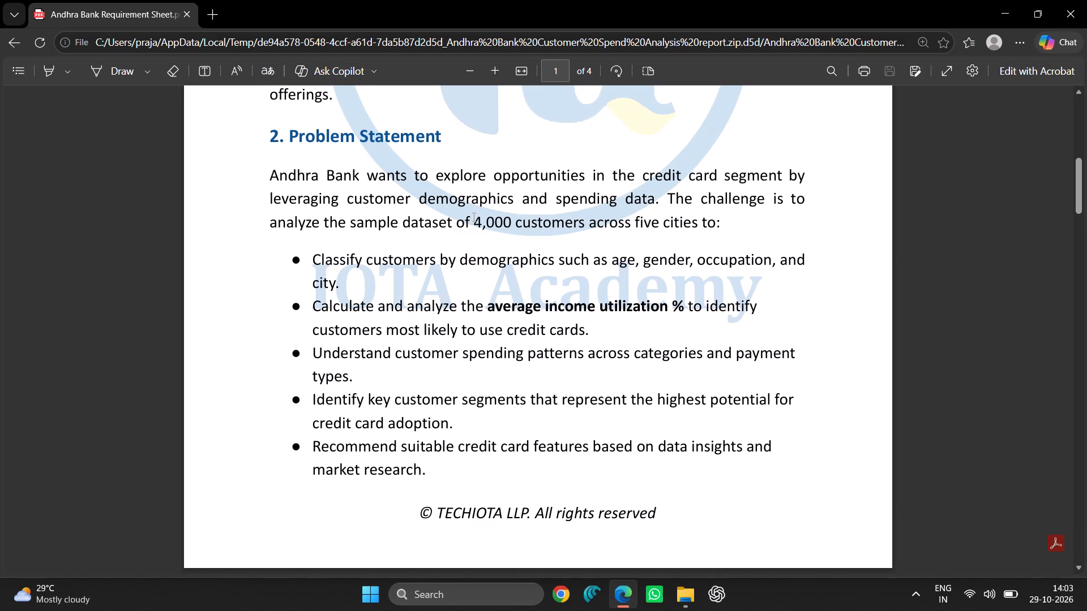
key("Down")
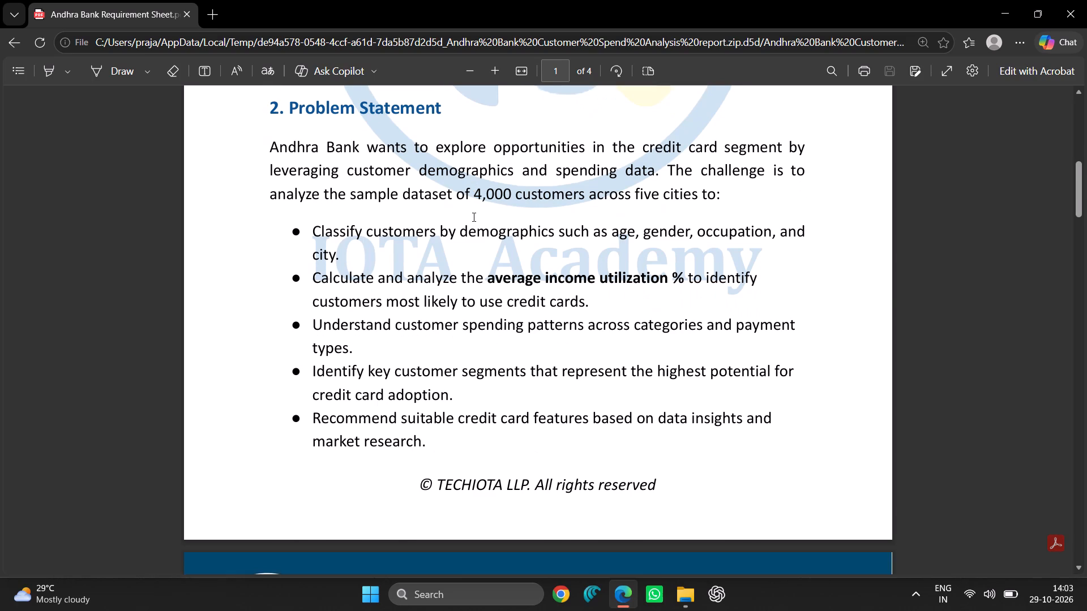
key("Down")
key("Down")
key("Down")
key("Down")
key("Down")
key("Down")
key("Down")
key("Down")
key("Down")
key("Down")
key("Down")
key("Down")
key("Down")
key("Down")
key("Down")
key("Down")
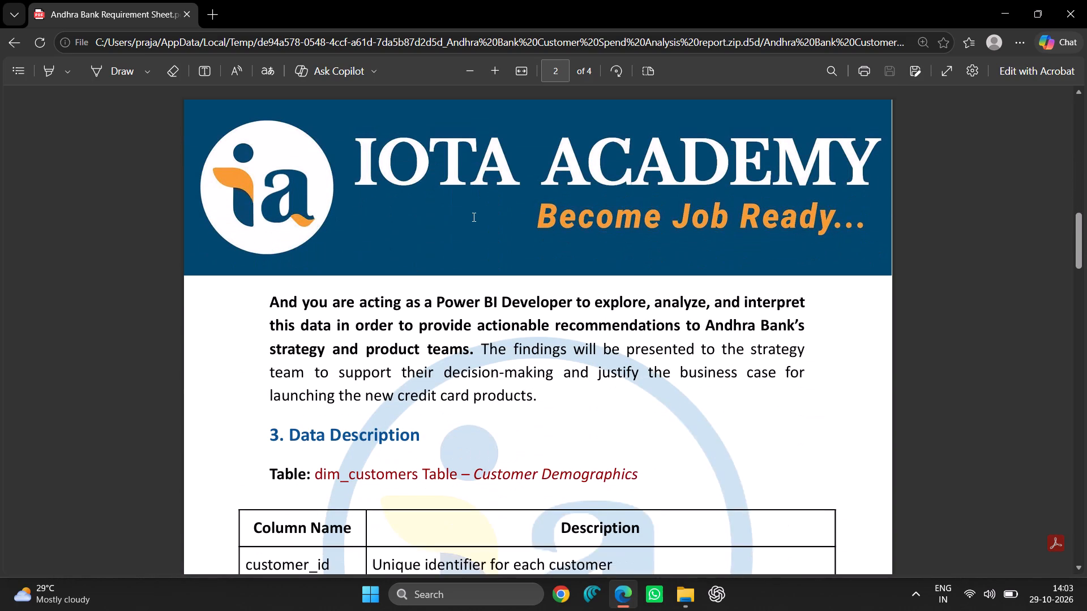
key("Down")
key("Down")
key("Down")
key("Down")
key("Down")
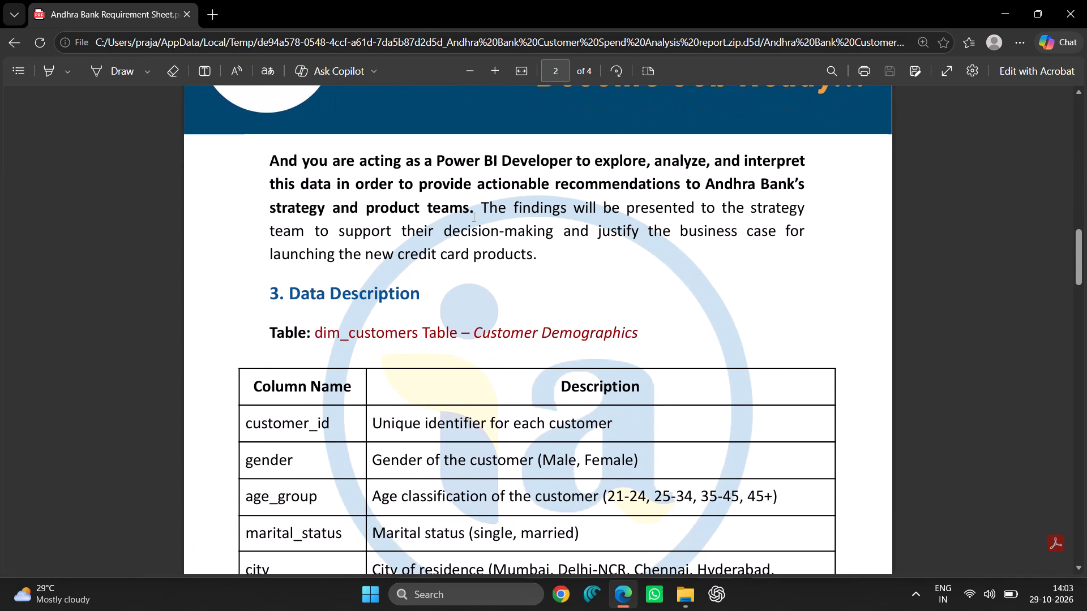
key("Down")
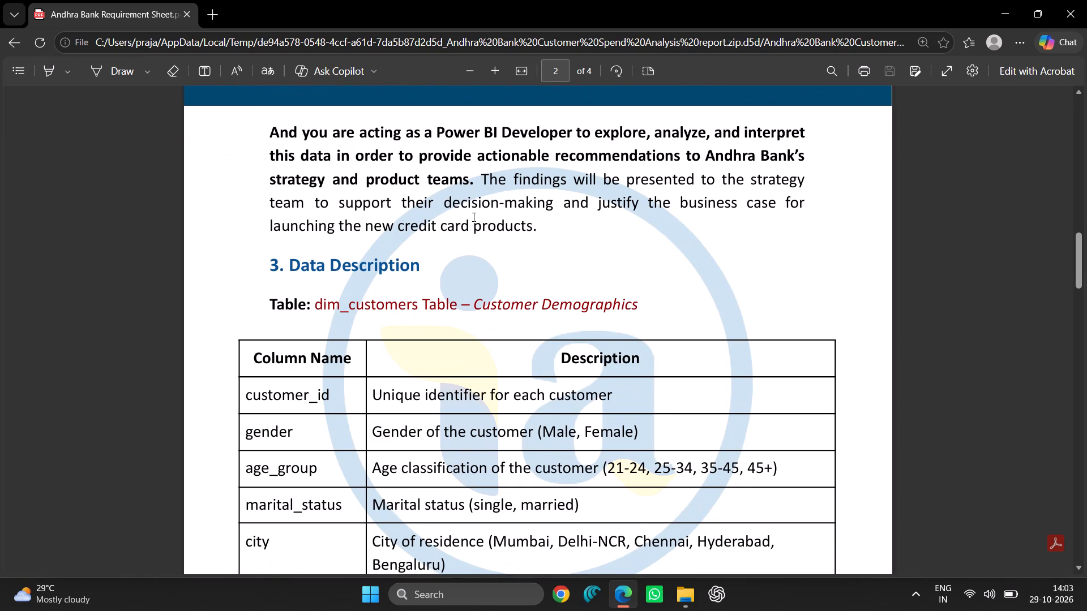
Read the Data Description section, covering the column descriptions of the dim_customers and fact_spends tables.
key("Down")
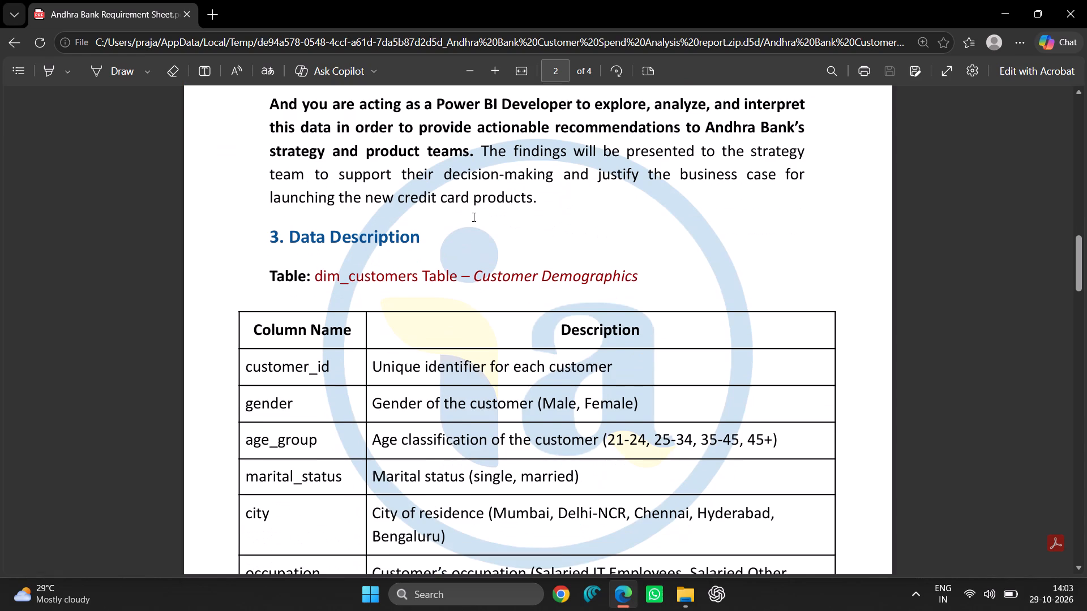
key("Down")
key("Down")
key("Down")
key("Down")
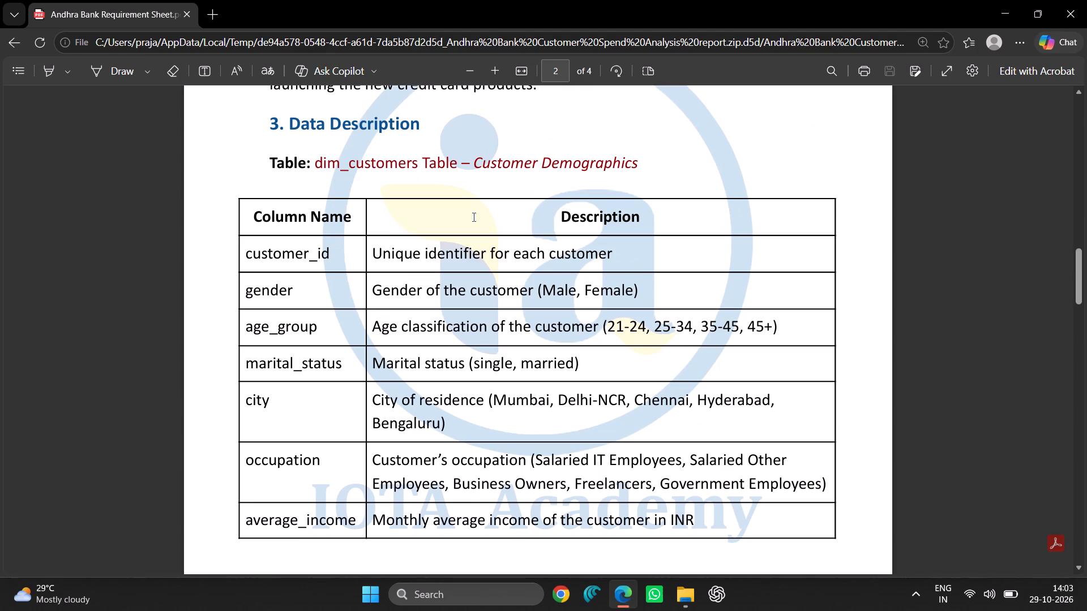
key("Down")
key("Down")
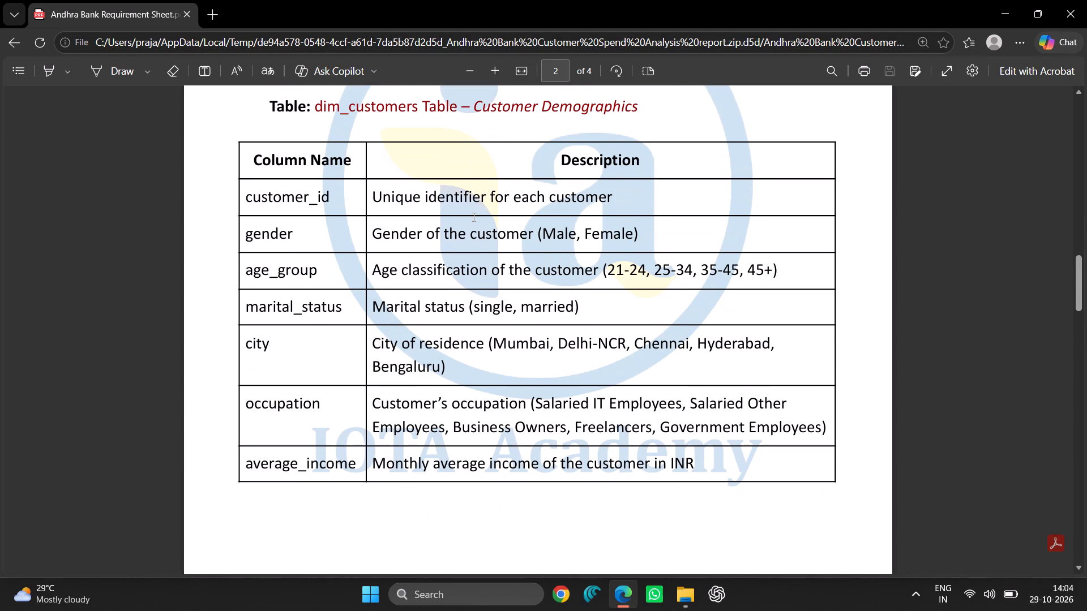
key("Down")
key("Down")
key("Down")
key("Down")
key("Down")
key("Down")
key("Down")
key("Down")
key("Down")
key("Down")
key("Down")
key("Down")
key("Down")
key("Down")
key("Down")
key("Down")
key("Down")
key("Down")
key("Down")
key("Down")
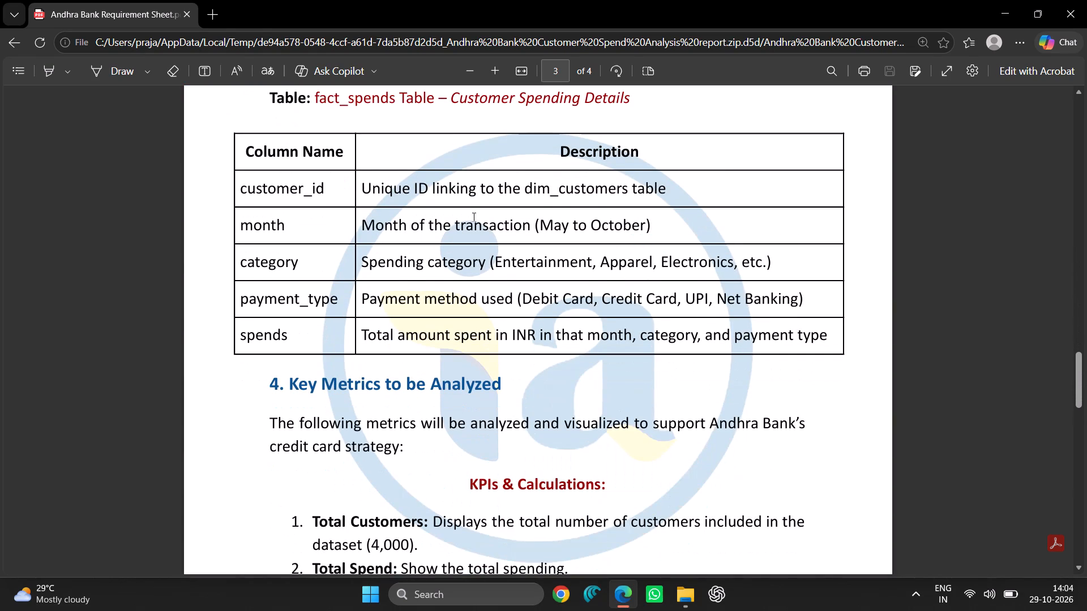
key("Down")
key("Up")
key("Up")
key("Down")
key("Up")
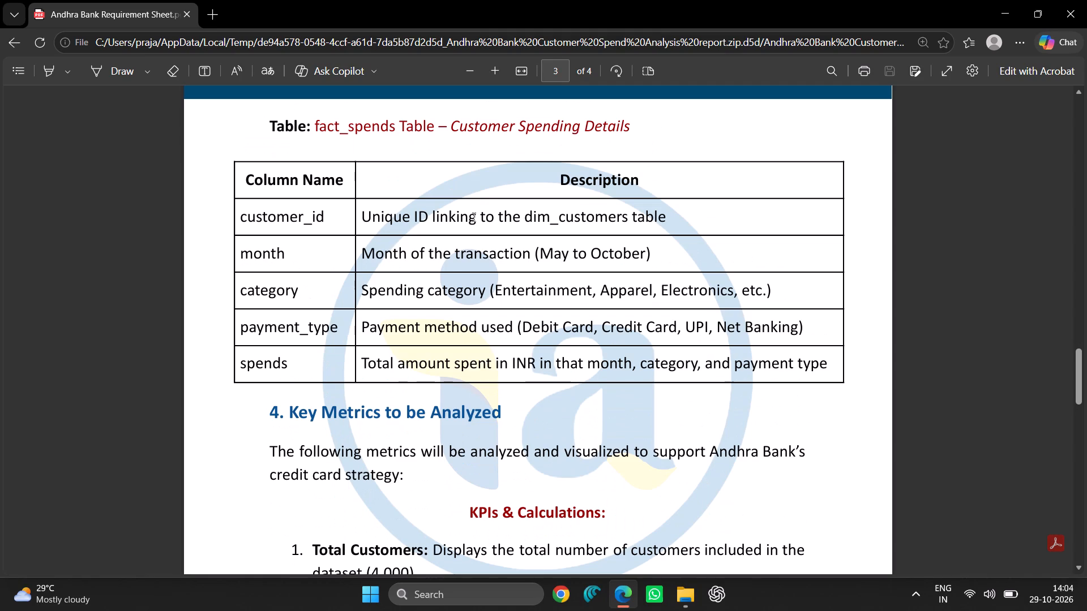
Read the KPIs & Calculations list under Key Metrics to be Analyzed, from Total Customers to Transactions Per Customer.
key("Down")
key("Down")
key("Down")
key("Down")
key("Down")
key("Down")
key("Down")
key("Down")
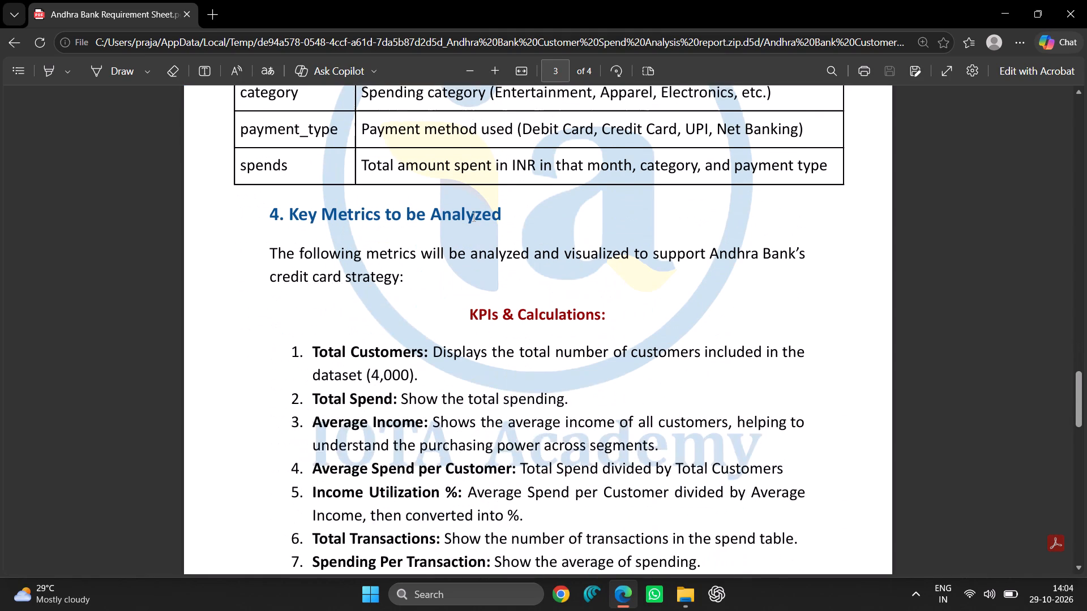
key("Down")
key("Down")
key("Down")
key("Down")
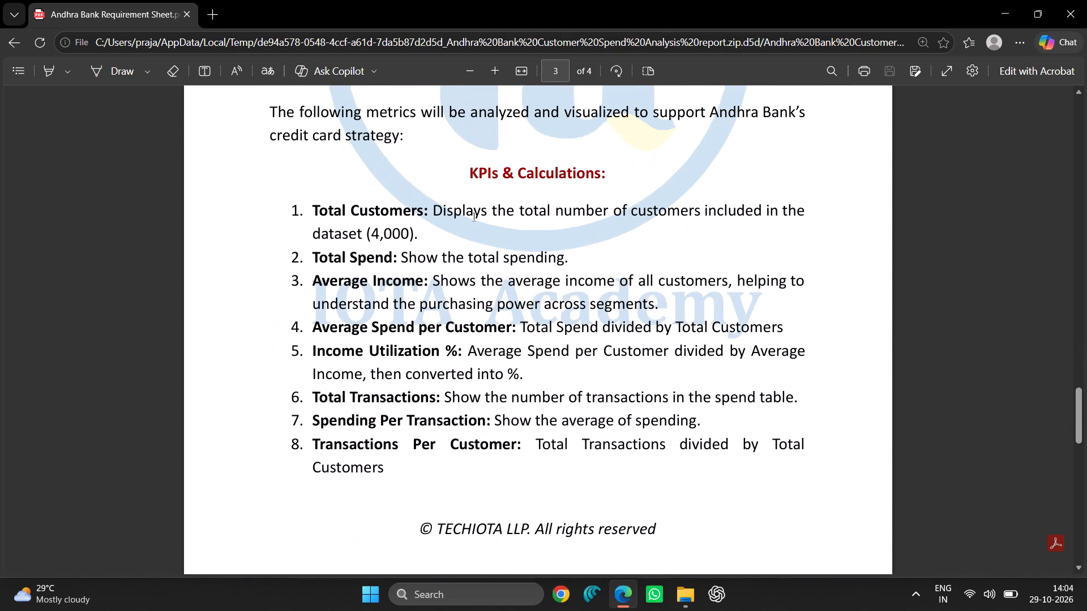
Read the Charts & Visuals requirements on page 4, from Total Spends by Payment Type to Total Spend by Category.
key("Down")
key("Down")
key("Down")
key("Down")
key("Down")
key("Down")
key("Down")
key("Down")
key("Down")
key("Down")
key("Down")
key("Down")
key("Down")
key("Down")
key("Down")
key("Down")
key("Down")
key("Down")
key("Down")
key("Down")
key("Down")
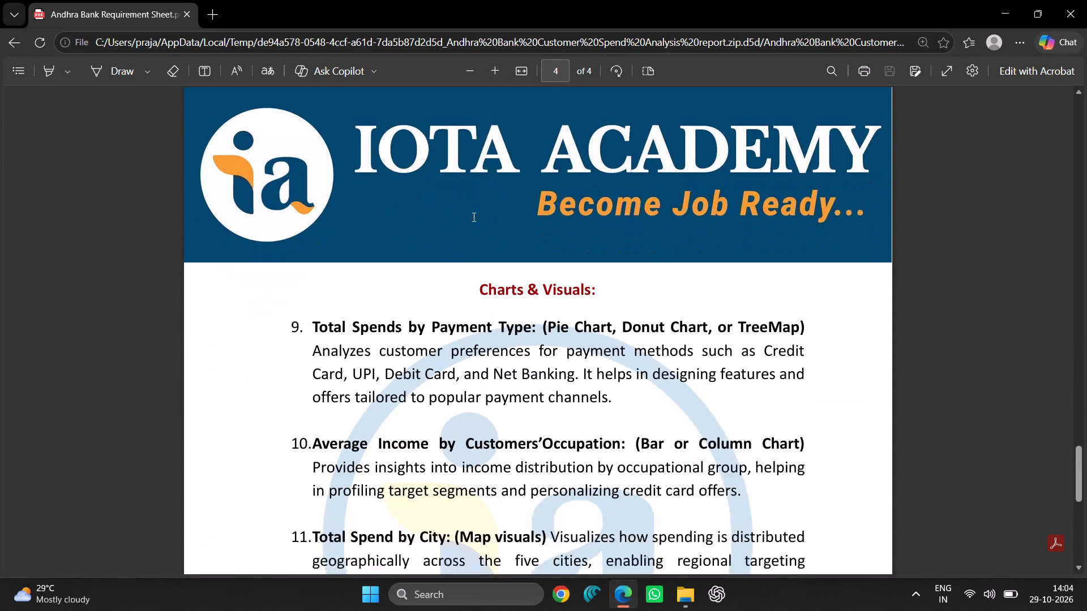
key("Down")
key("Down")
key("Down")
key("Down")
key("Down")
key("Down")
key("Down")
key("Down")
key("Down")
key("Down")
key("Down")
key("Down")
key("Down")
key("Down")
key("Down")
key("Down")
key("Down")
key("Down")
key("Down")
key("Down")
key("Down")
key("Down")
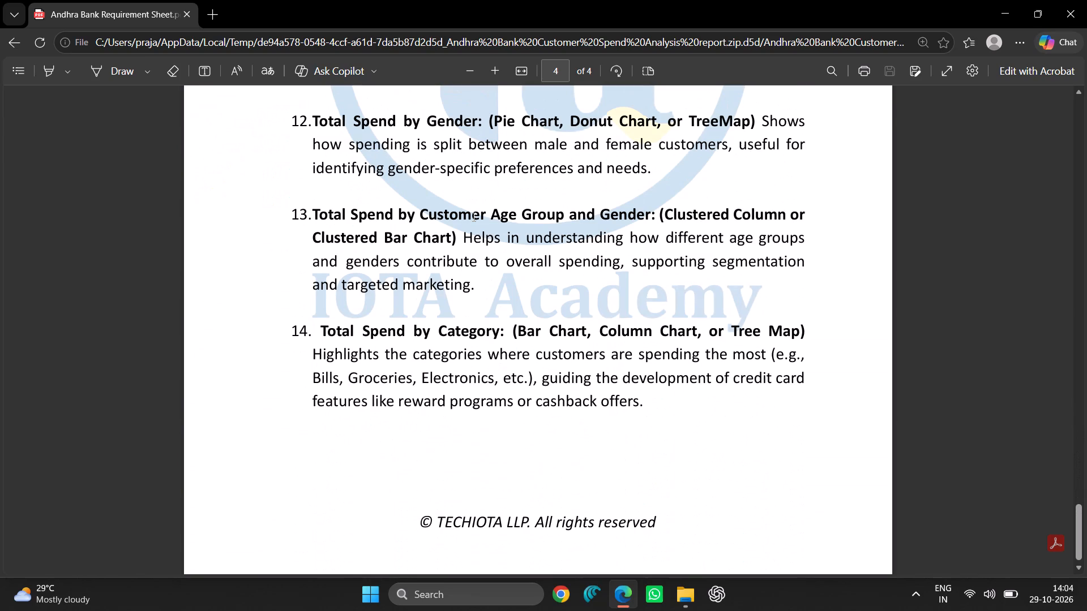
key("Up")
key("Down")
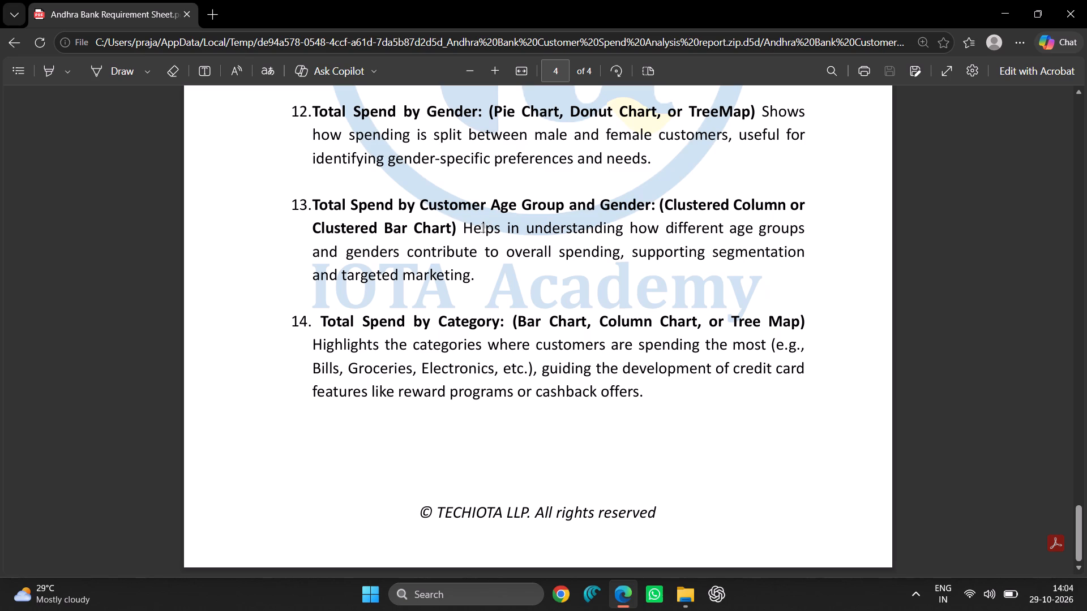
left_click(516, 206)
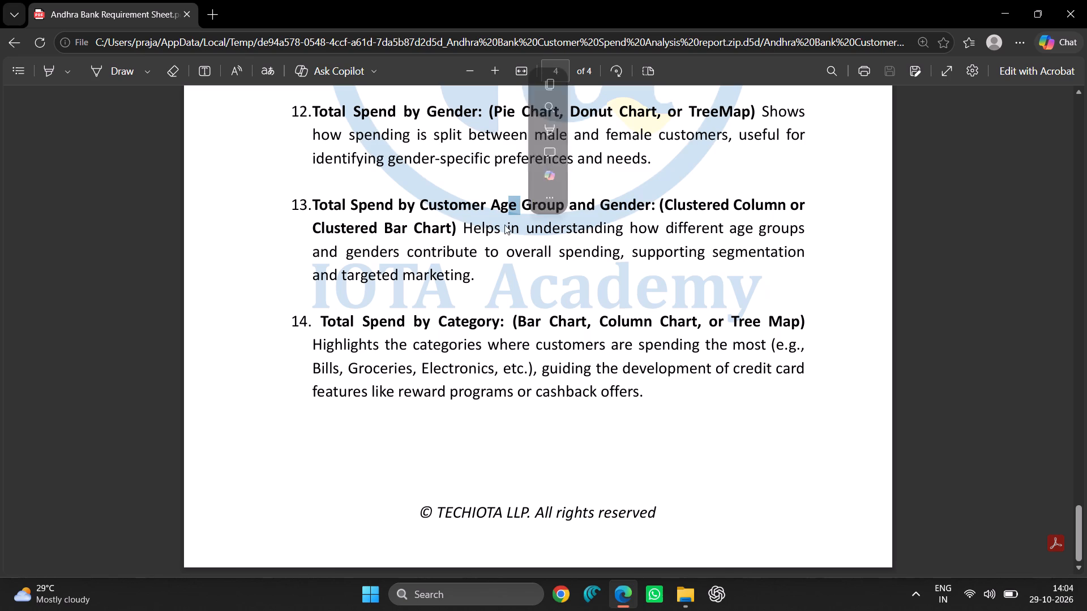
left_click(511, 461)
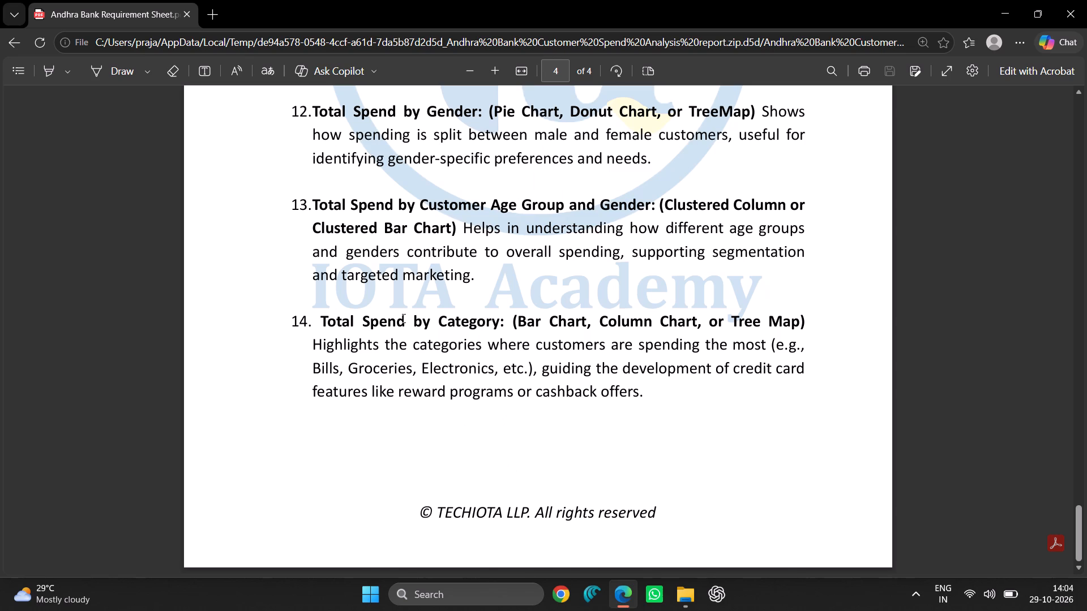
Re-examine the KPIs & Calculations list and the Charts & Visuals requirements.
scroll(493, 365, "up", 9)
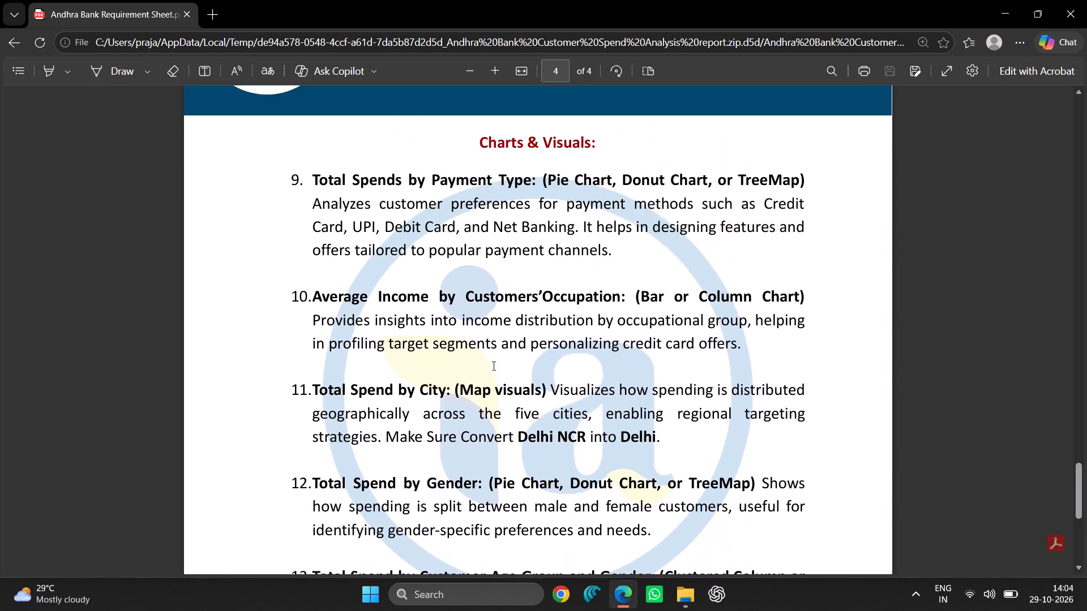
scroll(493, 365, "up", 5)
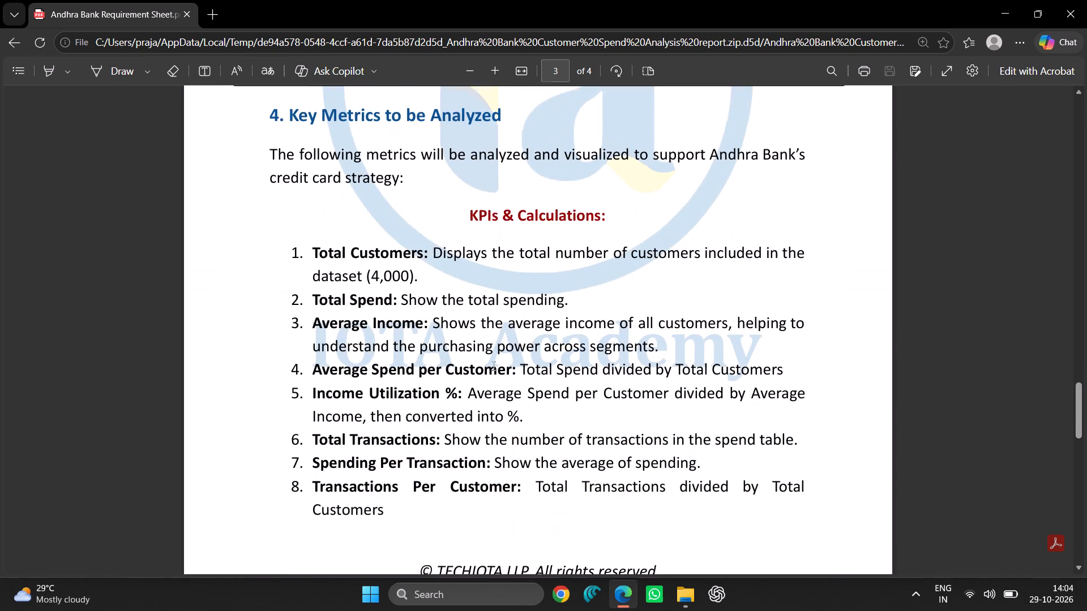
scroll(493, 365, "up", 1)
scroll(493, 365, "down", 7)
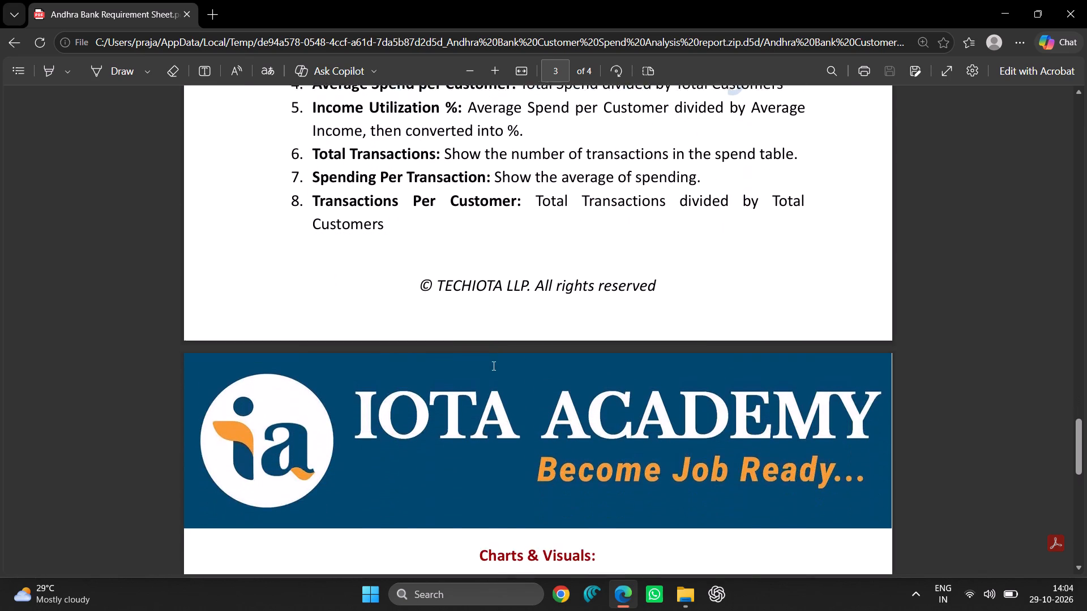
scroll(493, 365, "down", 2)
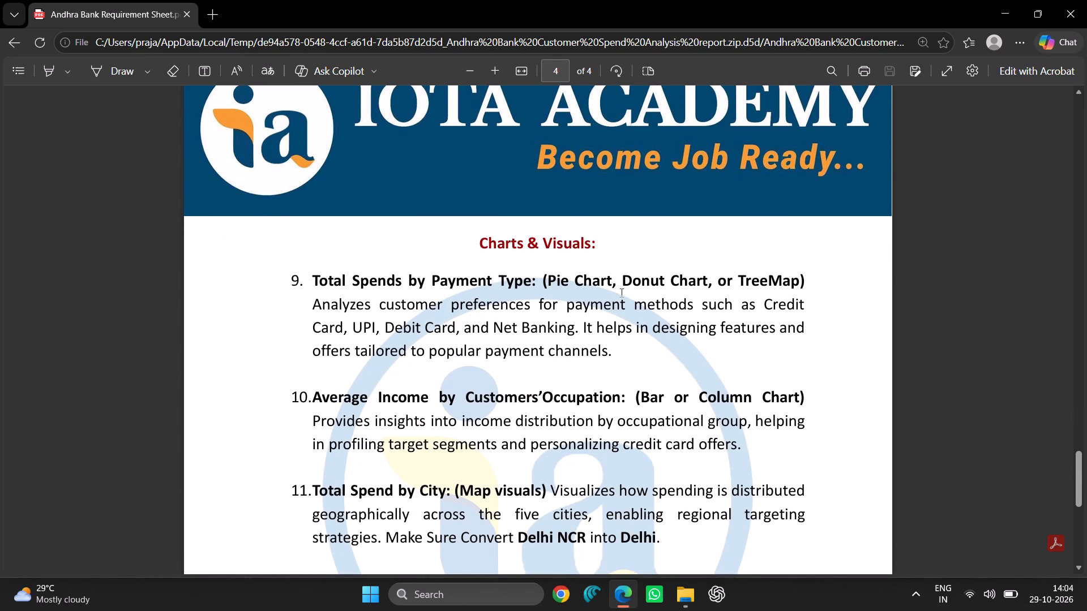
scroll(680, 435, "down", 1)
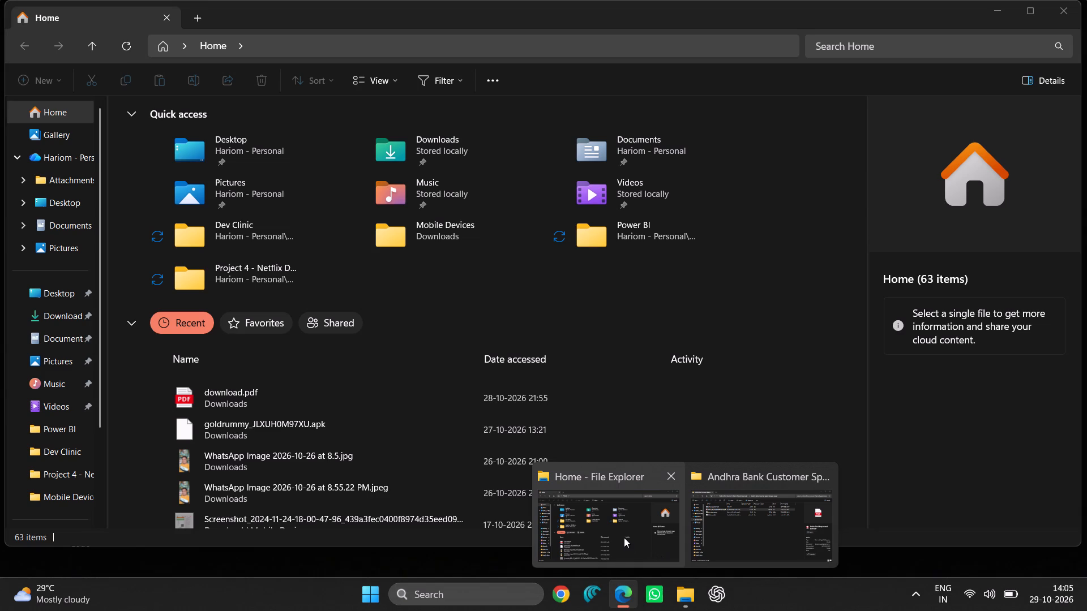
Switch to File Explorer and back out of the Andhra Bank project folder to the top level of Power BI Projects.zip.
left_click(752, 528)
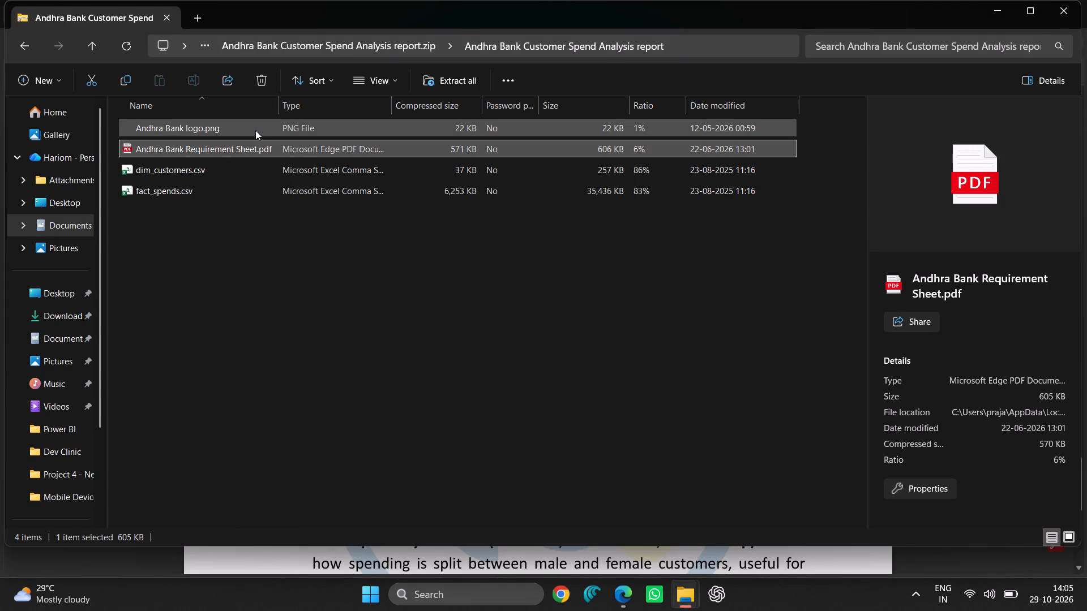
left_click(204, 42)
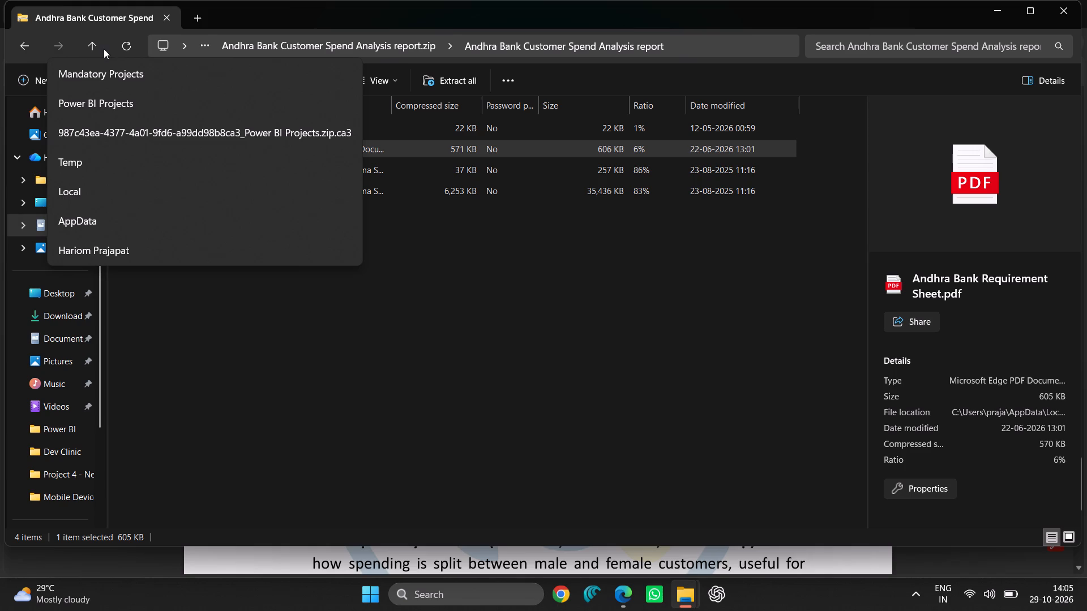
left_click(19, 42)
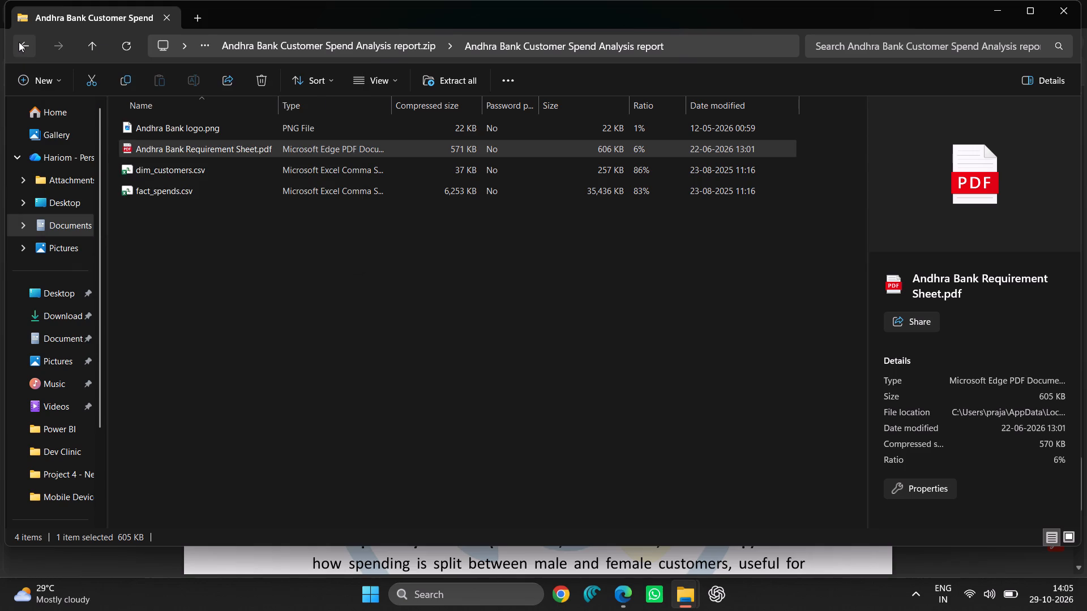
left_click(19, 42)
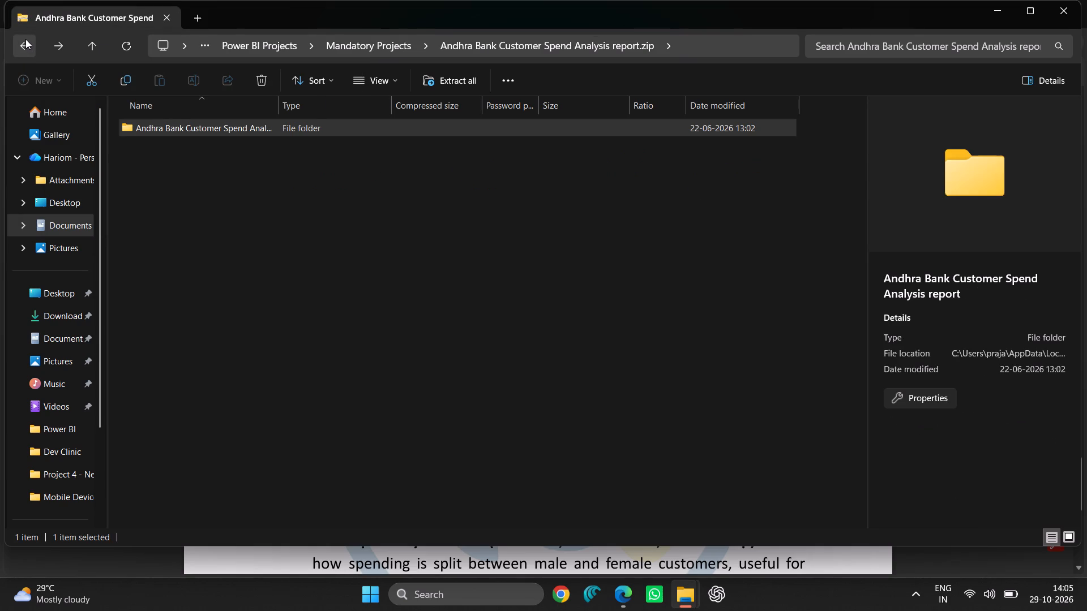
left_click(25, 39)
left_click(25, 41)
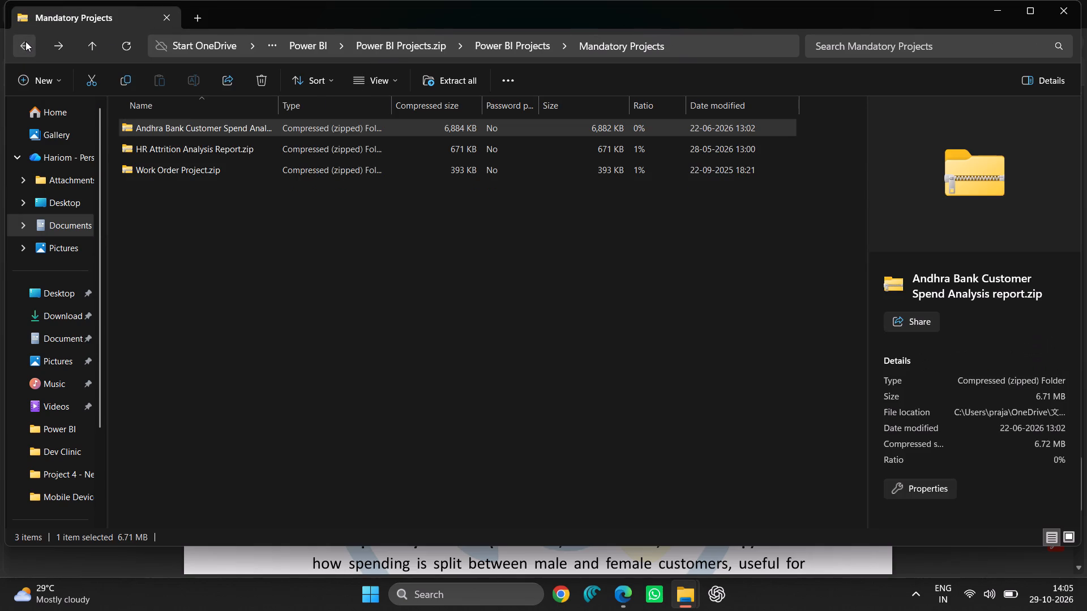
left_click(25, 41)
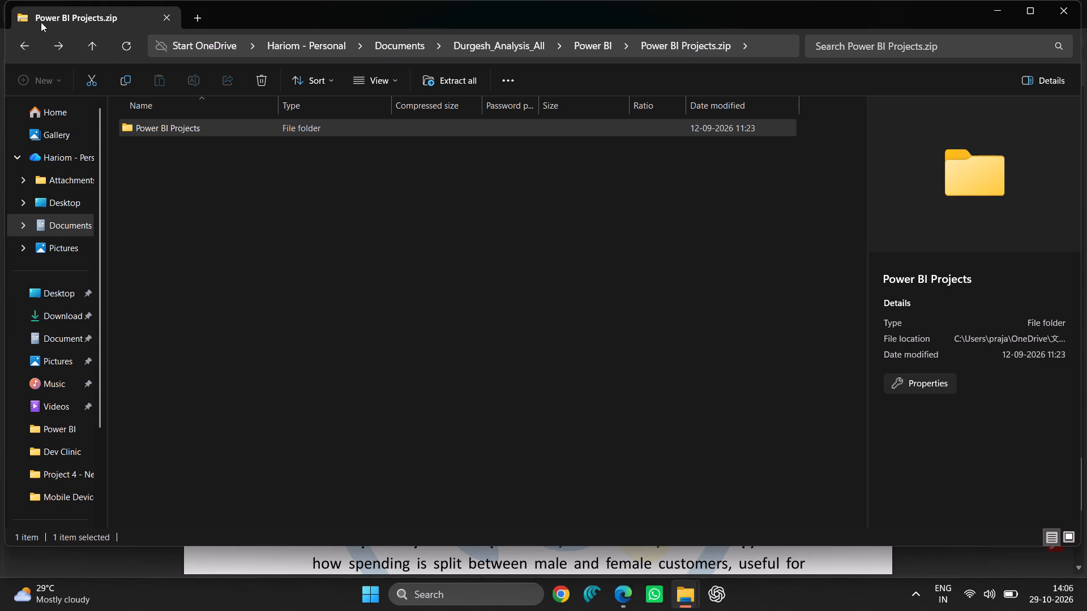
Open the Andhra Bank Customer Spend Analysis report folder inside its zip, under Power BI Projects and Mandatory Projects.
double_click(390, 124)
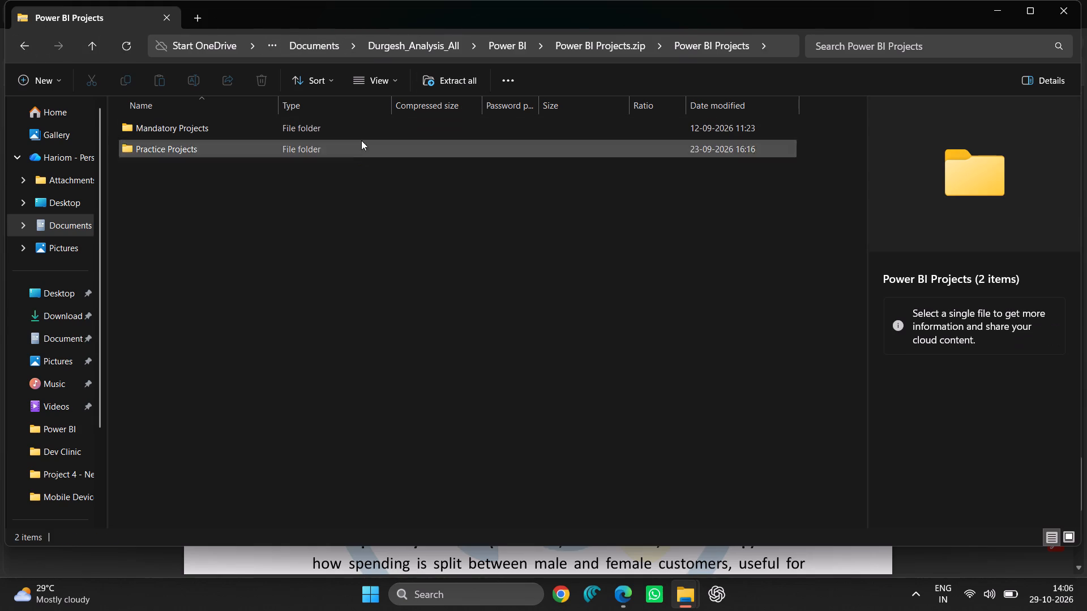
double_click(362, 129)
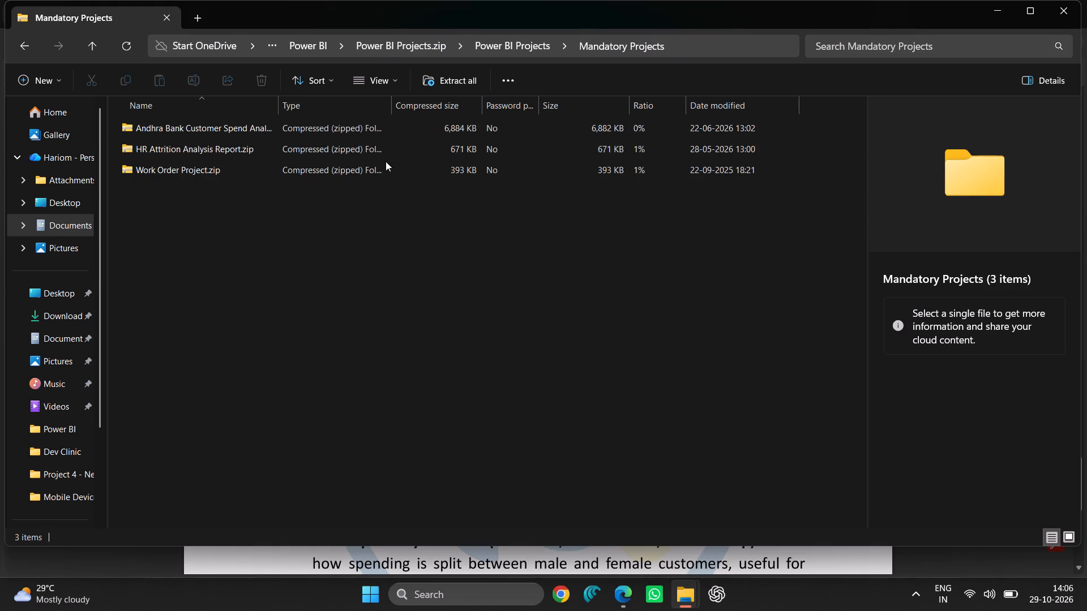
left_click(236, 124)
double_click(236, 124)
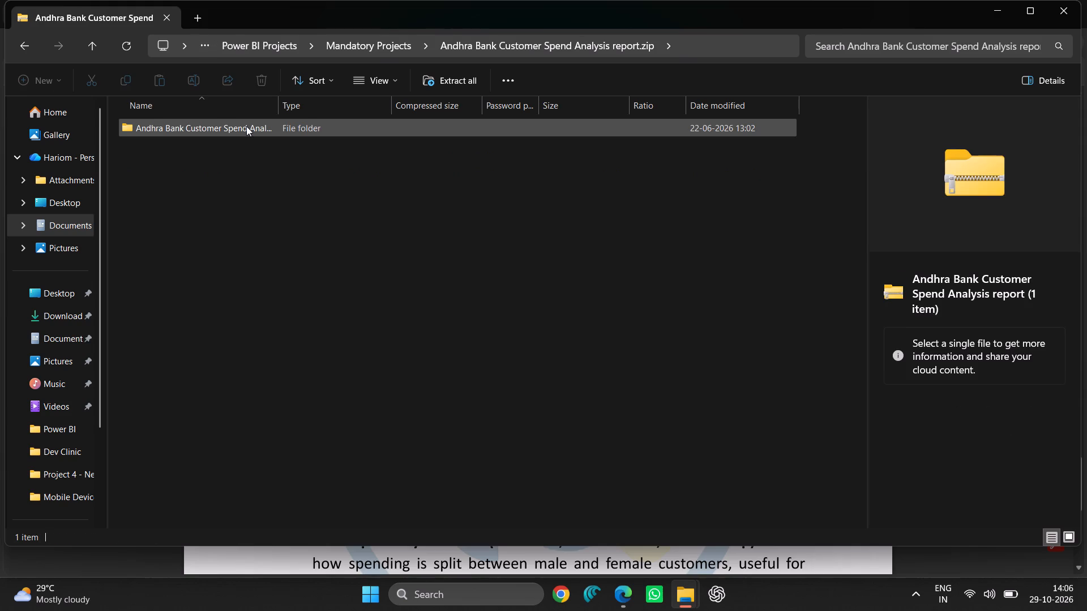
double_click(246, 126)
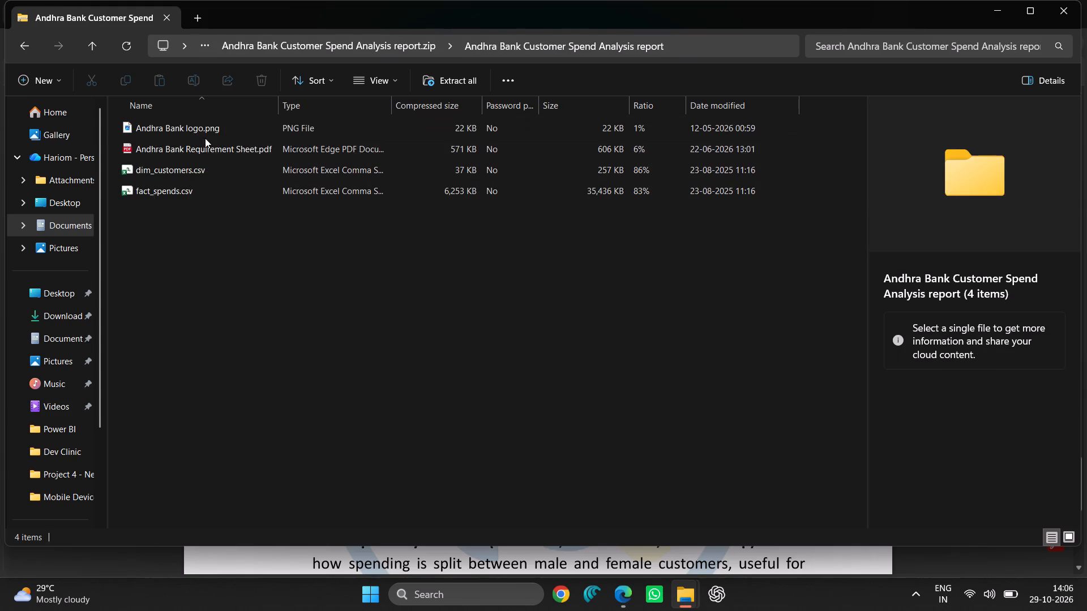
Change the project folder's layout to the Content view, with each file's type, modified date and size.
scroll(208, 141, "up", 1, "ctrl")
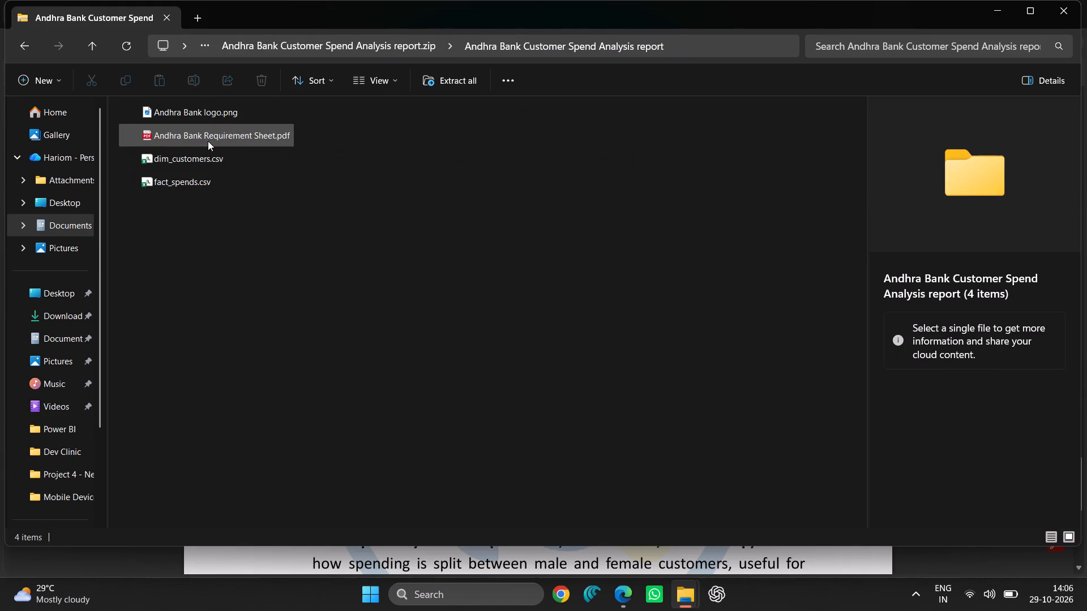
scroll(208, 141, "down", 10, "ctrl")
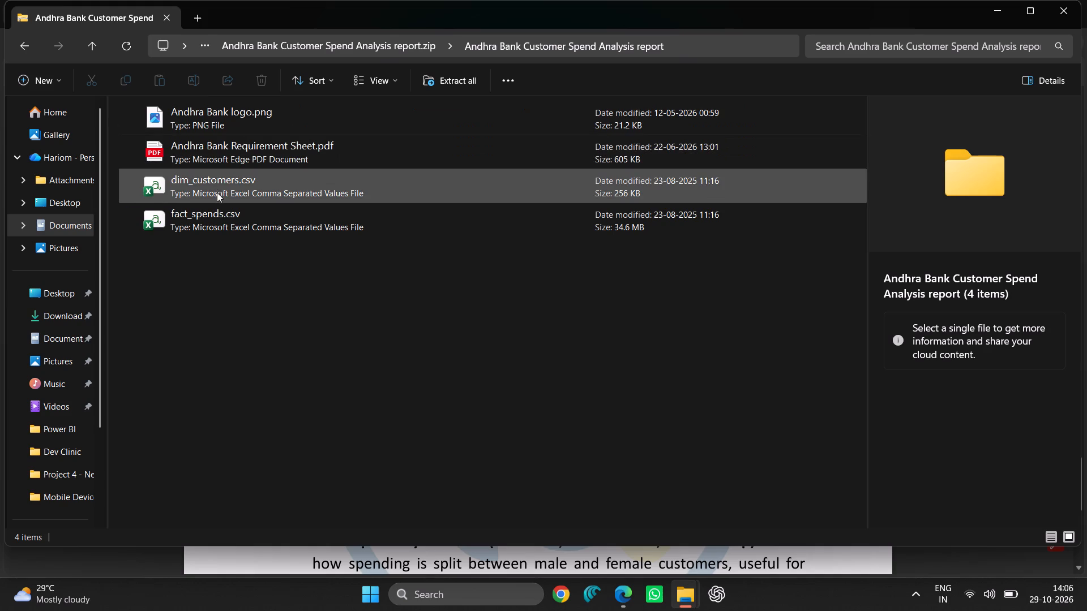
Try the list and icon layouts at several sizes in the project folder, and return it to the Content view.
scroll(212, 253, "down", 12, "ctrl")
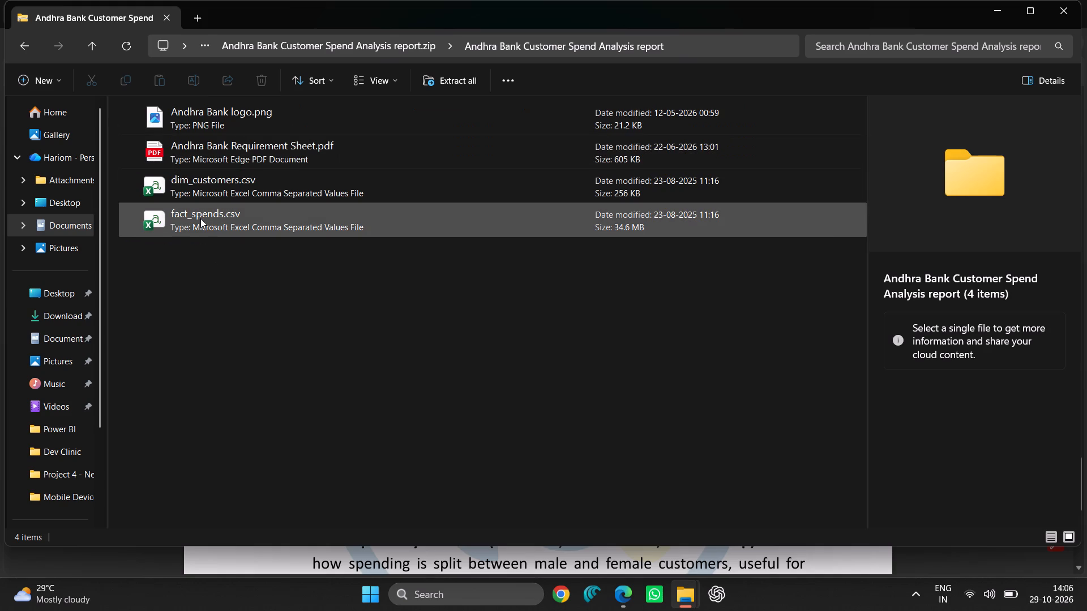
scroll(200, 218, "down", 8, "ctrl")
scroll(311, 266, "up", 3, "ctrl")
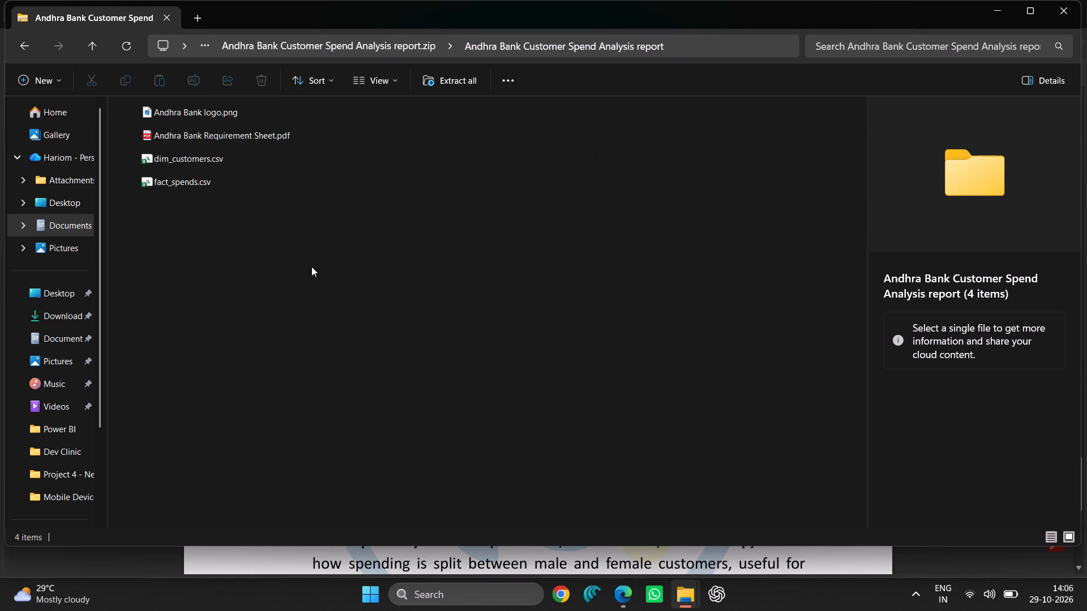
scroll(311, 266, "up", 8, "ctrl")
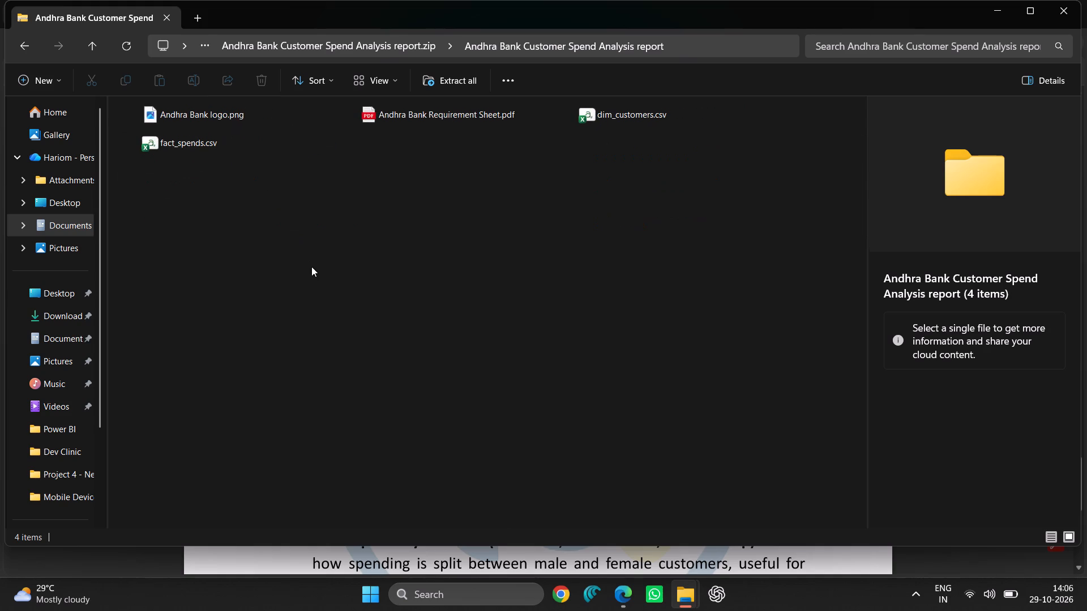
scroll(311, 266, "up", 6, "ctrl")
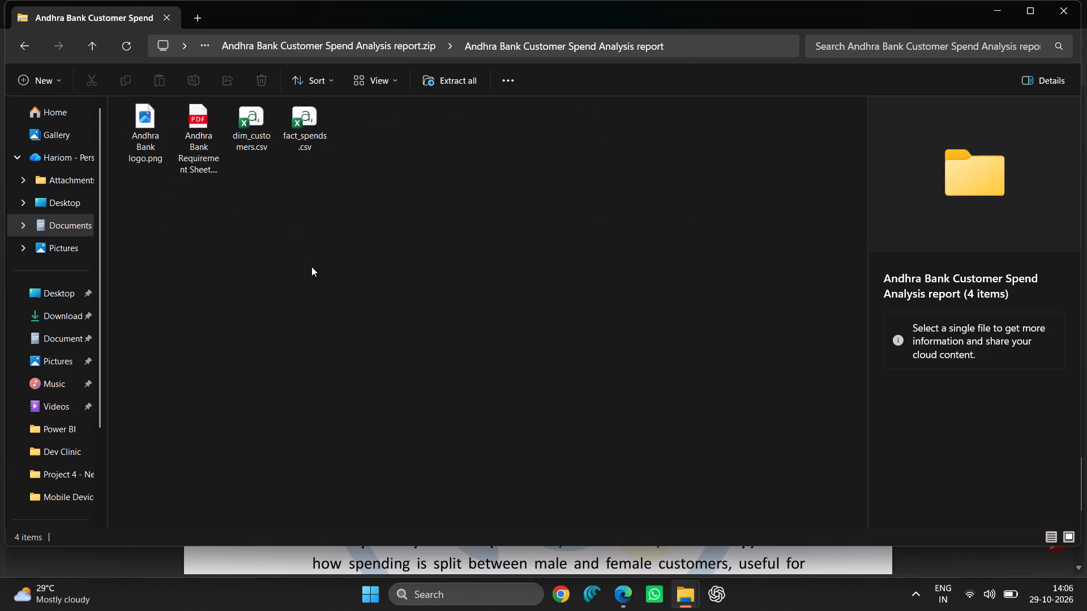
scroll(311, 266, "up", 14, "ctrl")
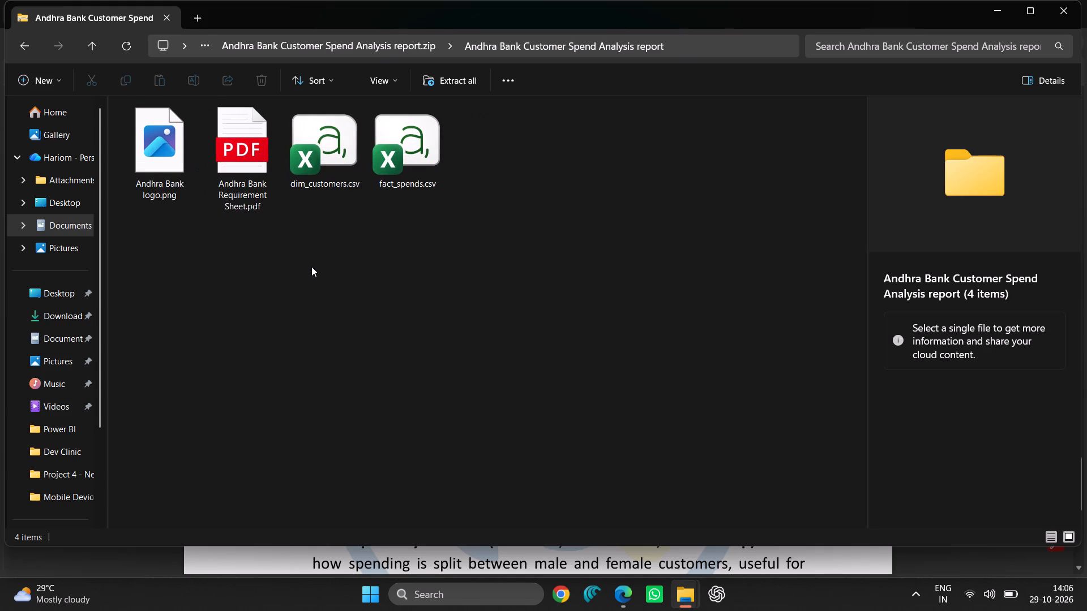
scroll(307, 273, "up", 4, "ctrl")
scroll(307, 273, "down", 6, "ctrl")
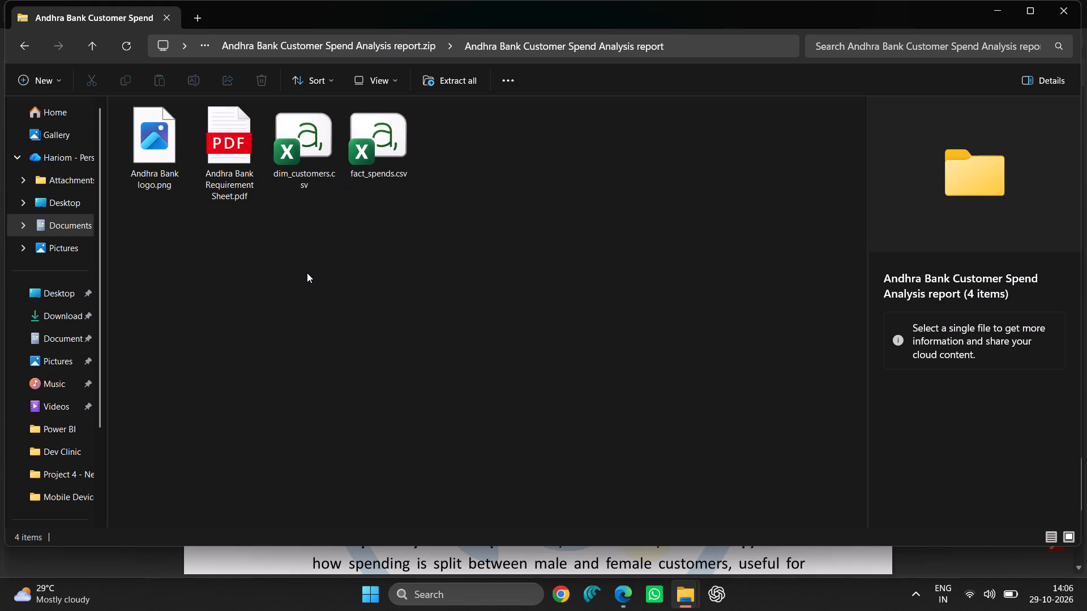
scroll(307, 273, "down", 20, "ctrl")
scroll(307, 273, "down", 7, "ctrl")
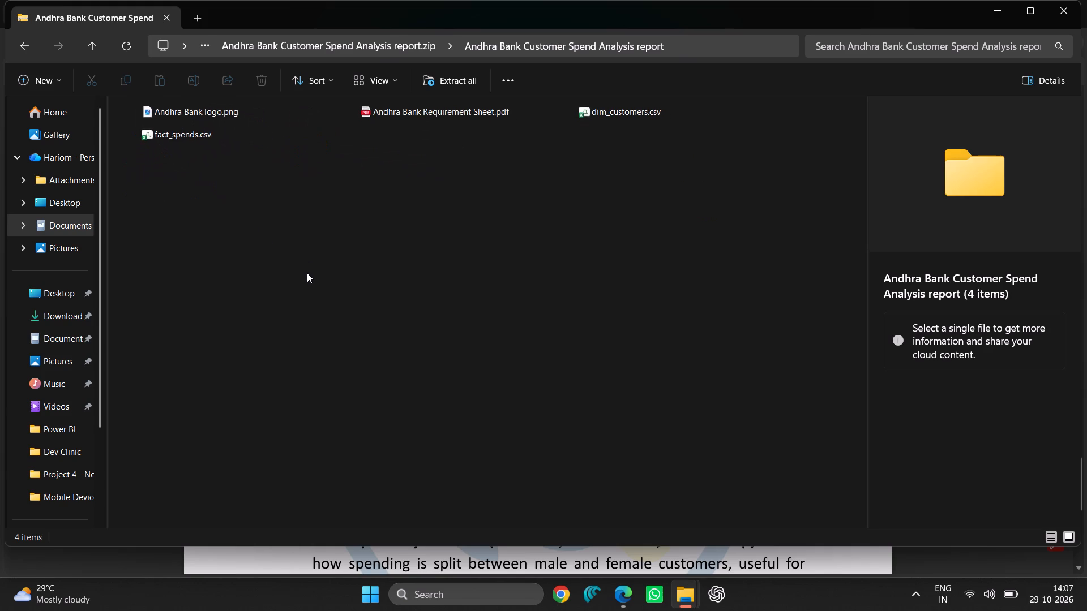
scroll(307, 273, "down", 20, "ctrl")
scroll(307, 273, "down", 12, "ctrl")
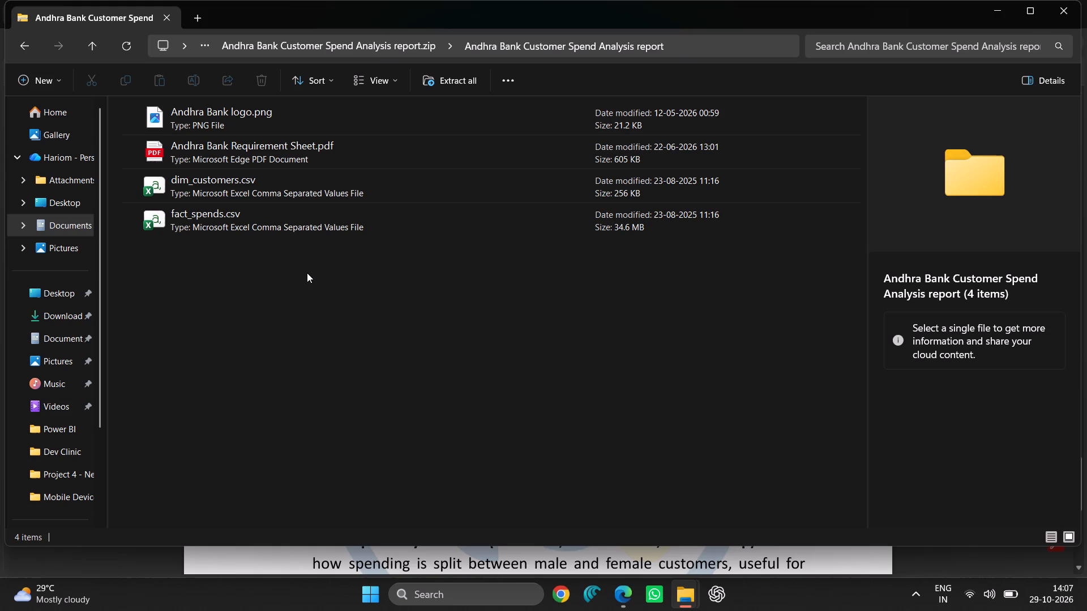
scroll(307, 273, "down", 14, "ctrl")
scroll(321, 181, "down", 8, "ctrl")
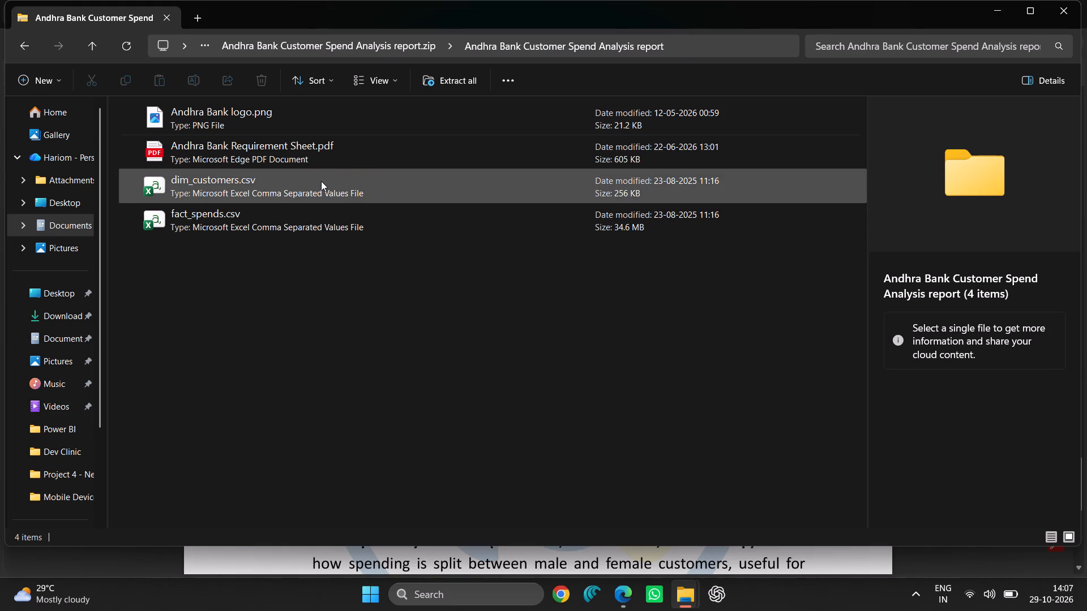
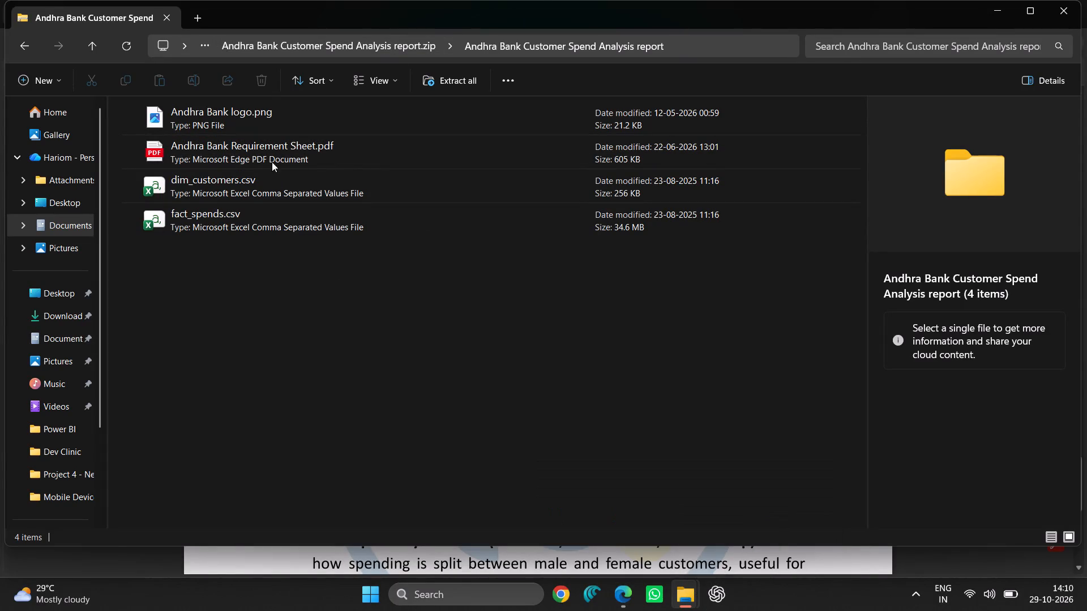
Open Andhra Bank logo.png from the project folder to view the logo image, and close the image viewer.
left_click(253, 123)
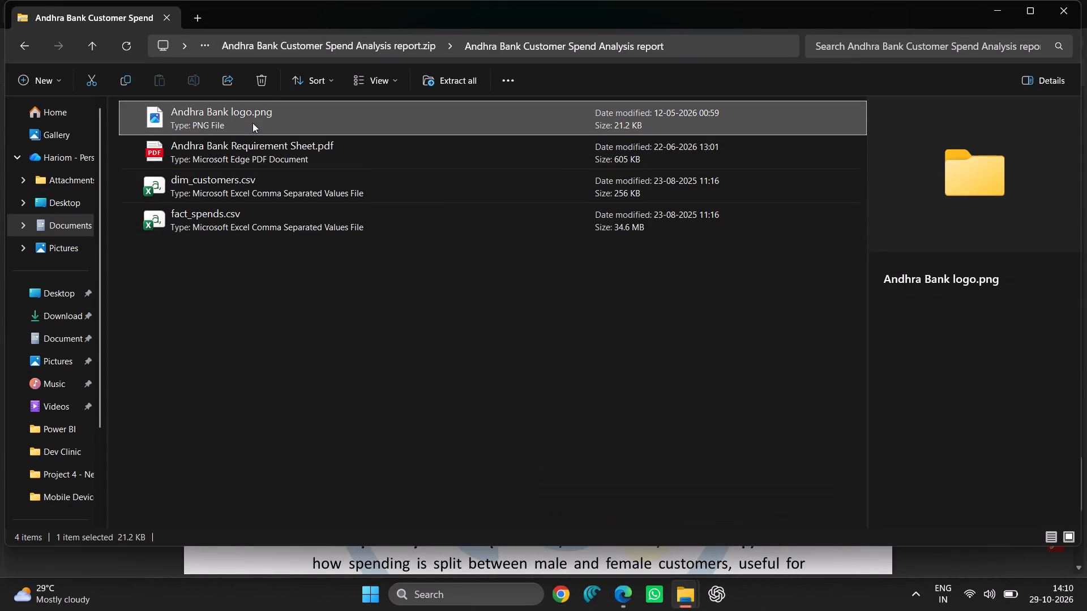
double_click(253, 123)
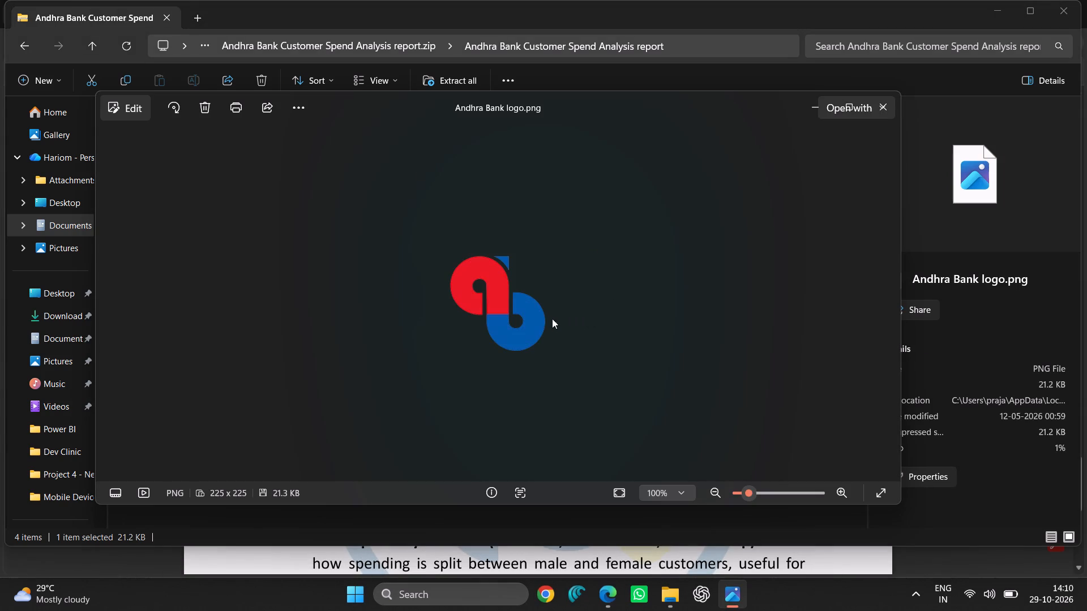
left_click(884, 101)
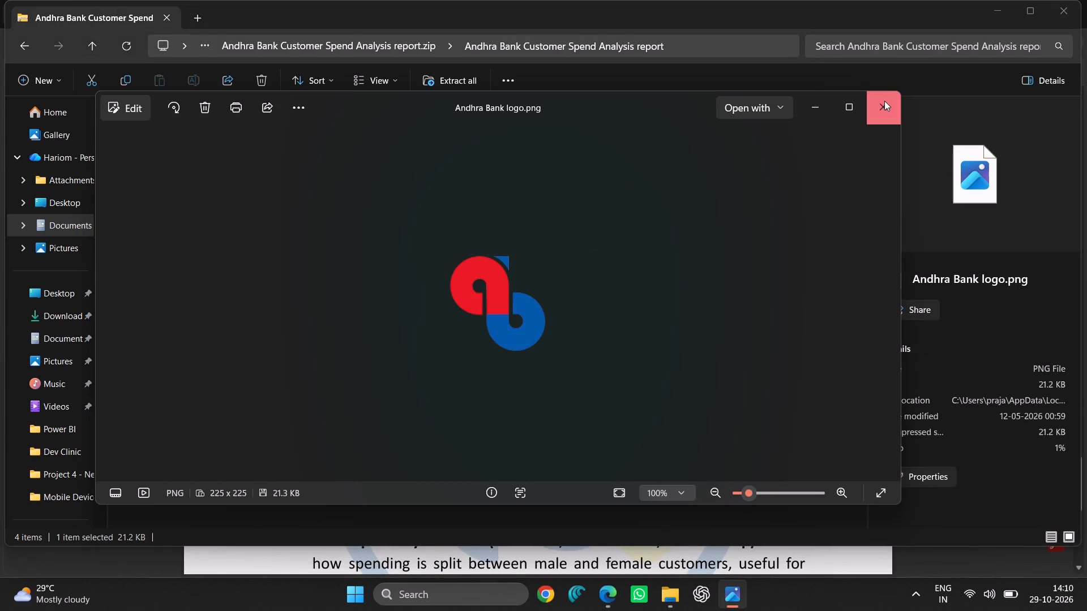
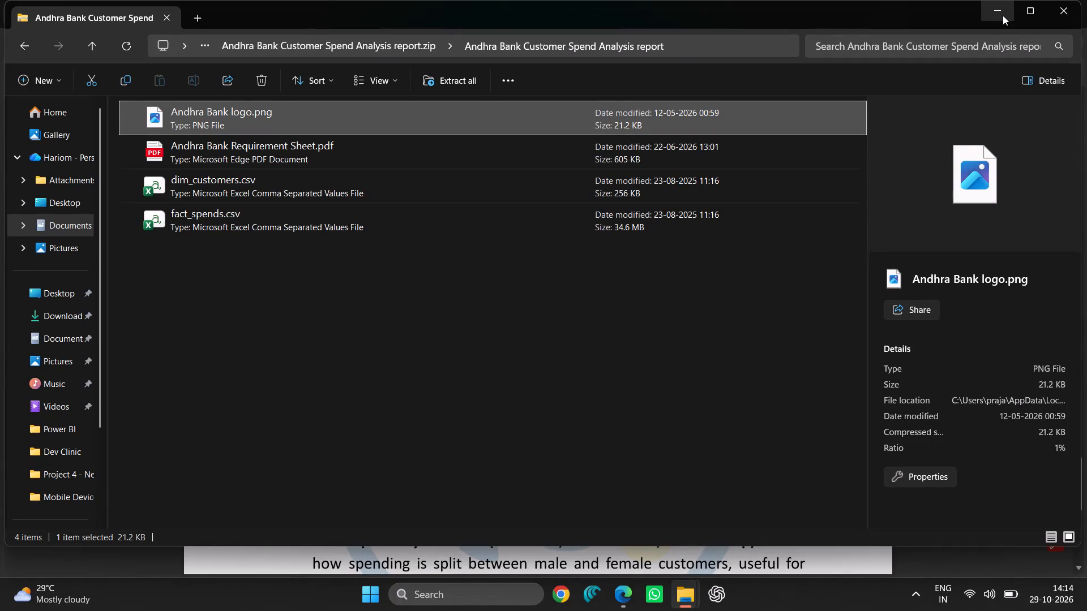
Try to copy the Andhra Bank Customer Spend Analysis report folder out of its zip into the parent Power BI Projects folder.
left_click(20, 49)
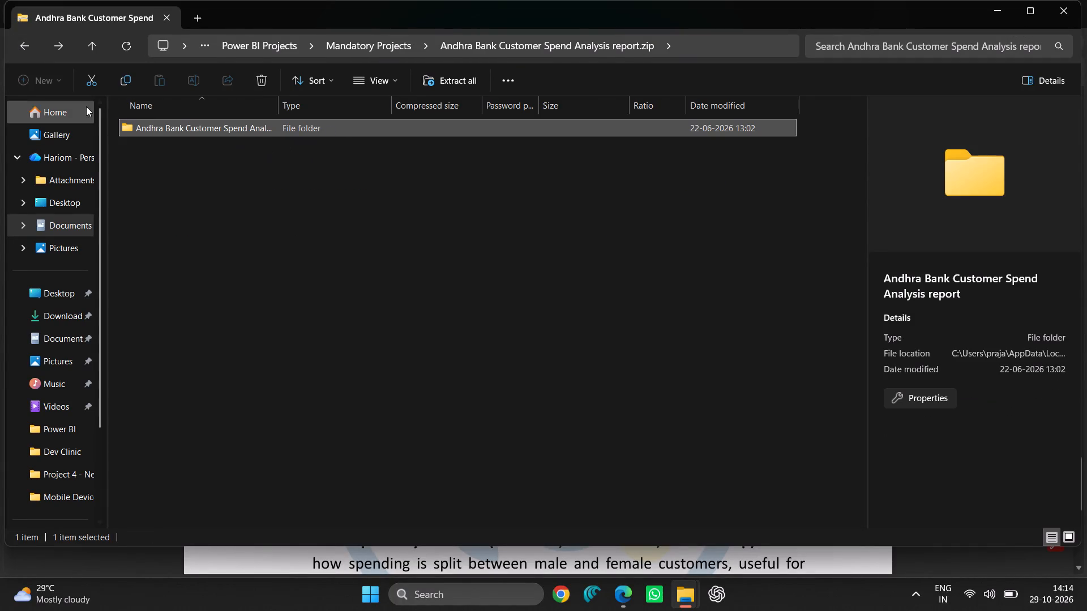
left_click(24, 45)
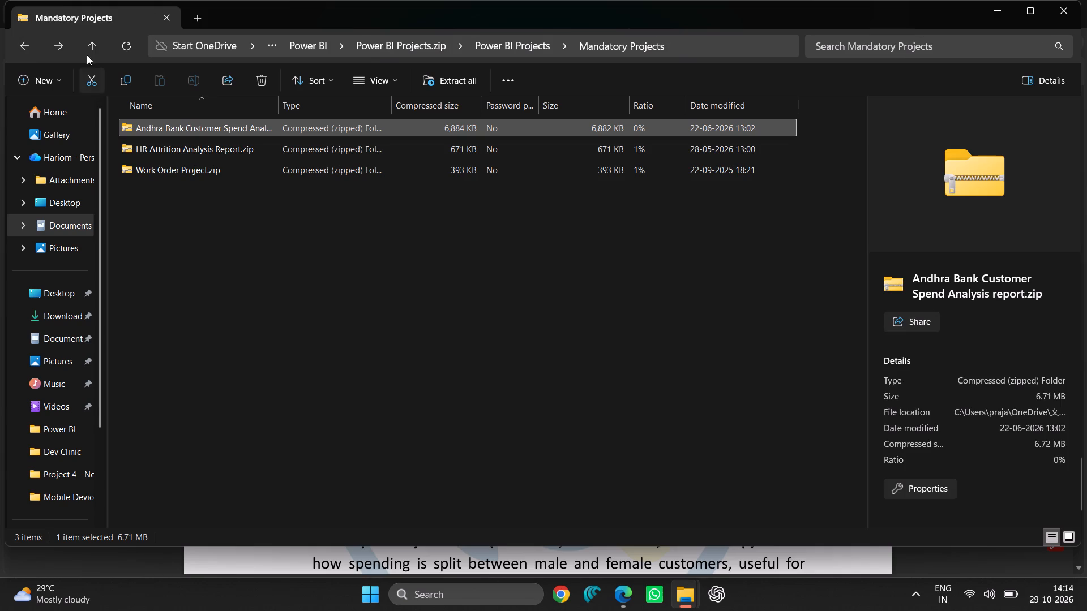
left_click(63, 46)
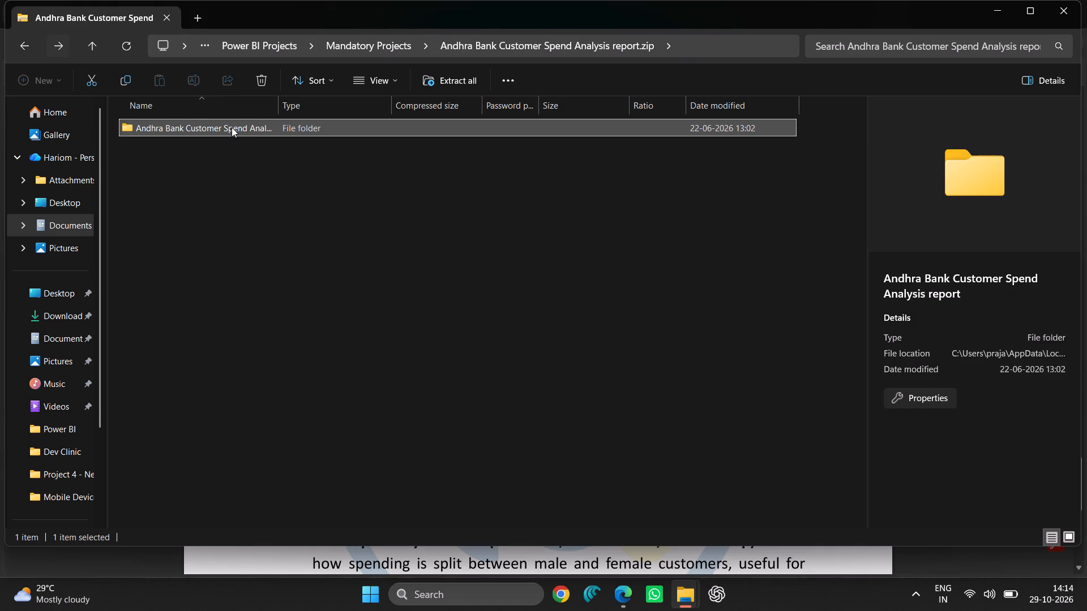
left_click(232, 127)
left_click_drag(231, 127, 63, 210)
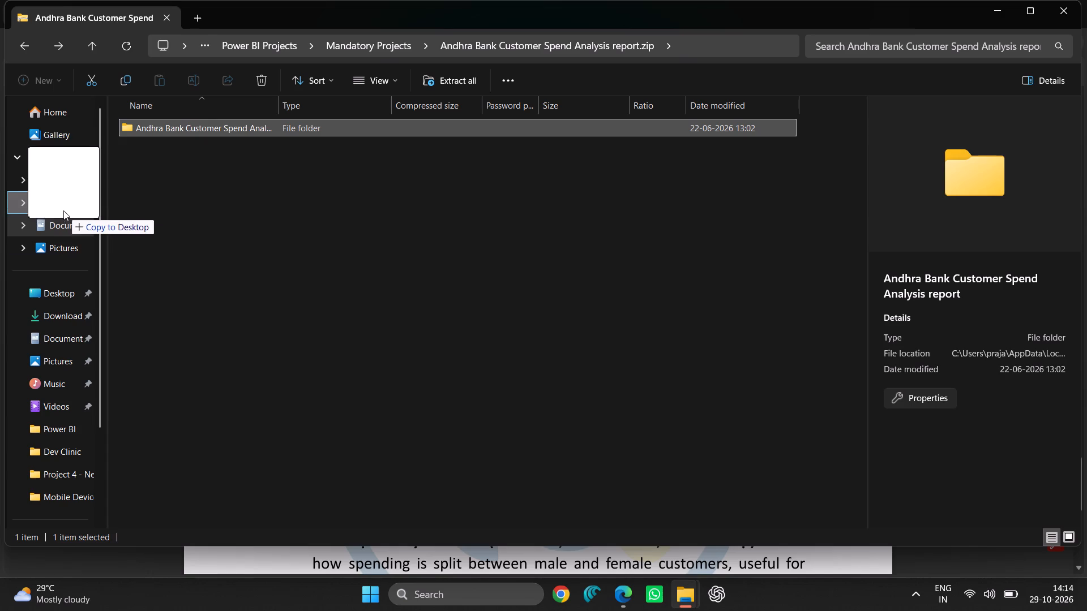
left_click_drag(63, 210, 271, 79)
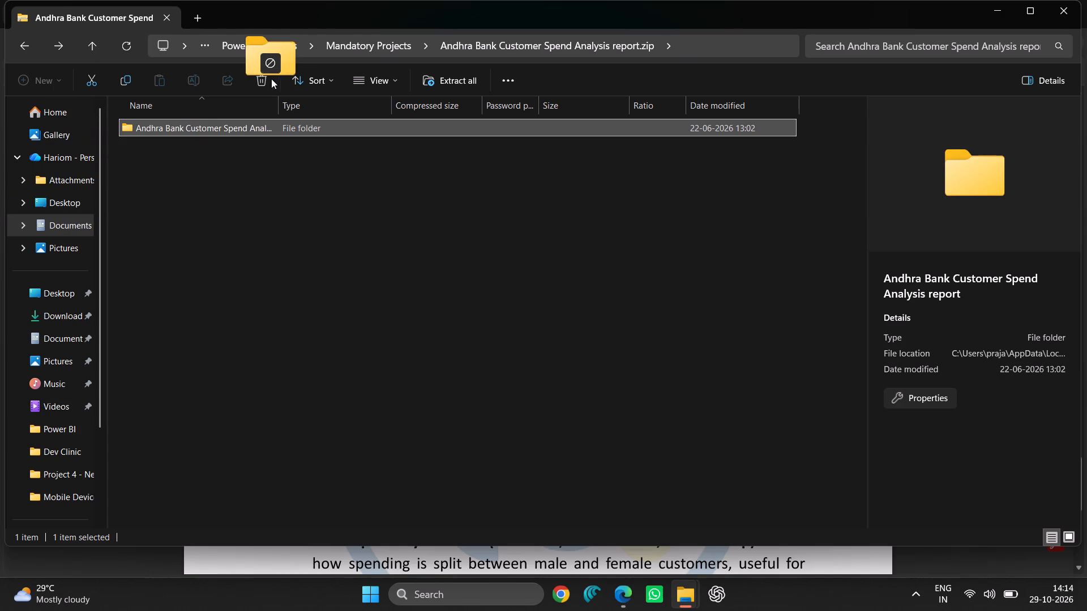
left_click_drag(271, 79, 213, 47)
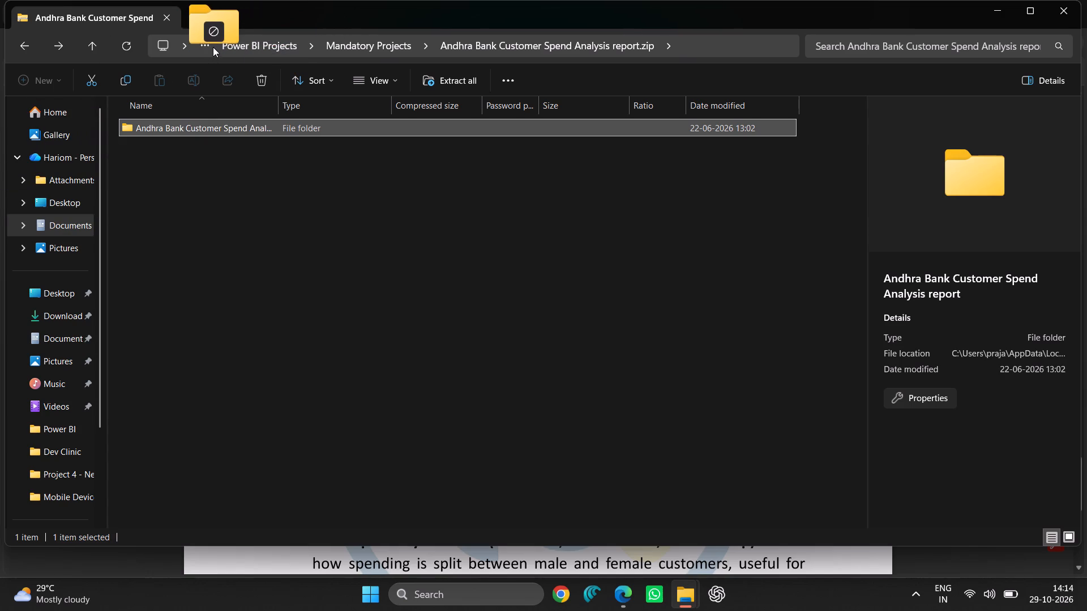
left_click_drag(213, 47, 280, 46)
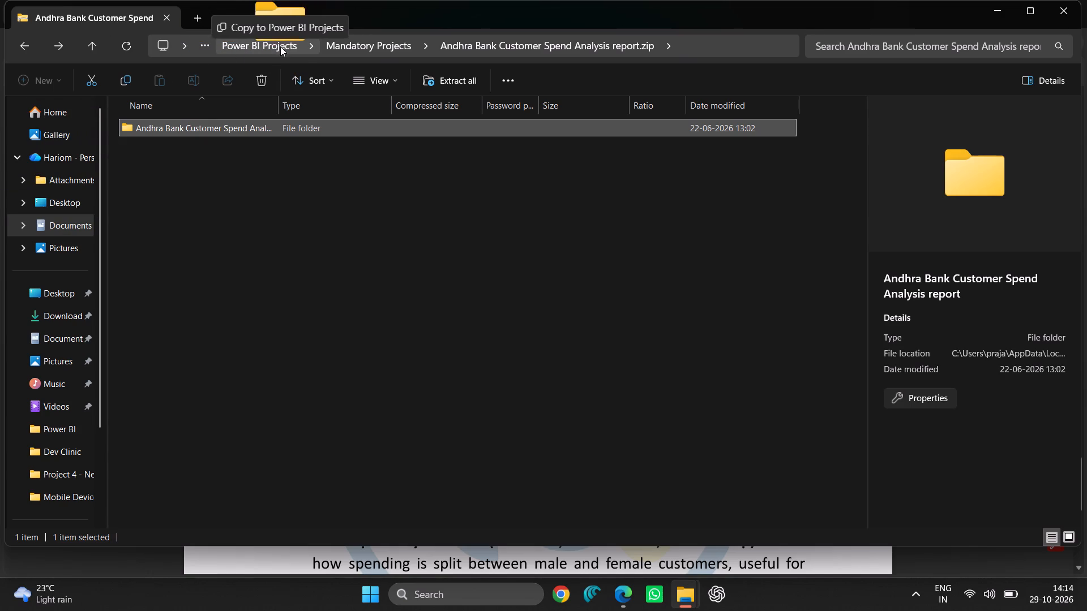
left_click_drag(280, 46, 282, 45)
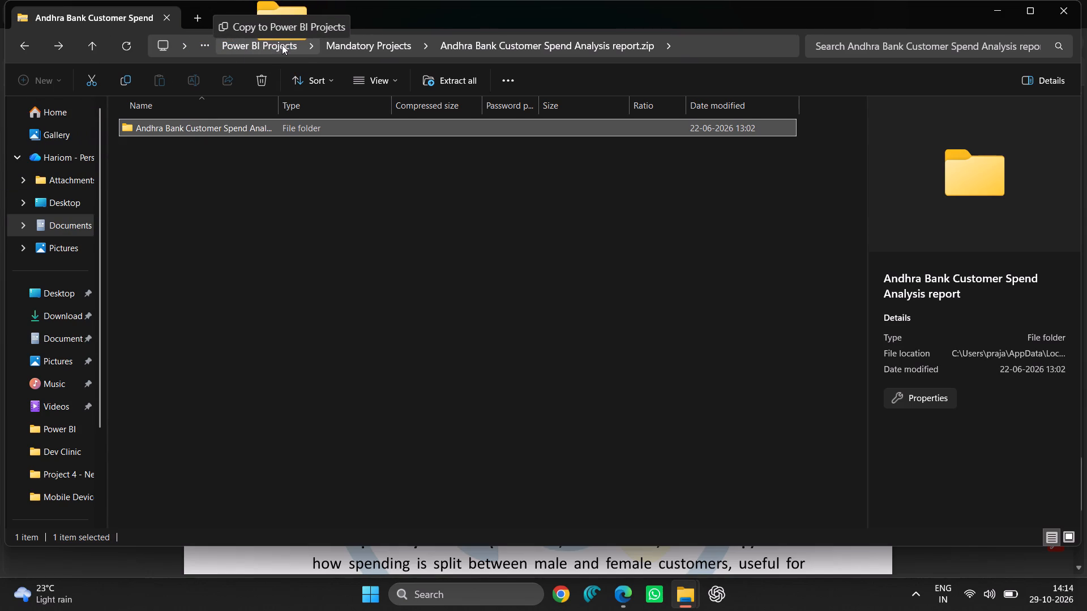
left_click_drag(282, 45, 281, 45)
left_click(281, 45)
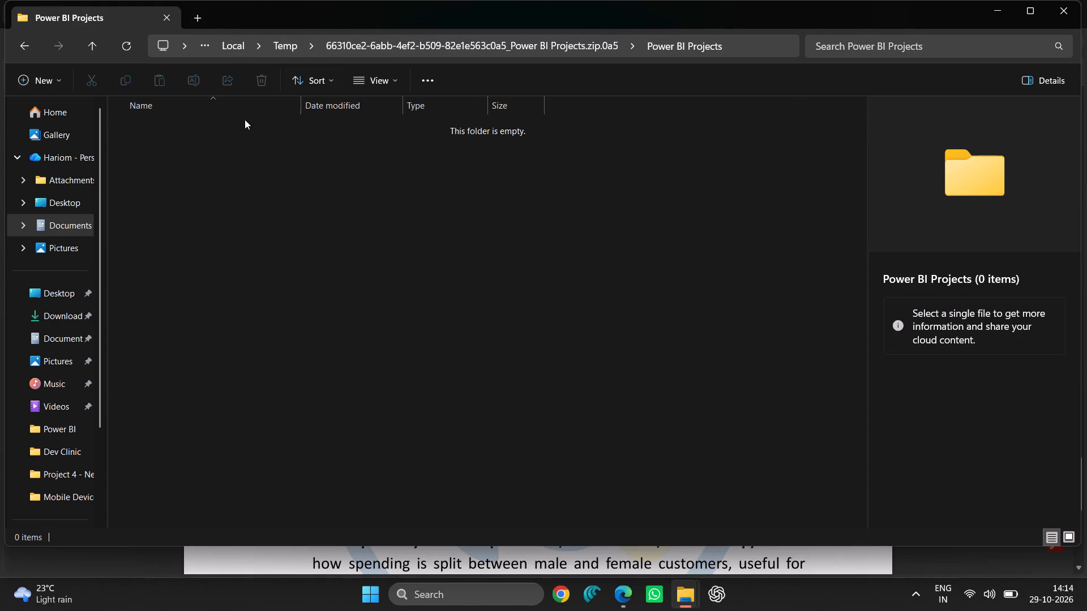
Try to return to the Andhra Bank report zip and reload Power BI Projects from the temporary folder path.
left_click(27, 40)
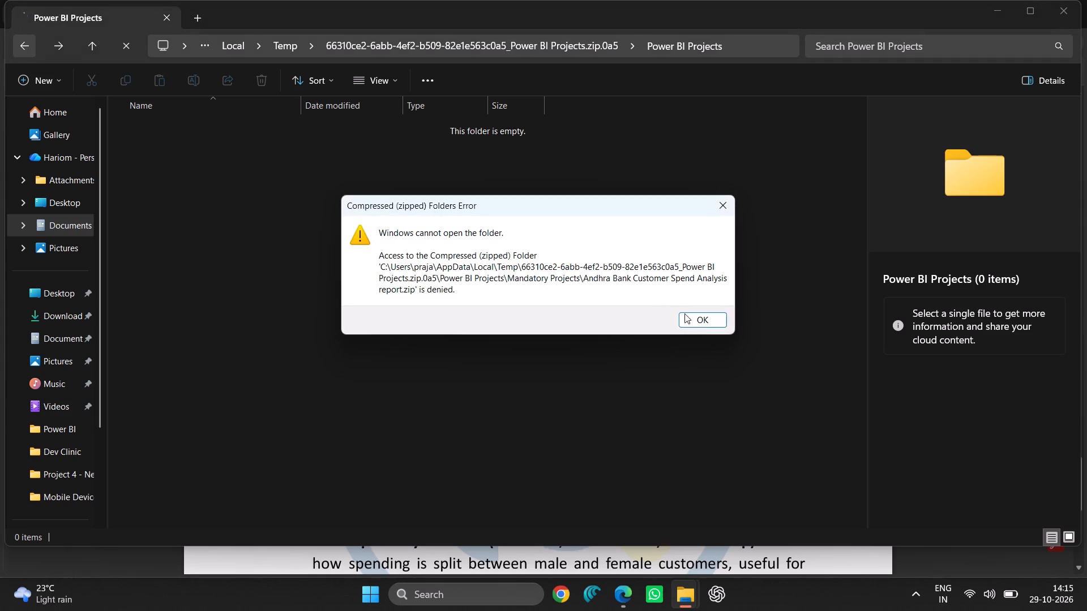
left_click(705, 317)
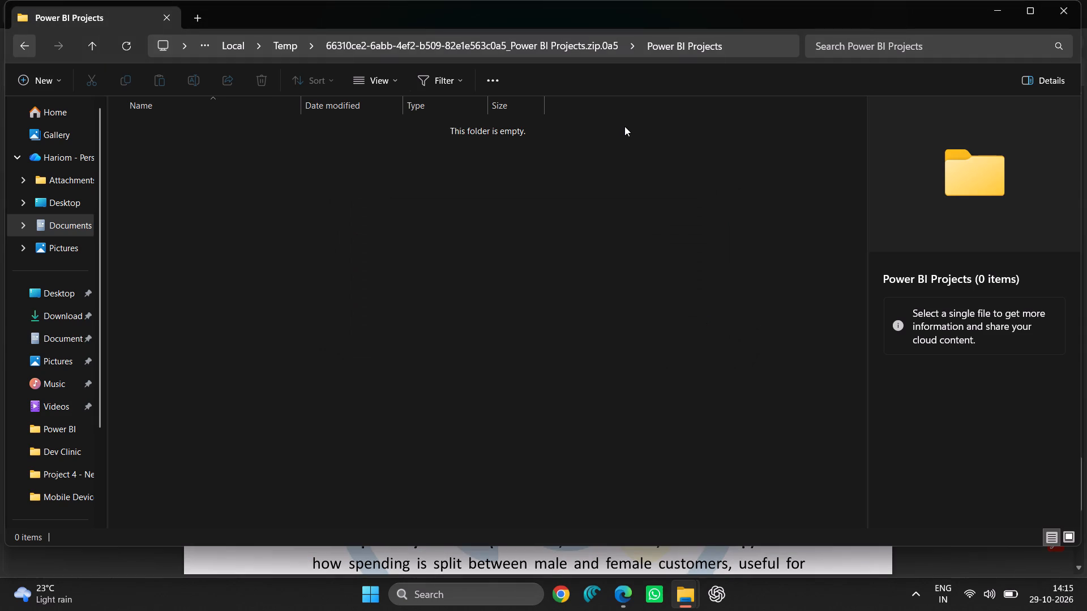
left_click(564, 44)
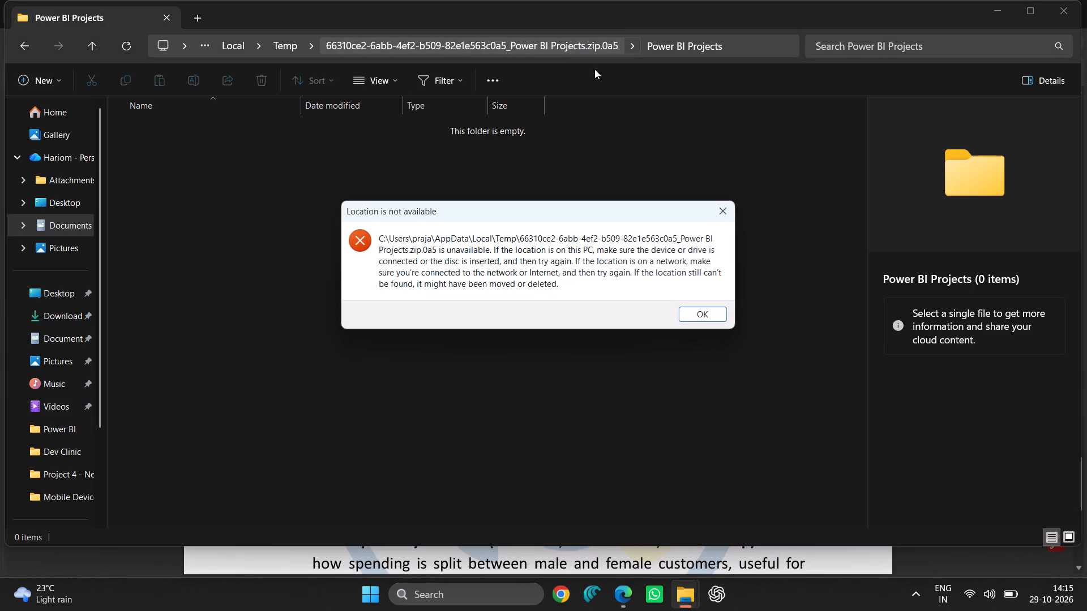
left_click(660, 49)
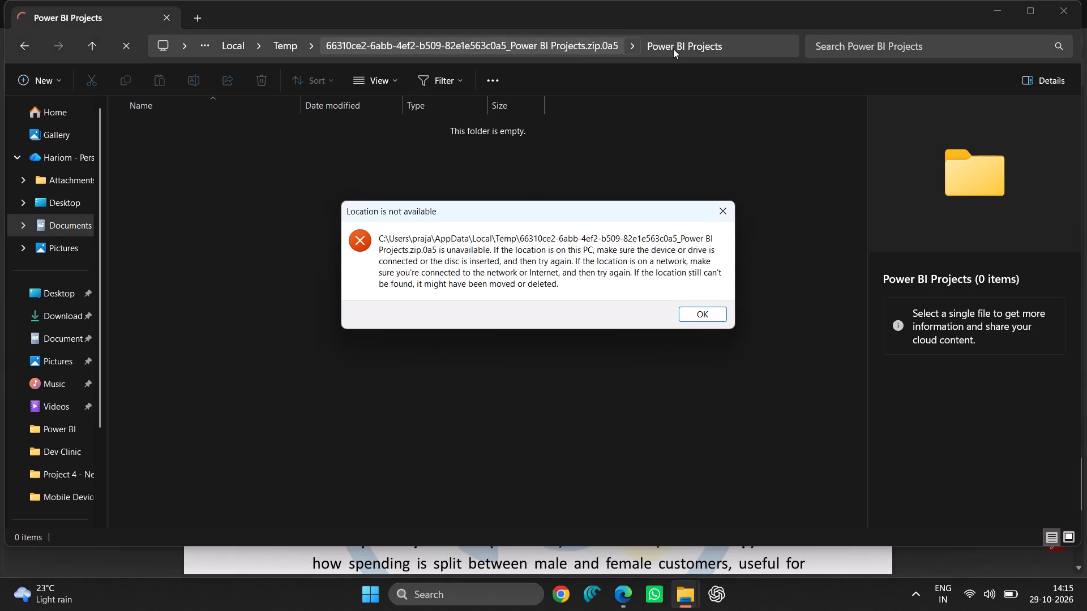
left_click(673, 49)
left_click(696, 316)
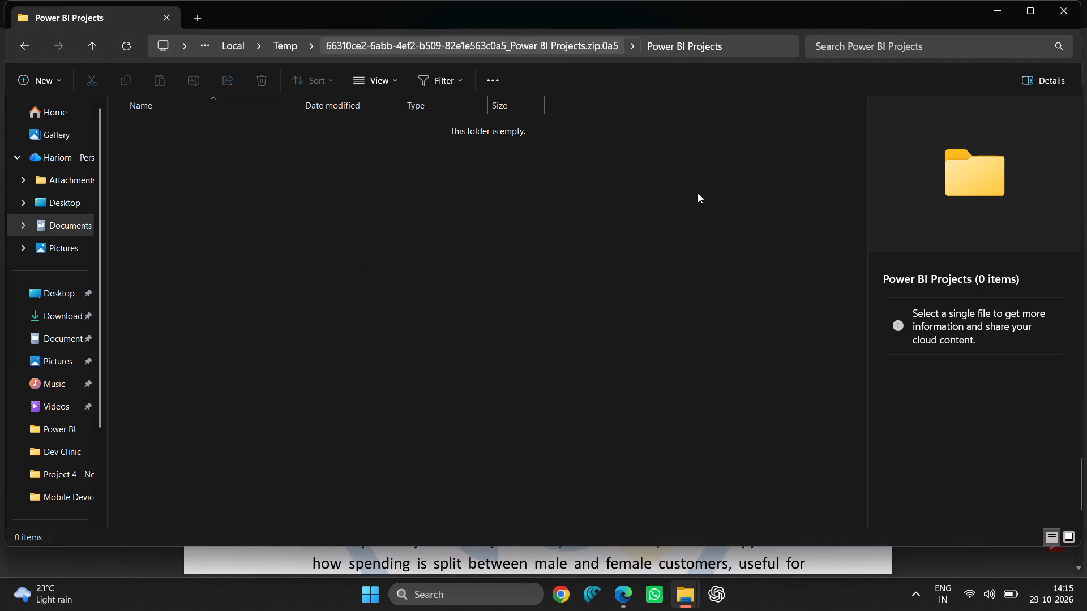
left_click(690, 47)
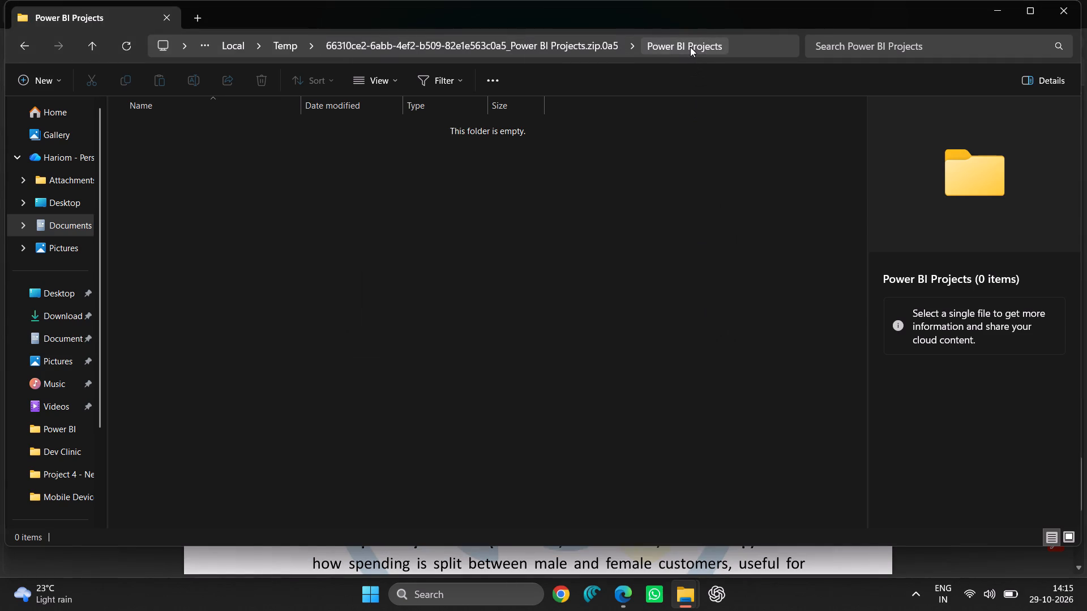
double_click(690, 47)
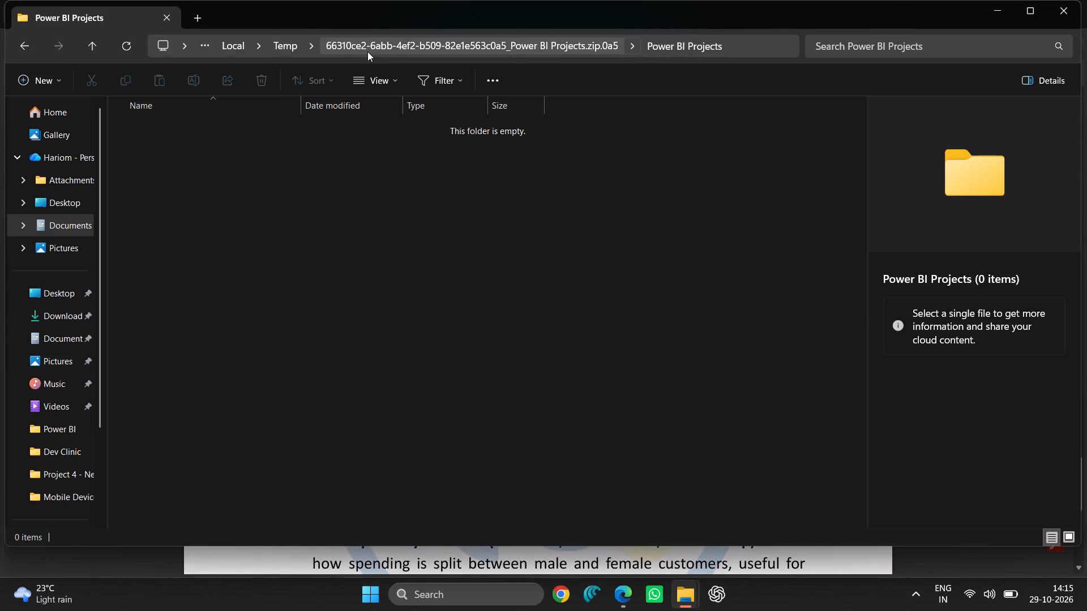
Delete the file explorer's address history.
right_click(367, 51)
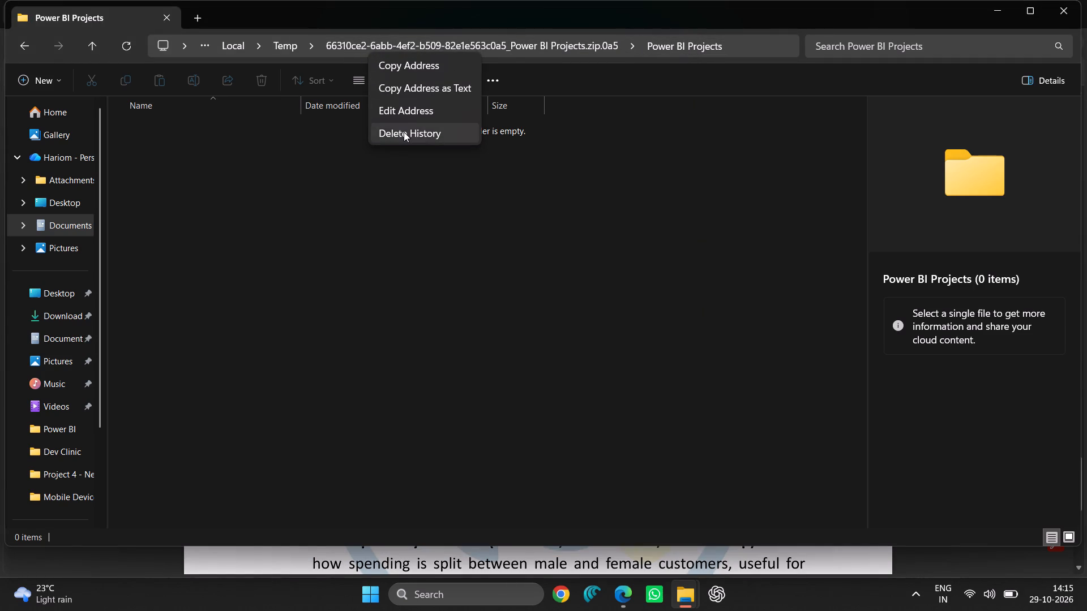
left_click(404, 132)
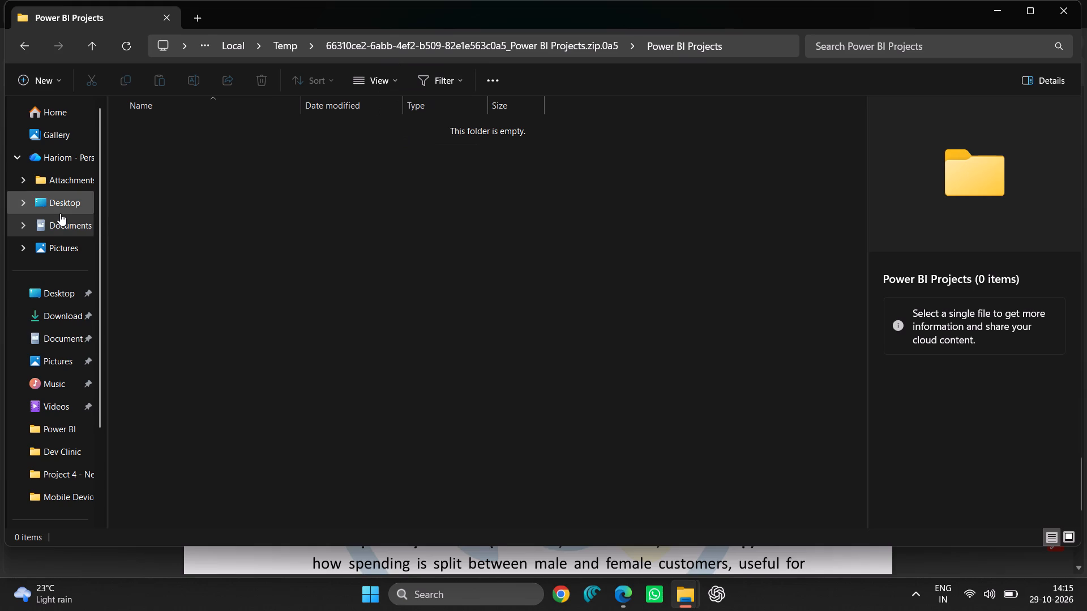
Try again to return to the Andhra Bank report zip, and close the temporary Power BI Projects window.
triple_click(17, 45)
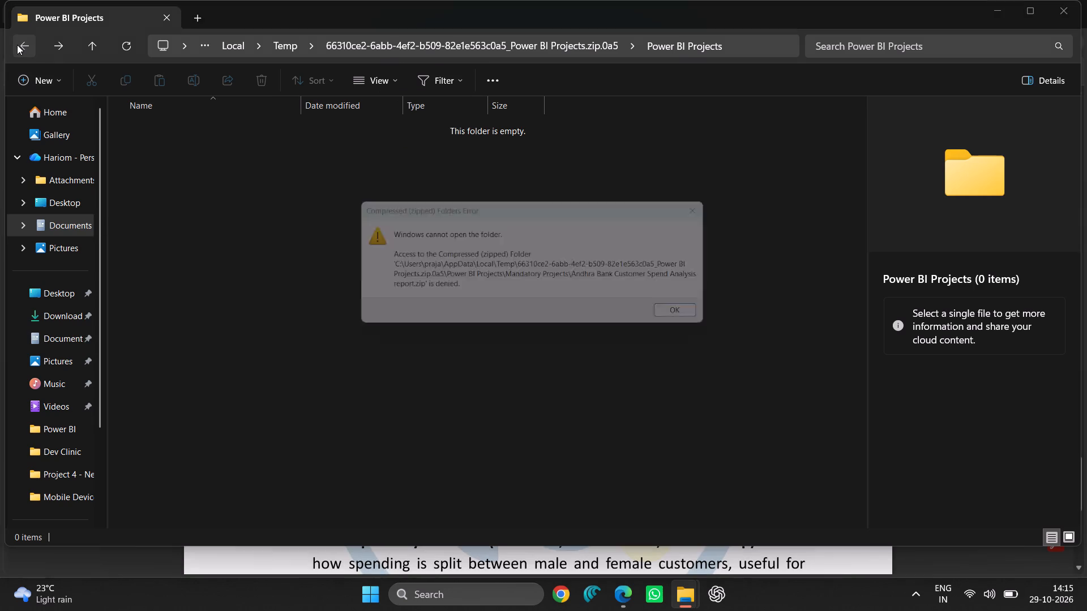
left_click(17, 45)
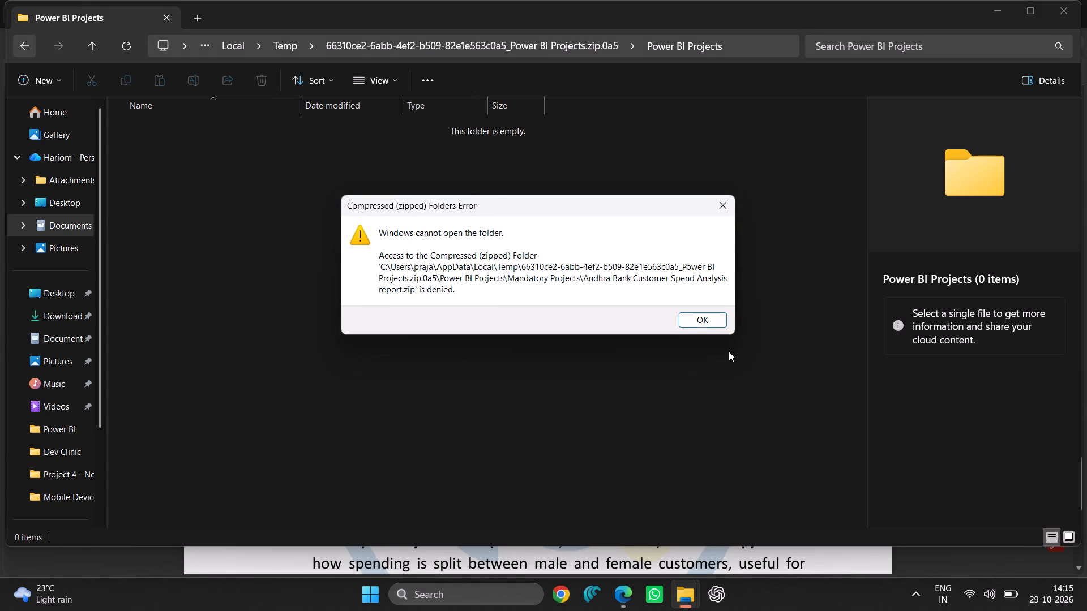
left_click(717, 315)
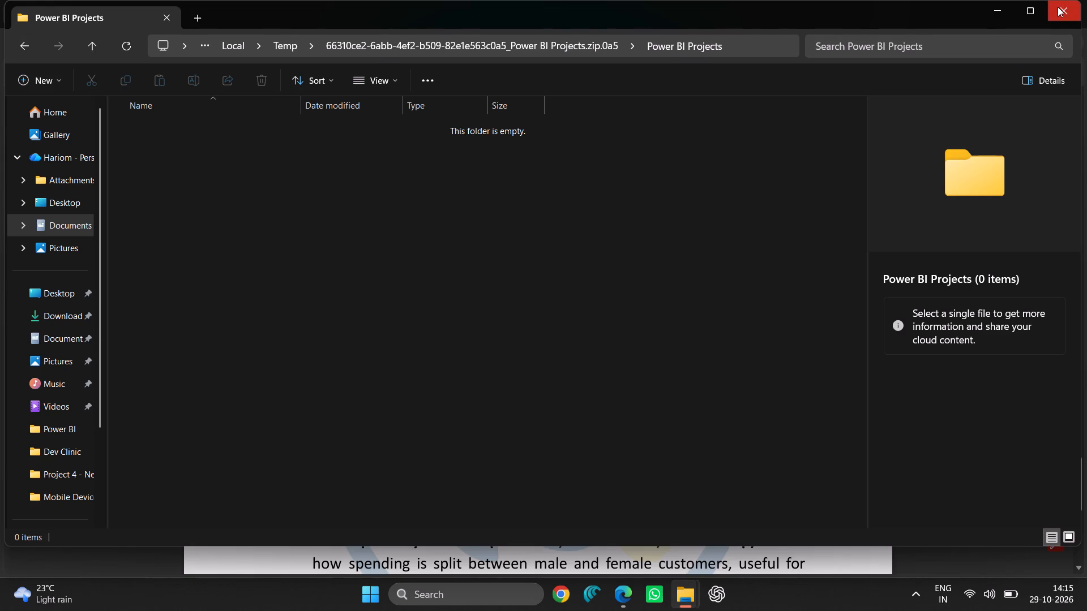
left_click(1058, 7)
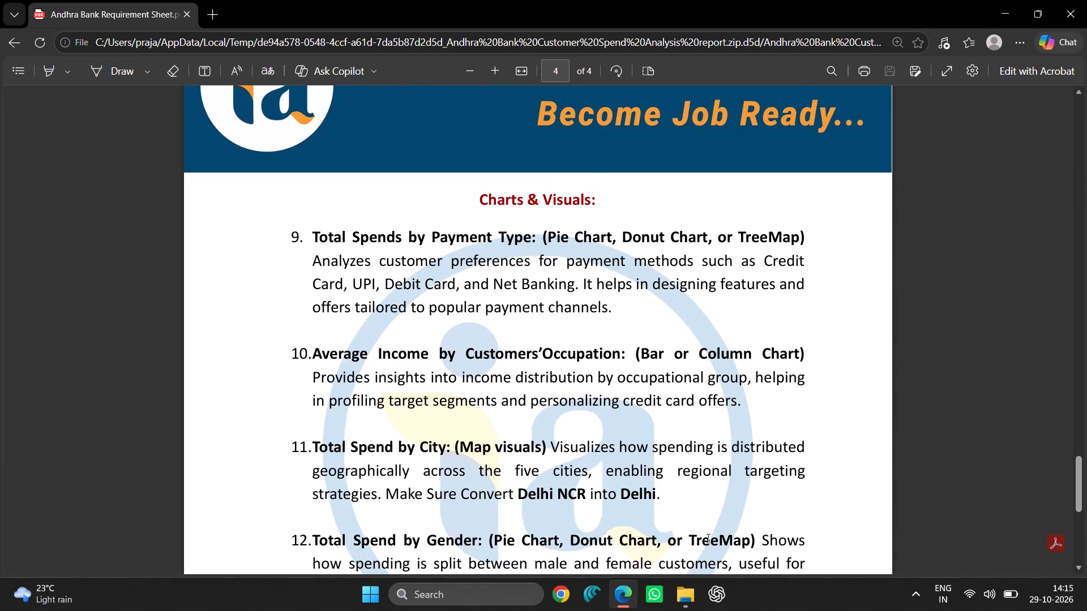
Extract Power BI Projects.zip from Documents > Durgesh_Analysis_All > Power BI into a Power BI Projects folder there, and close the extracted-files window.
left_click(683, 603)
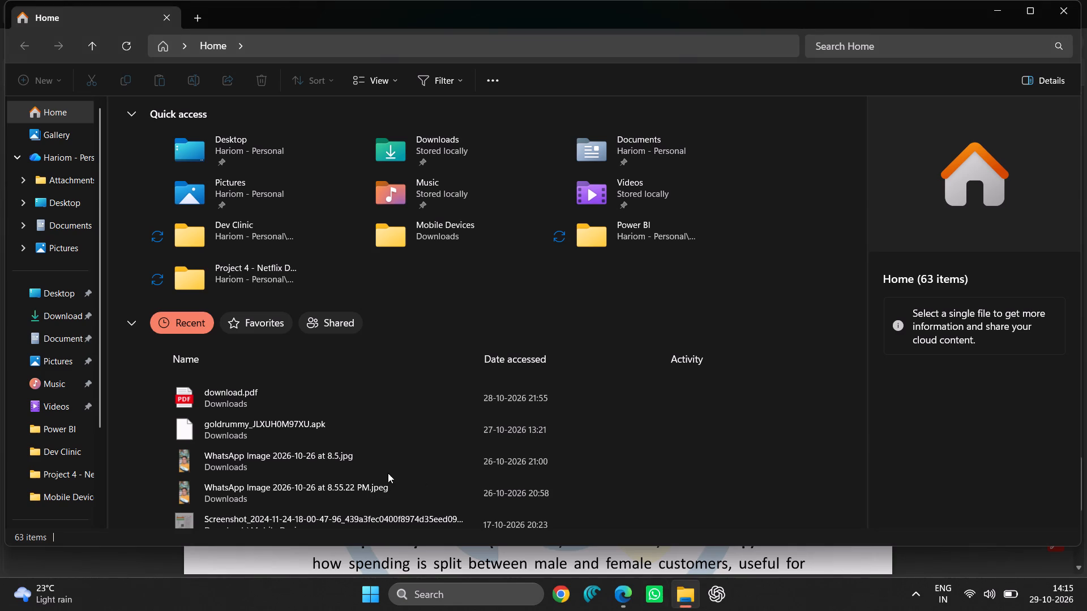
left_click(67, 225)
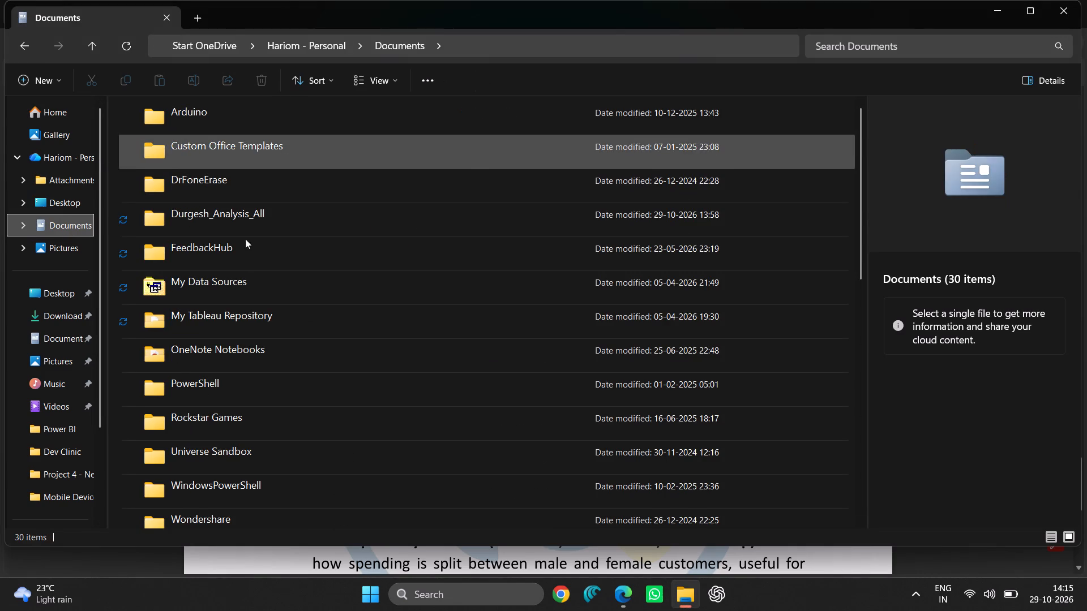
double_click(233, 221)
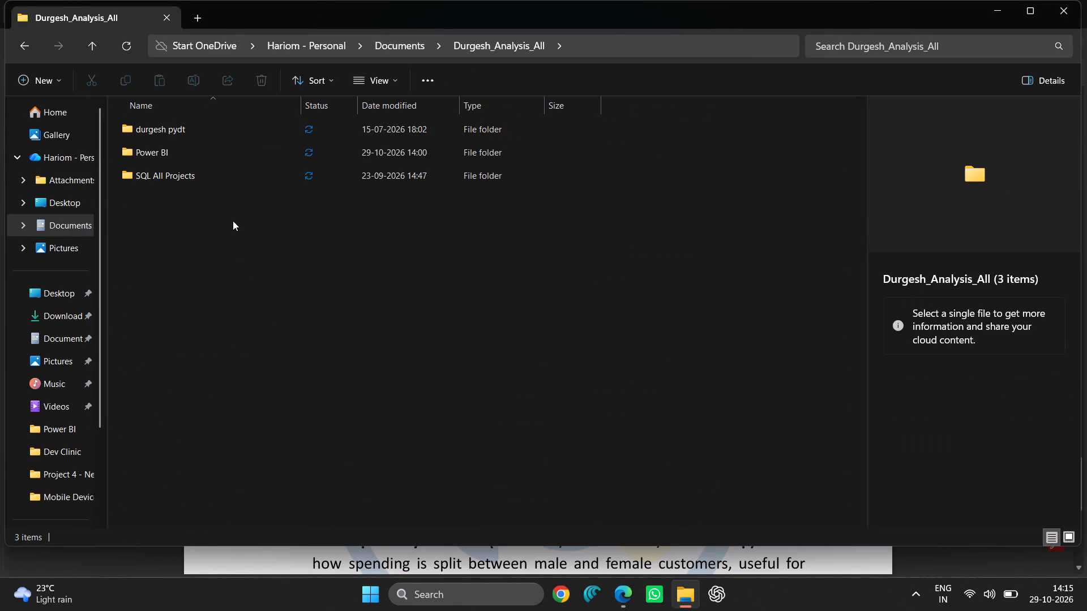
double_click(210, 148)
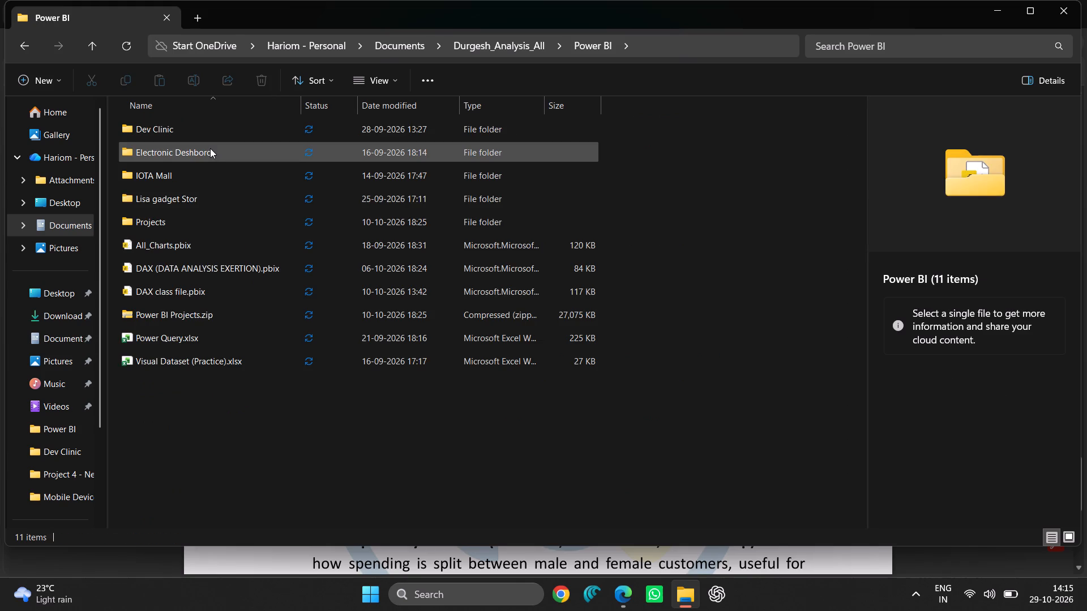
double_click(177, 310)
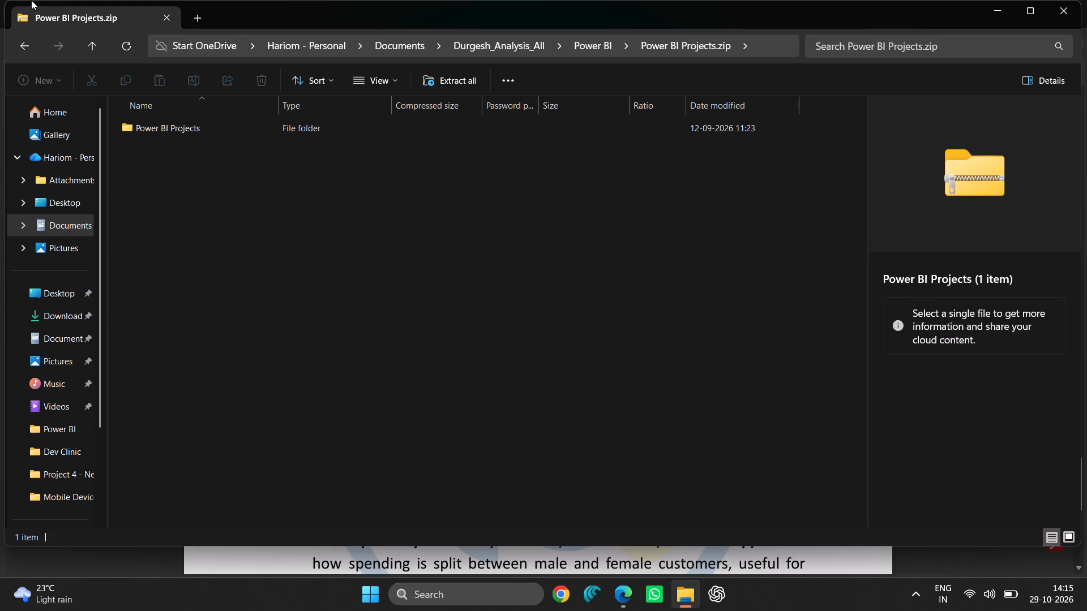
left_click(24, 44)
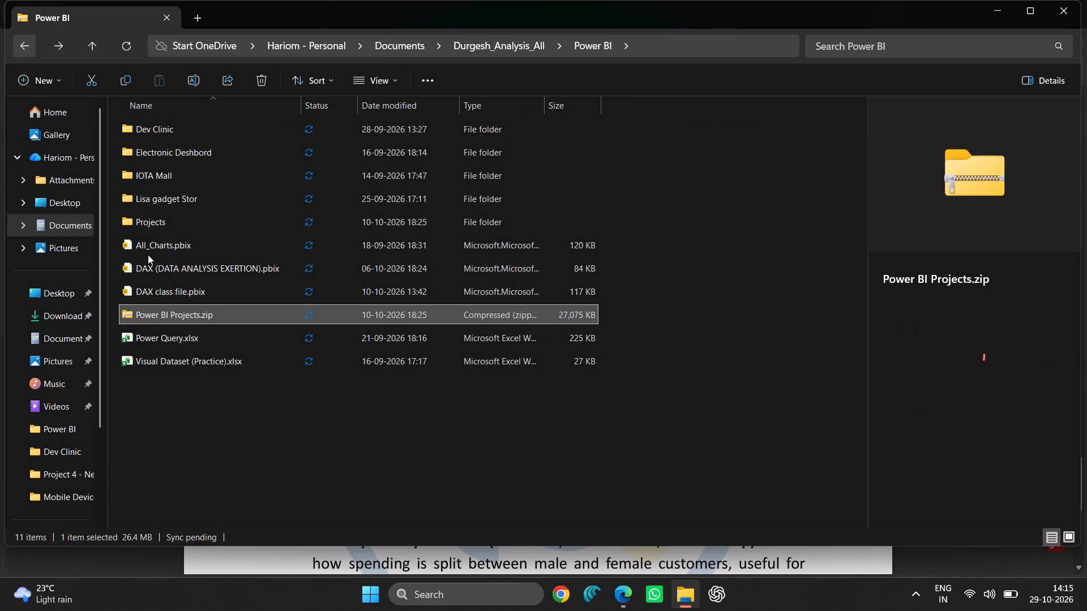
right_click(204, 311)
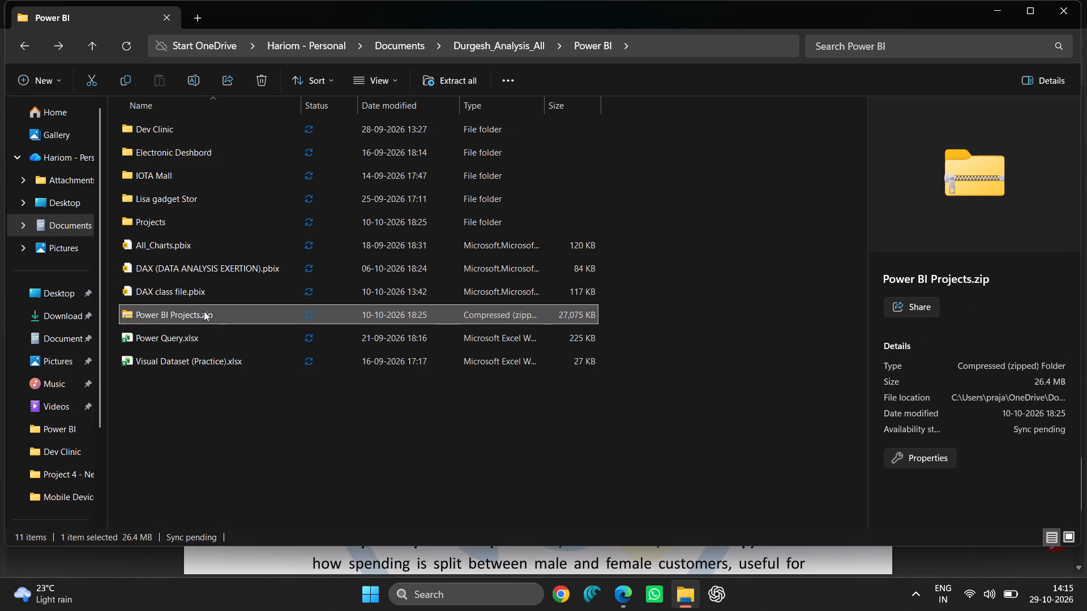
right_click(204, 311)
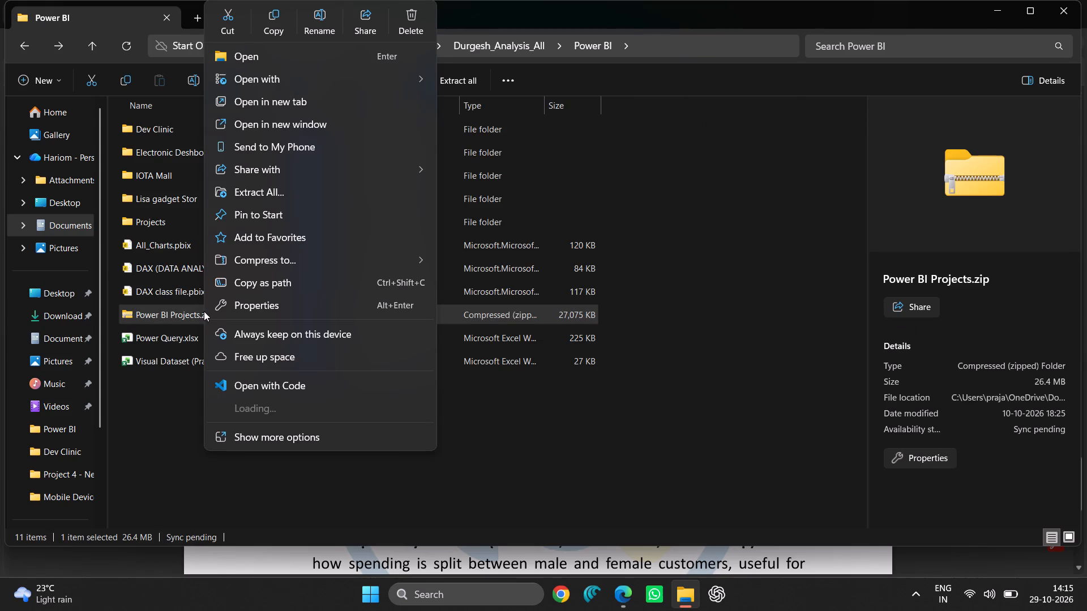
left_click(269, 190)
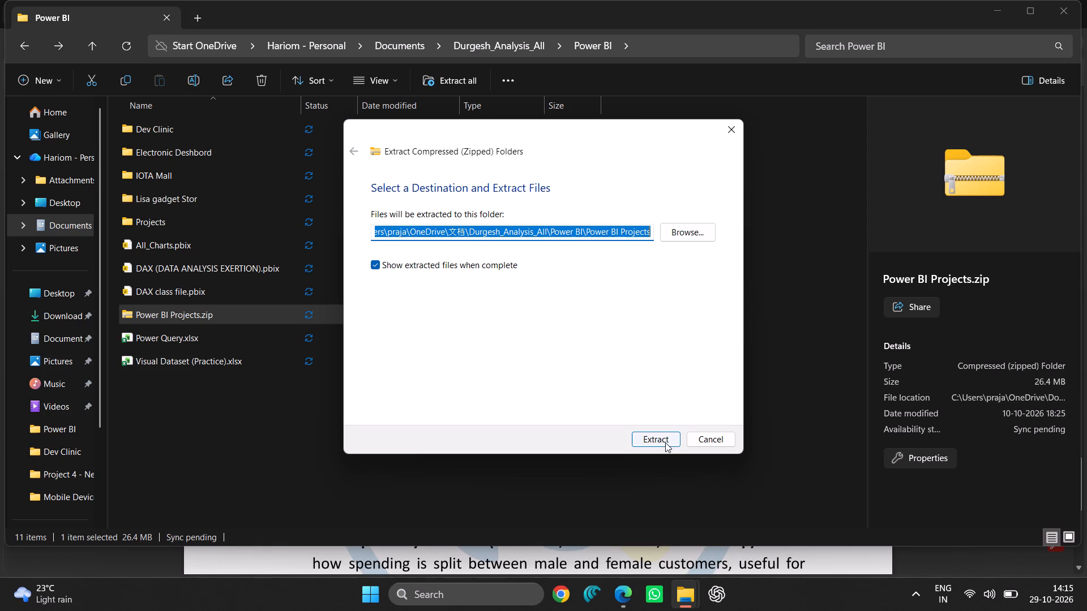
left_click(664, 445)
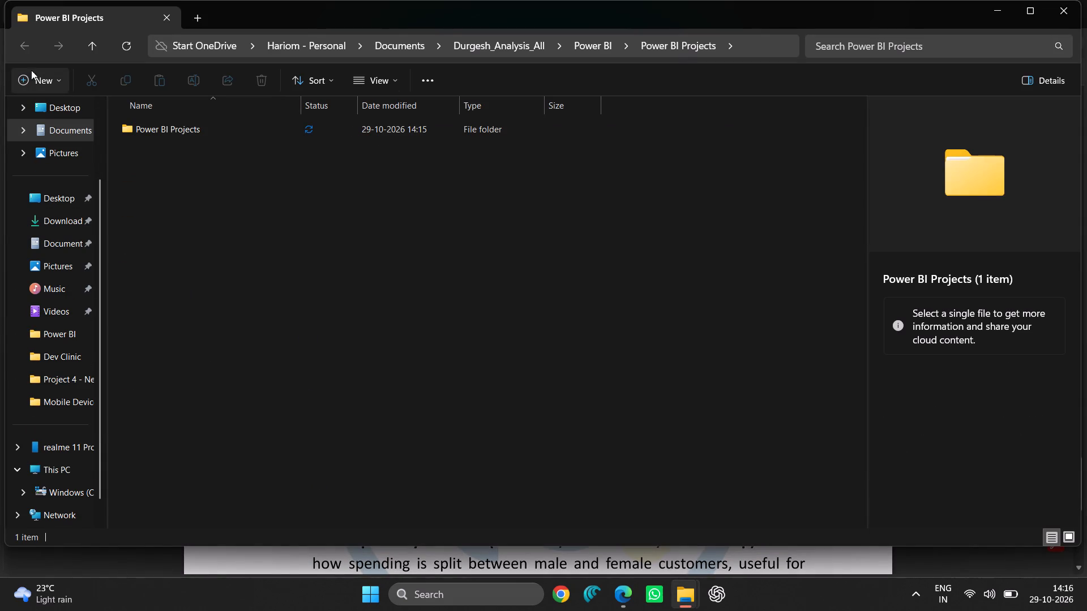
left_click(24, 49)
left_click(1073, 12)
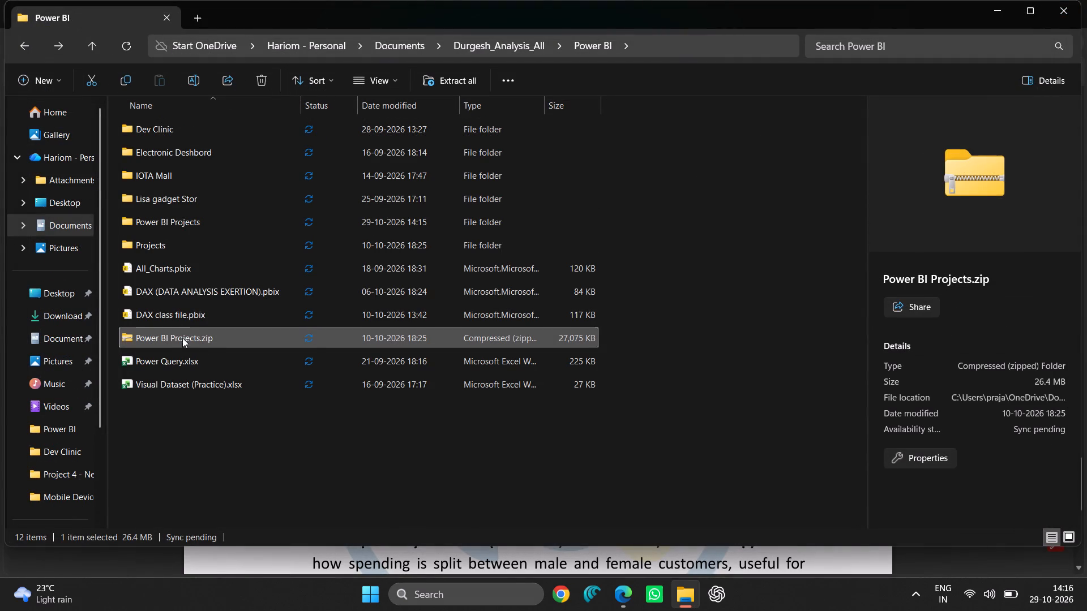
Open the Andhra Bank Customer Spend Analysis report zip inside the extracted Power BI Projects > Power BI Projects > Mandatory Projects folder.
double_click(199, 223)
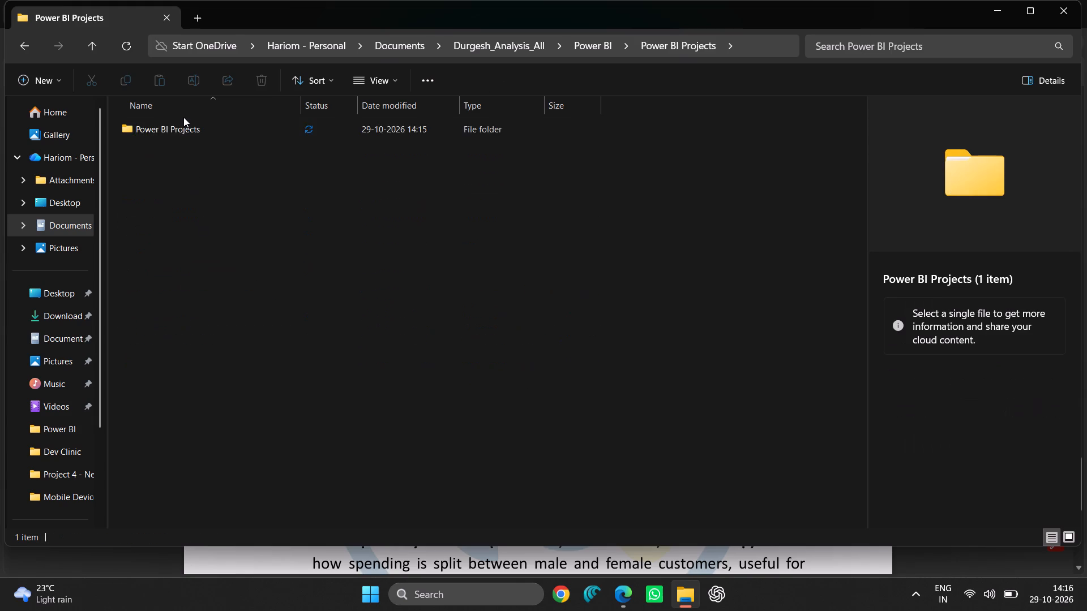
double_click(182, 126)
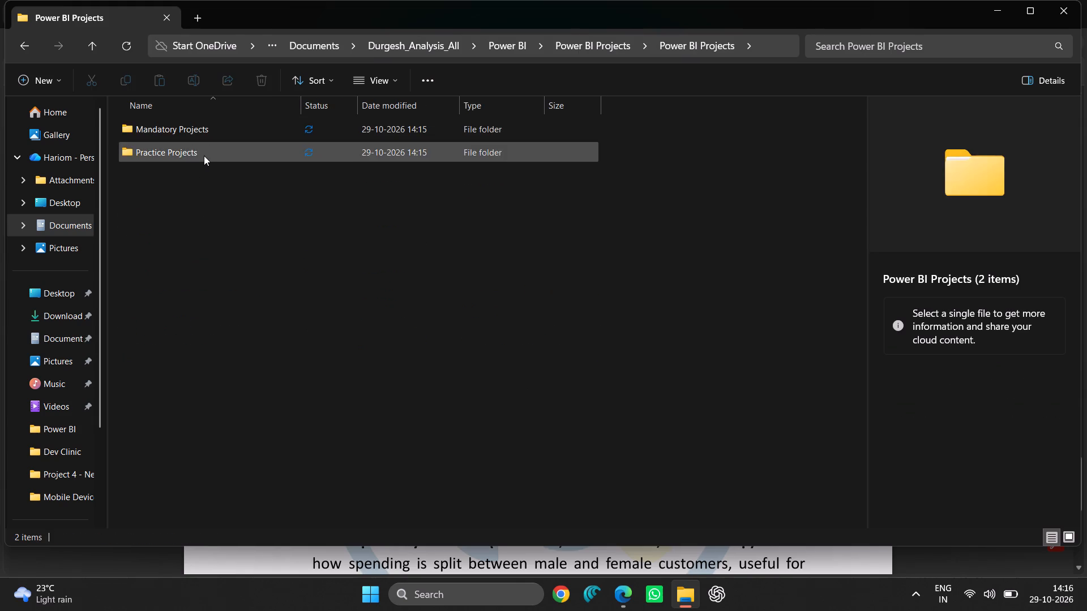
double_click(209, 131)
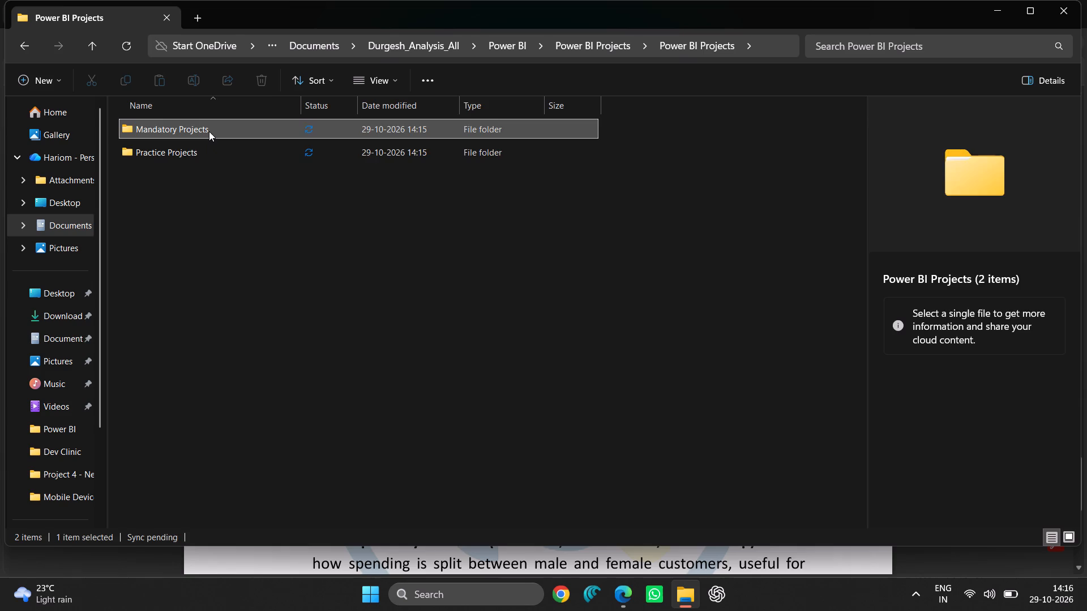
double_click(236, 130)
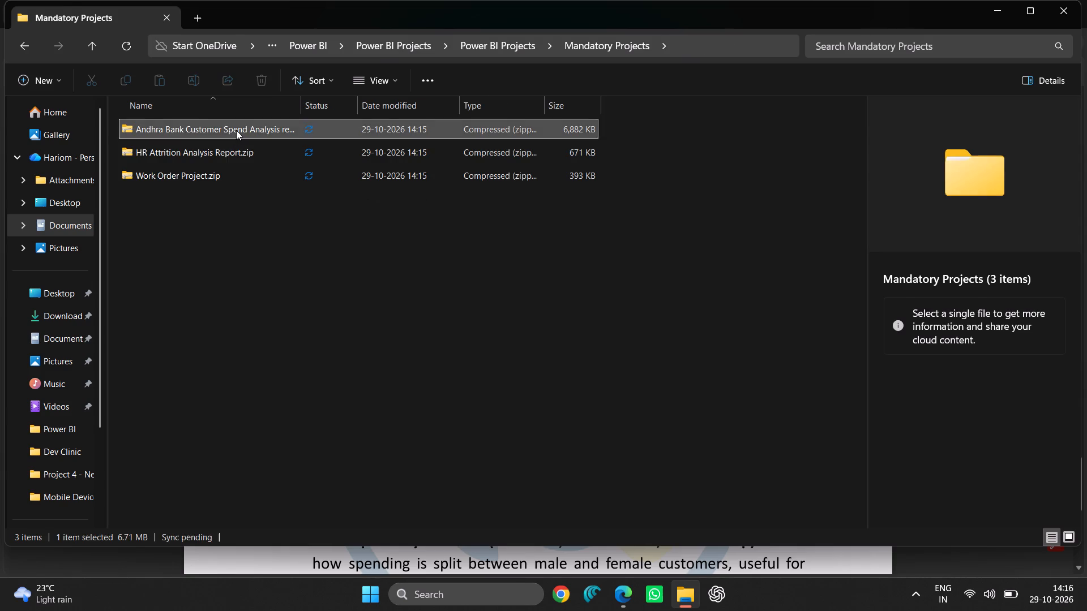
double_click(238, 128)
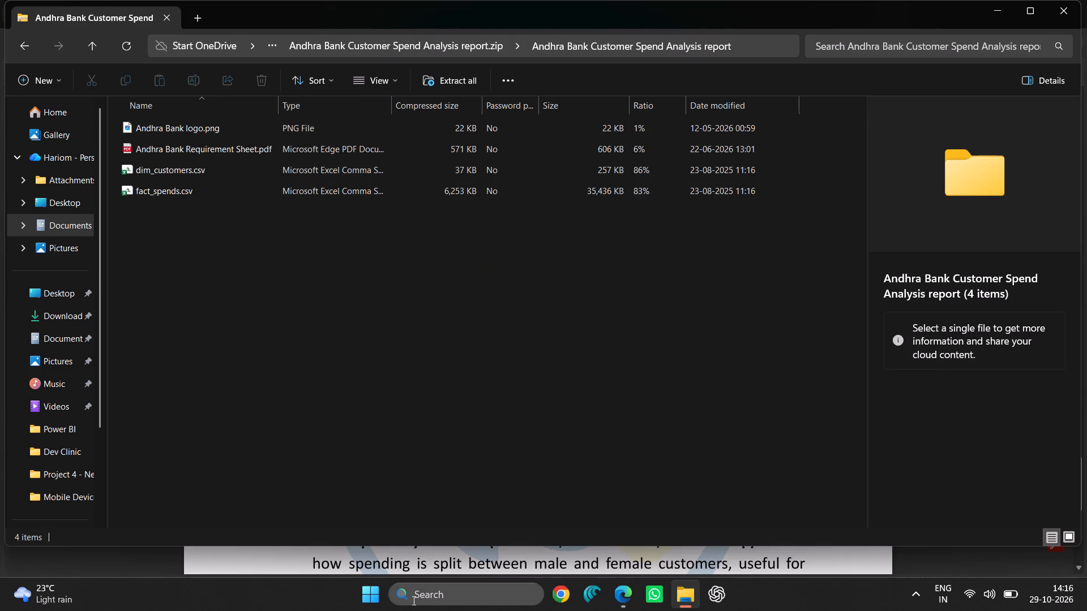
Find Power BI Desktop in the Windows search and launch it.
left_click(435, 592)
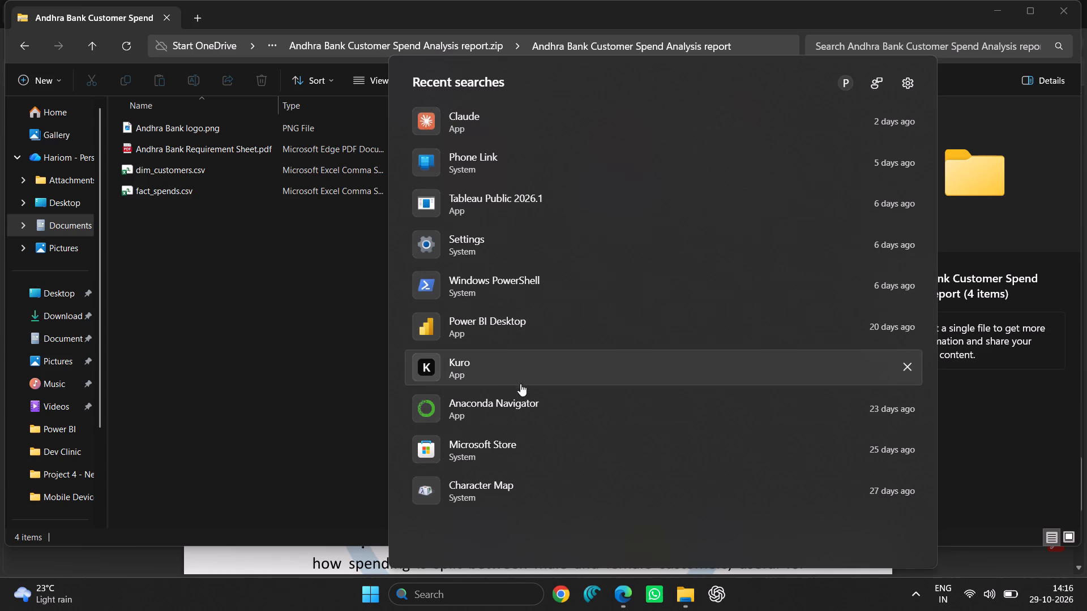
scroll(575, 272, "down", 10)
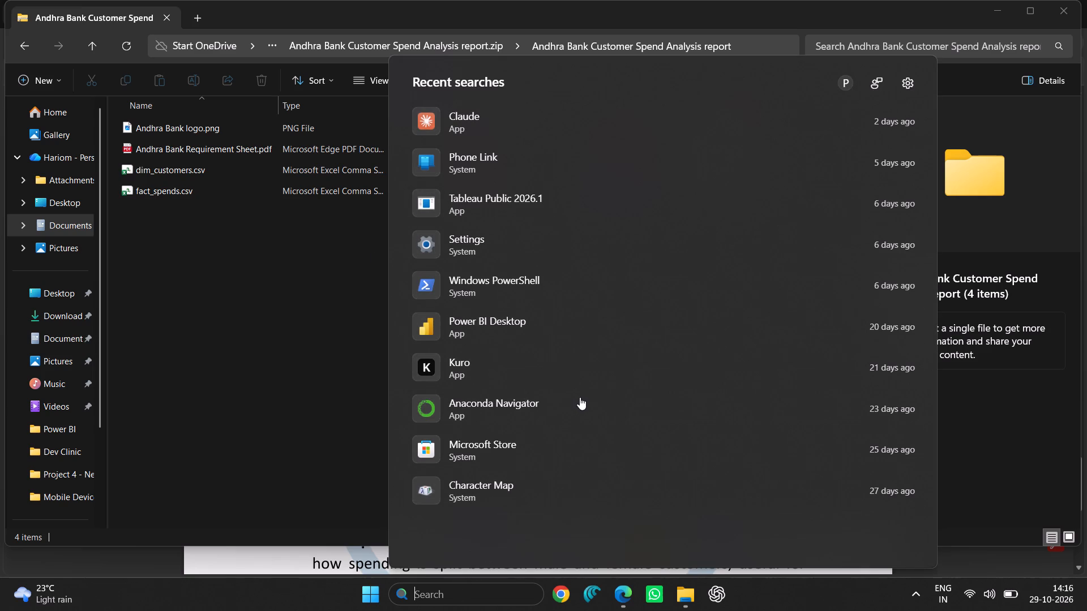
scroll(581, 401, "down", 3, "ctrl")
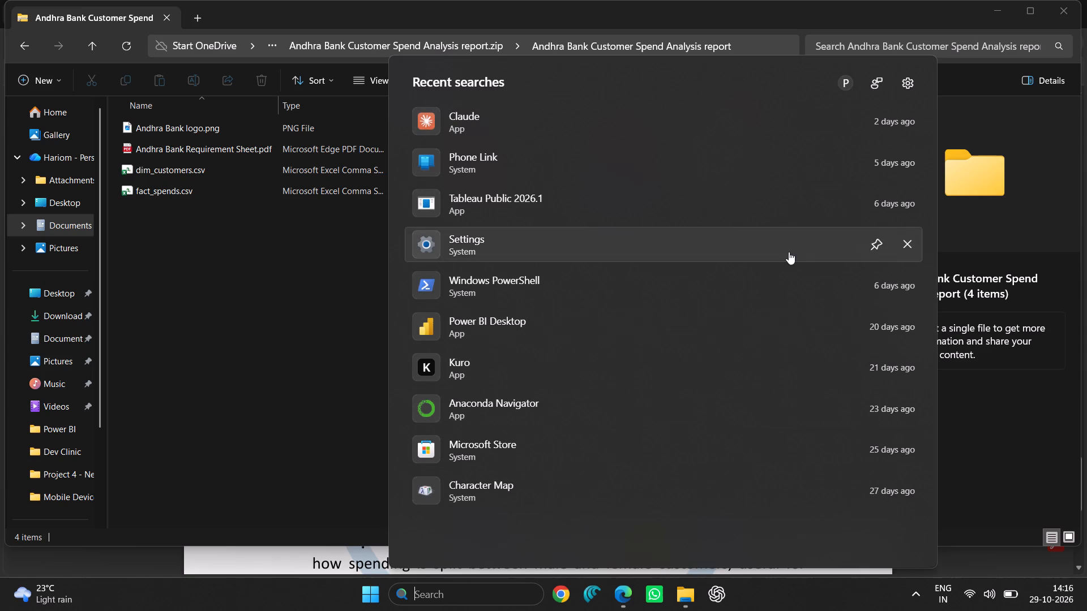
left_click(372, 592)
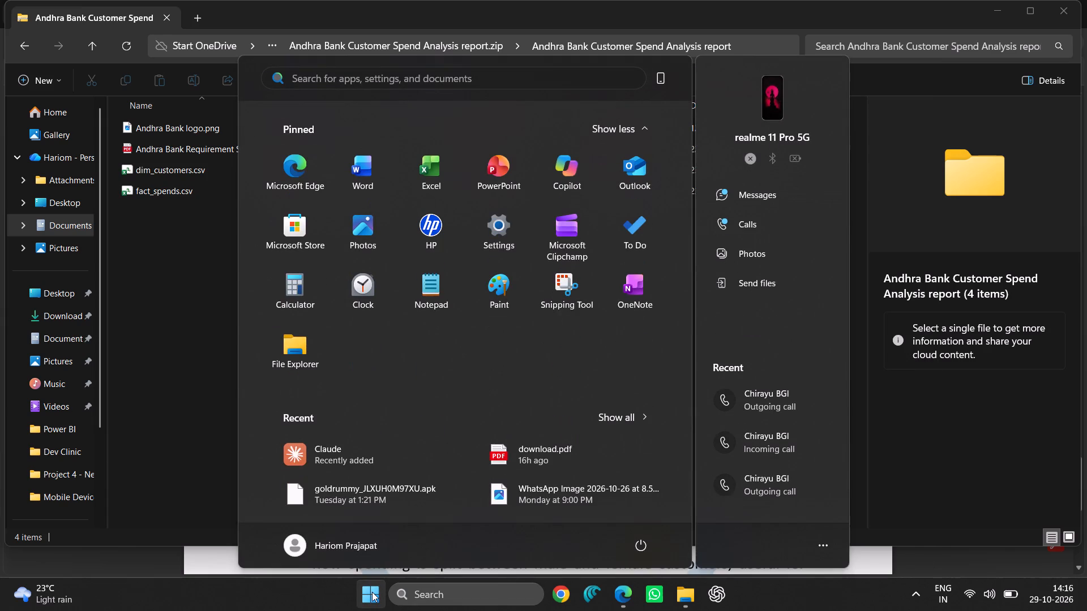
left_click(424, 593)
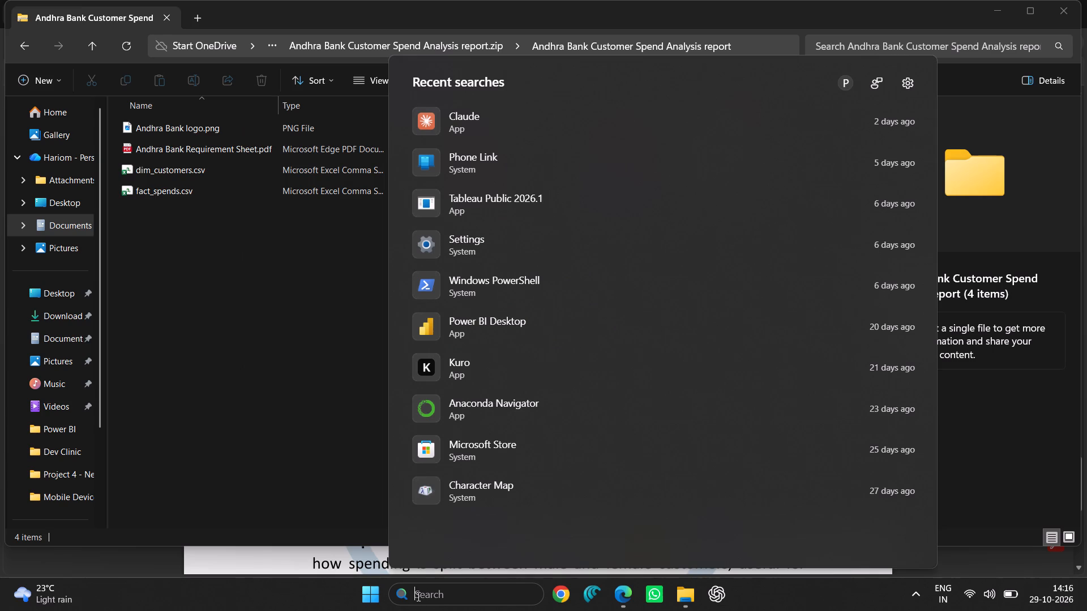
type("po")
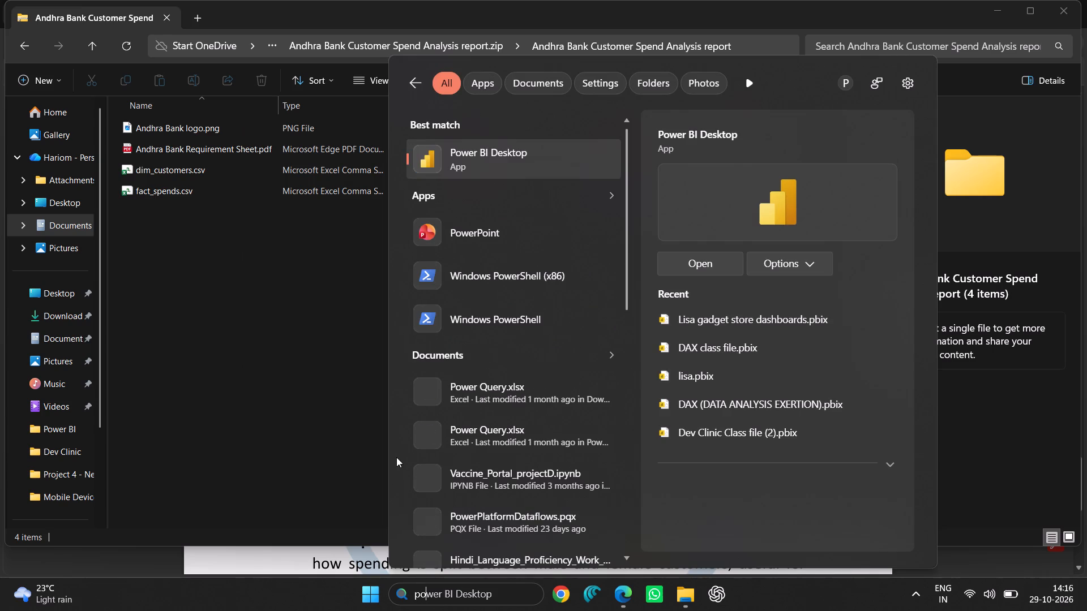
double_click(503, 157)
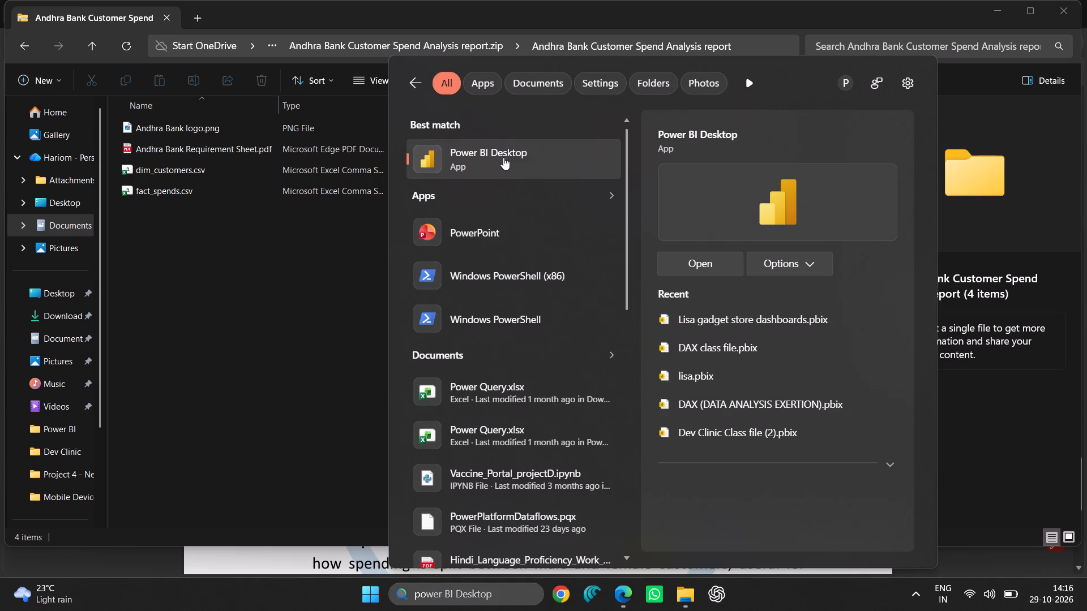
double_click(479, 156)
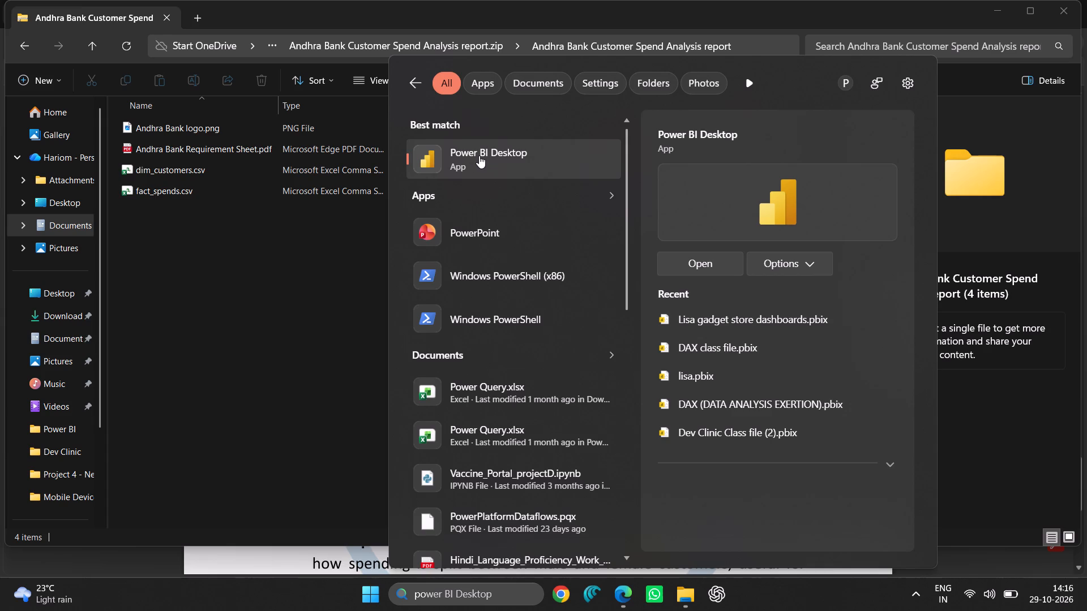
triple_click(479, 156)
double_click(479, 156)
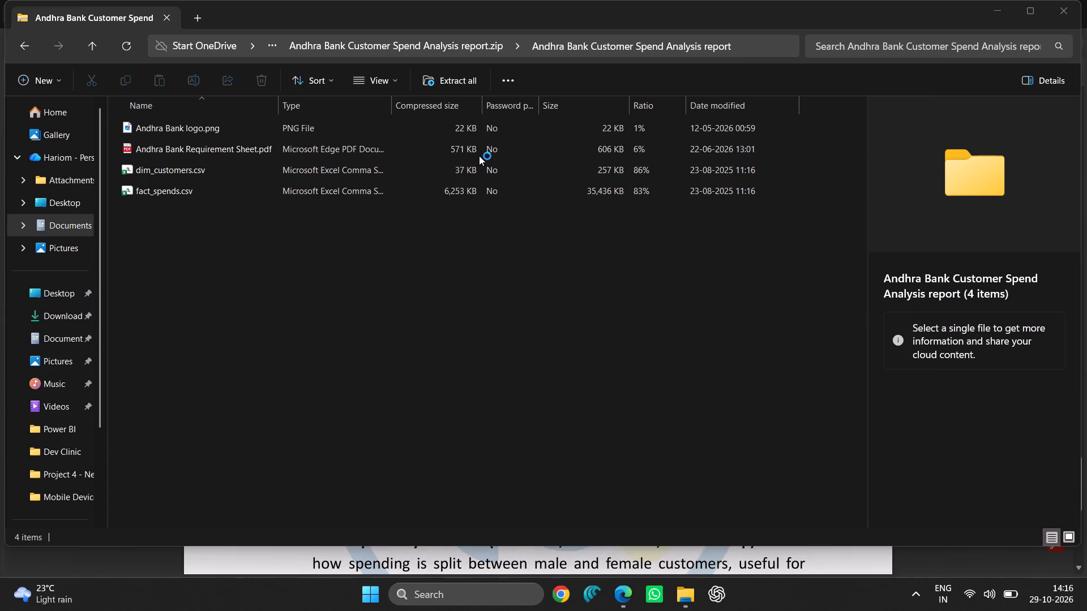
Close the duplicate Andhra Bank Requirement Sheet, dismiss the Microsoft Rewards pop-up, and minimize the browser window.
left_click(441, 251)
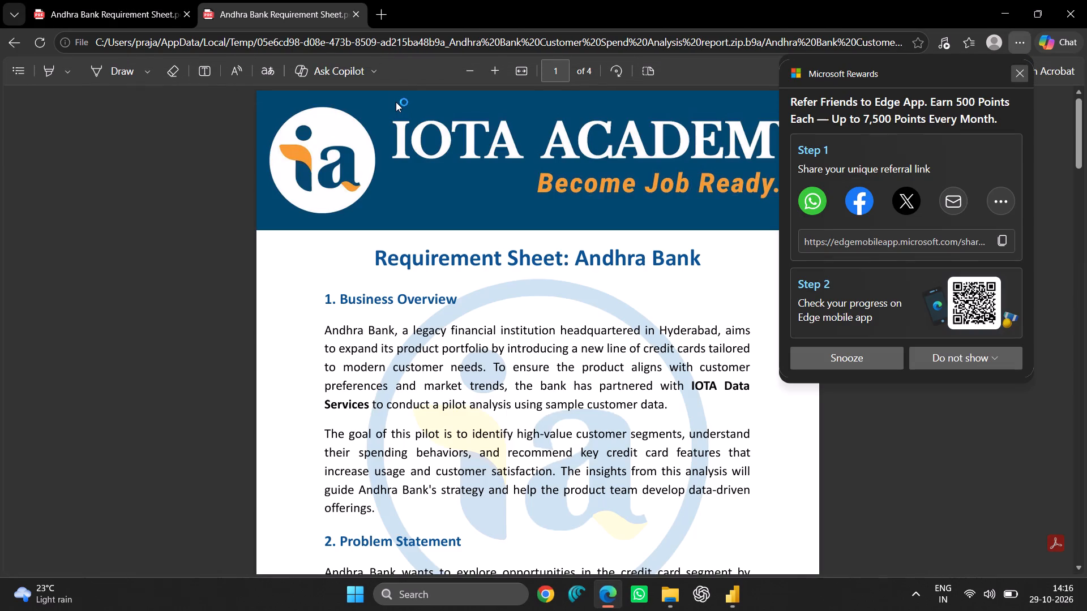
left_click(355, 12)
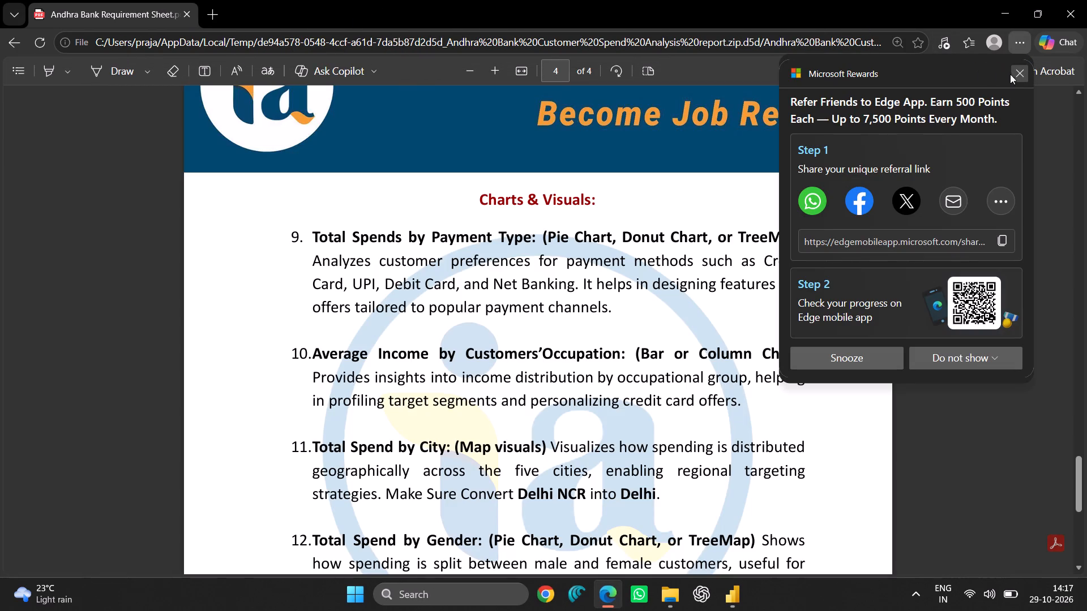
left_click(1017, 73)
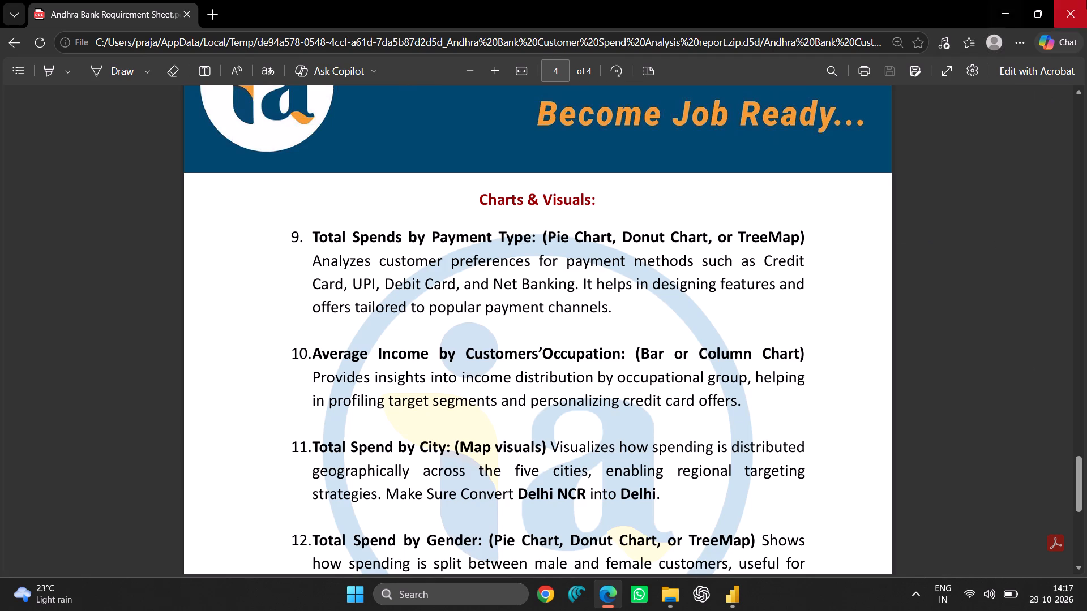
left_click(1004, 13)
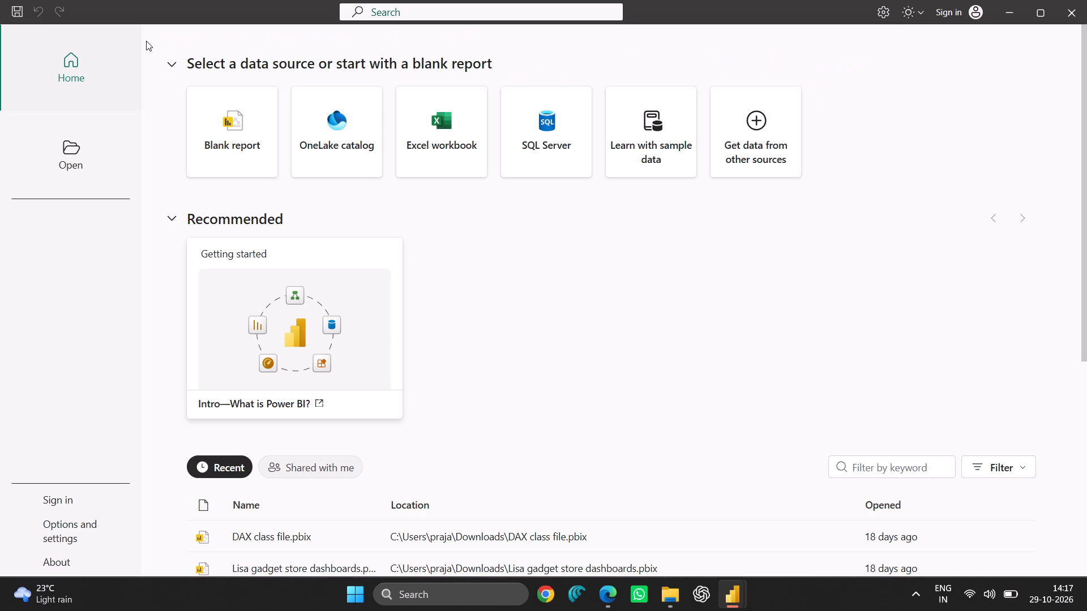
Start a blank report in Power BI Desktop.
left_click(242, 136)
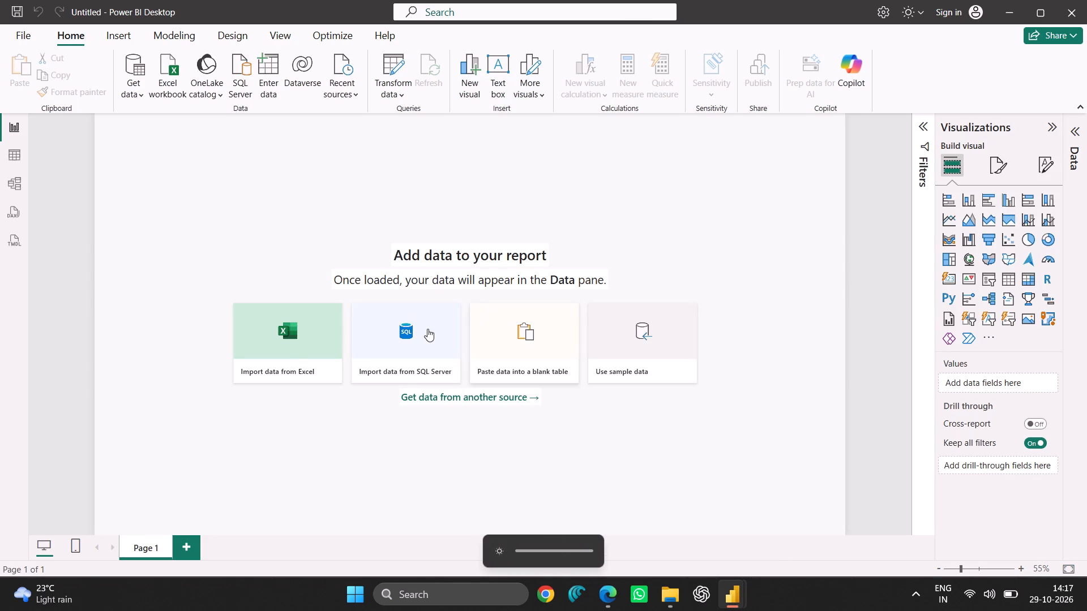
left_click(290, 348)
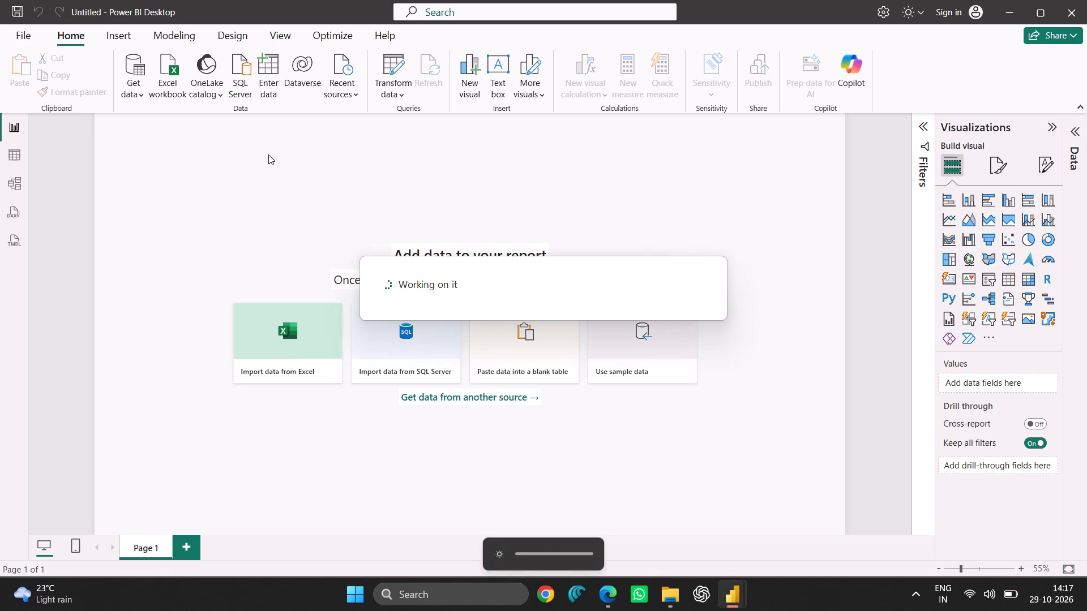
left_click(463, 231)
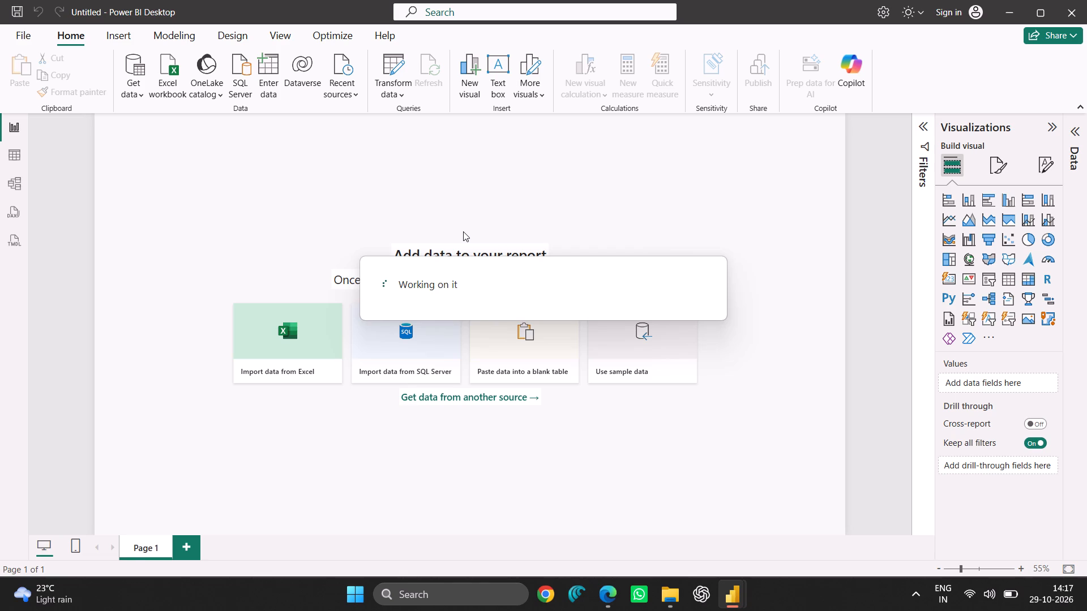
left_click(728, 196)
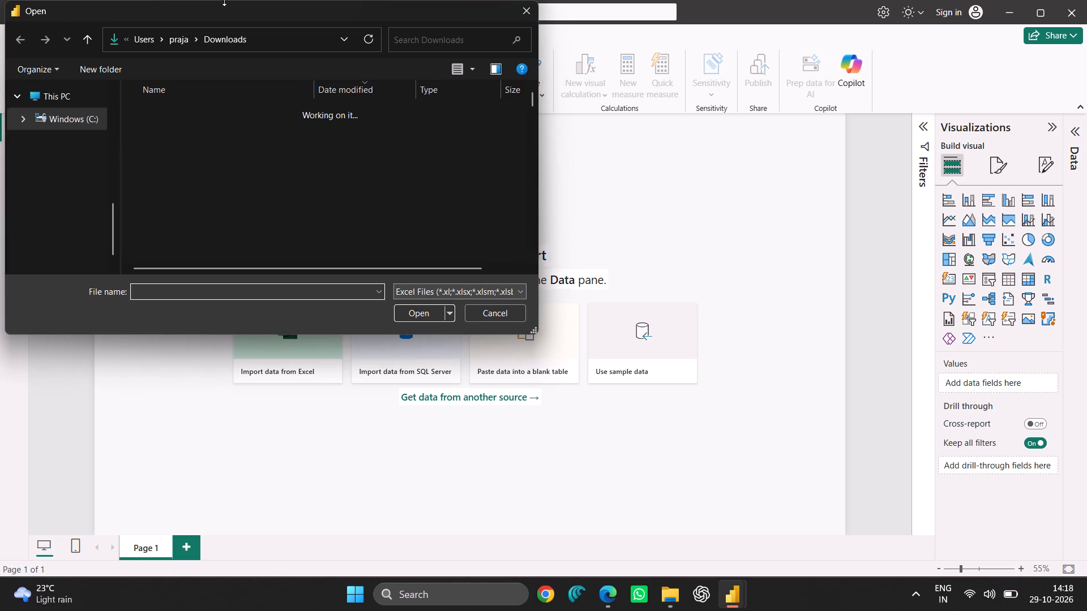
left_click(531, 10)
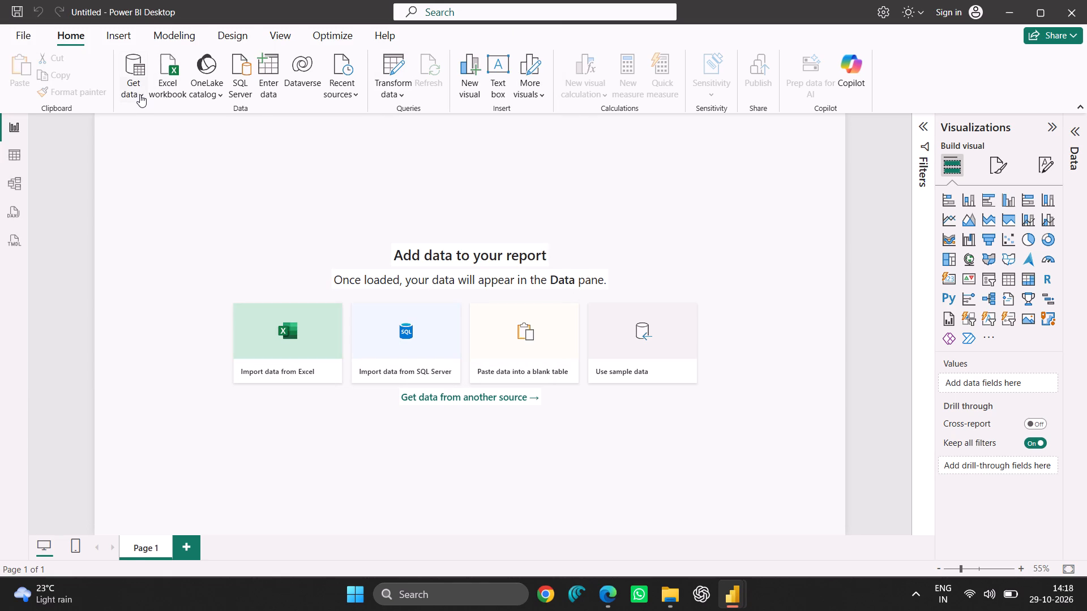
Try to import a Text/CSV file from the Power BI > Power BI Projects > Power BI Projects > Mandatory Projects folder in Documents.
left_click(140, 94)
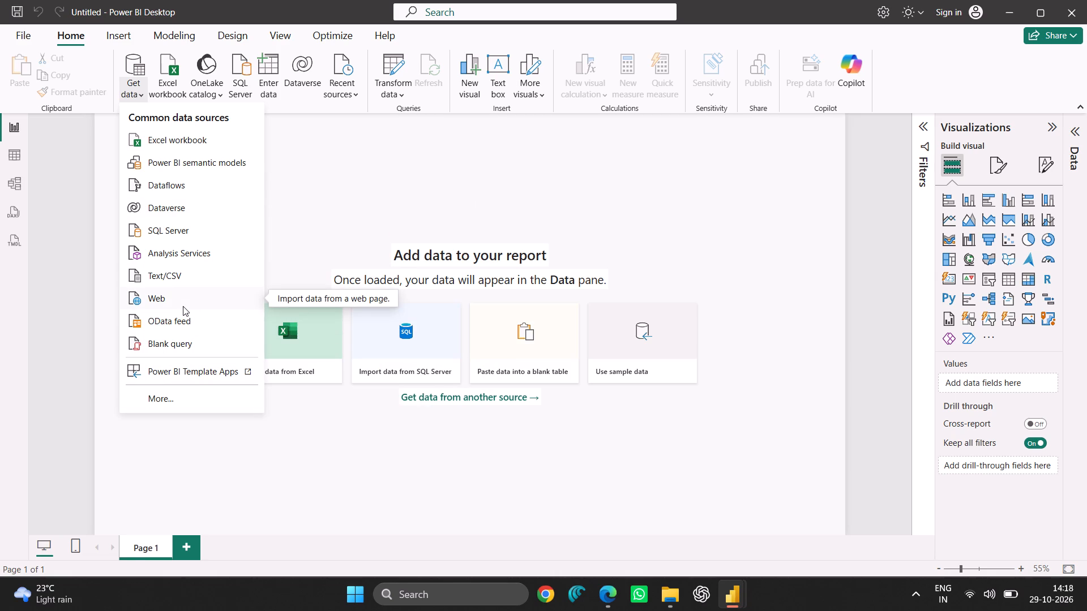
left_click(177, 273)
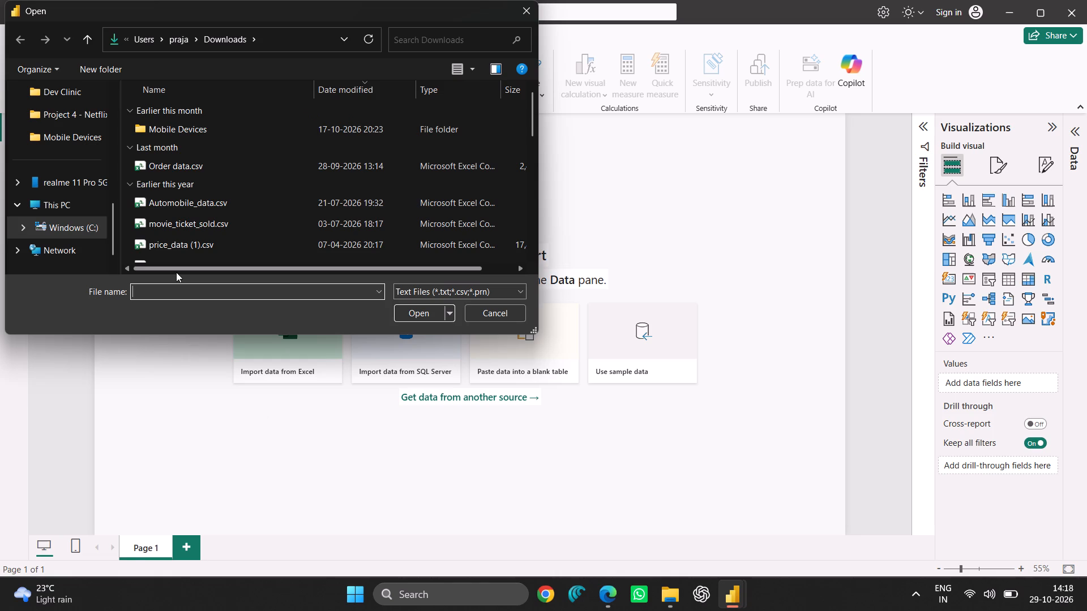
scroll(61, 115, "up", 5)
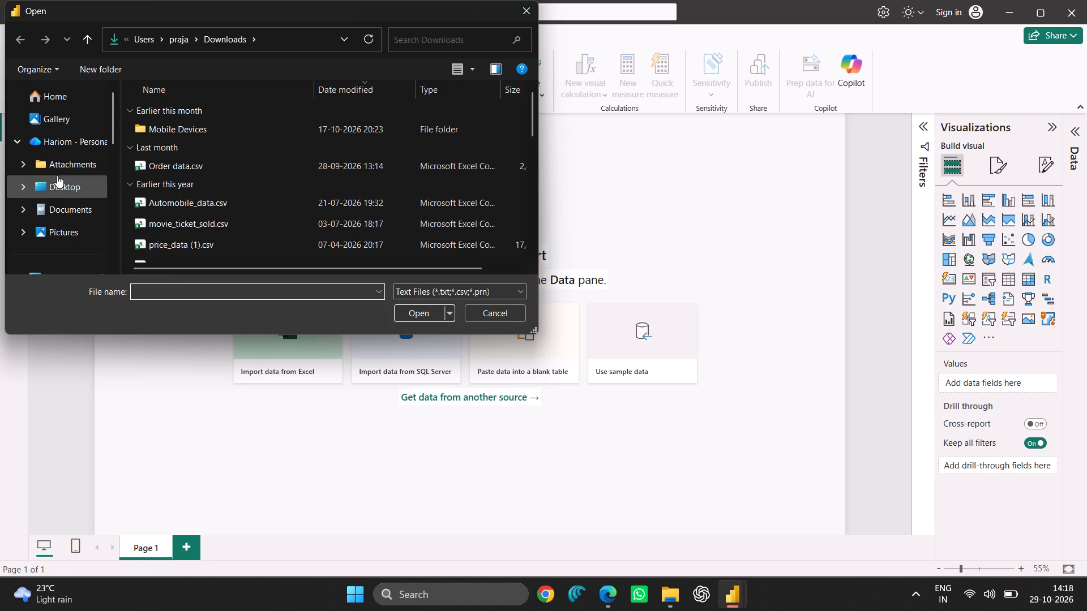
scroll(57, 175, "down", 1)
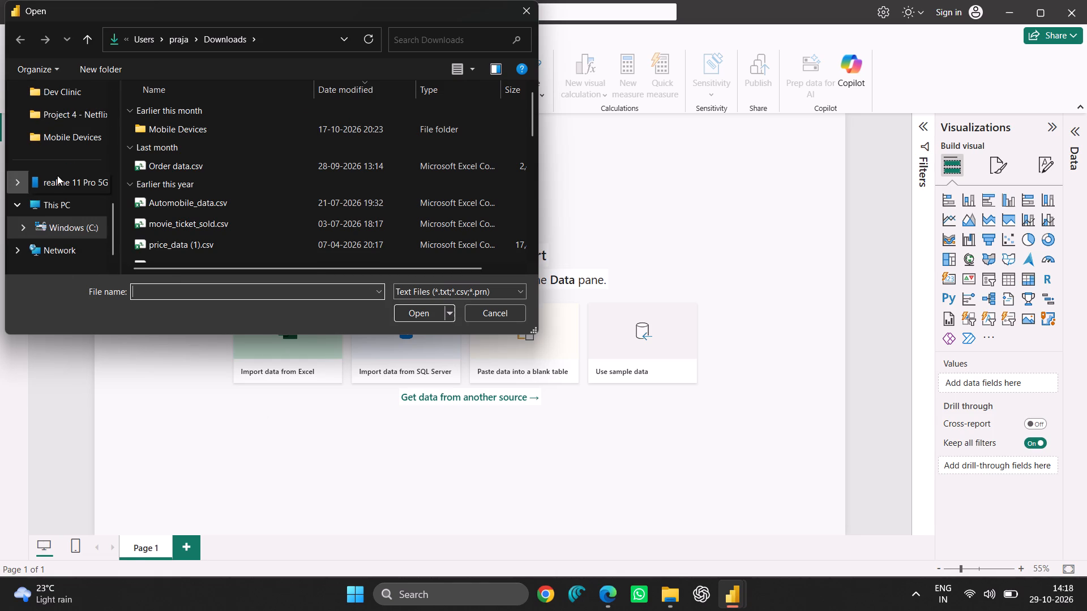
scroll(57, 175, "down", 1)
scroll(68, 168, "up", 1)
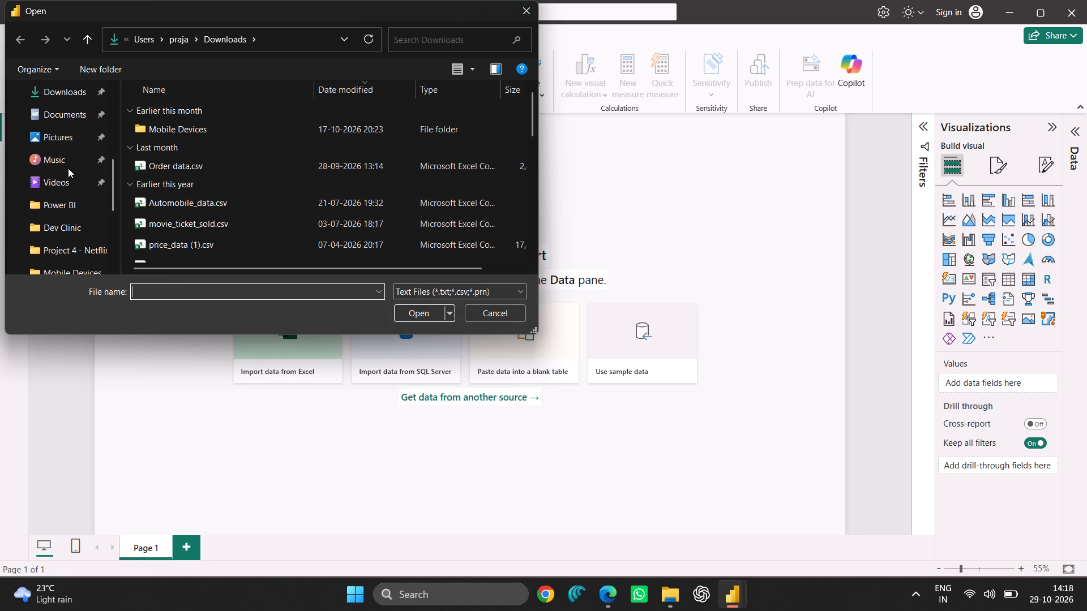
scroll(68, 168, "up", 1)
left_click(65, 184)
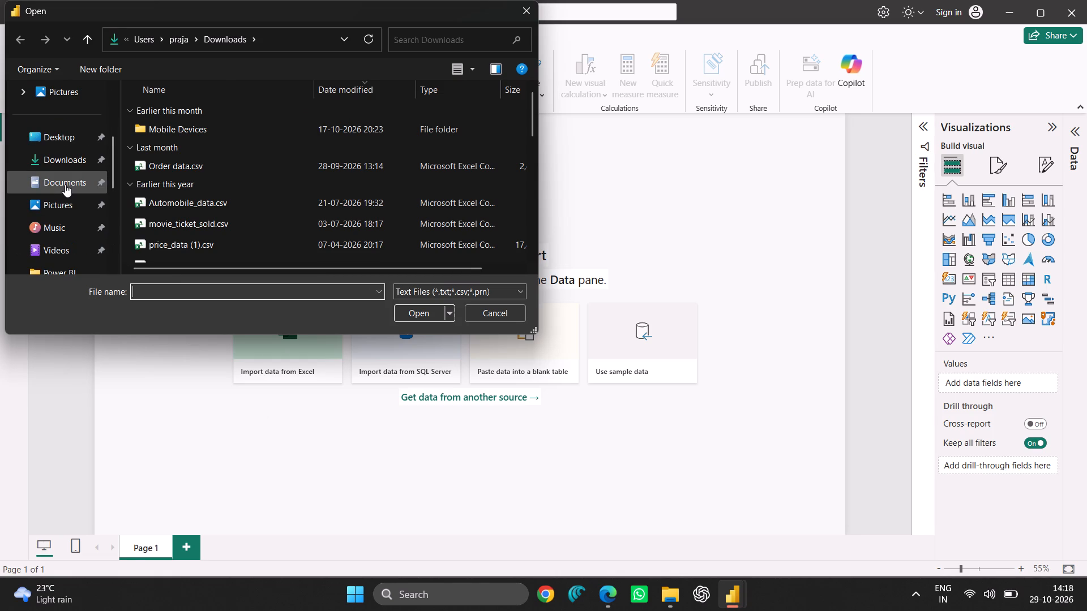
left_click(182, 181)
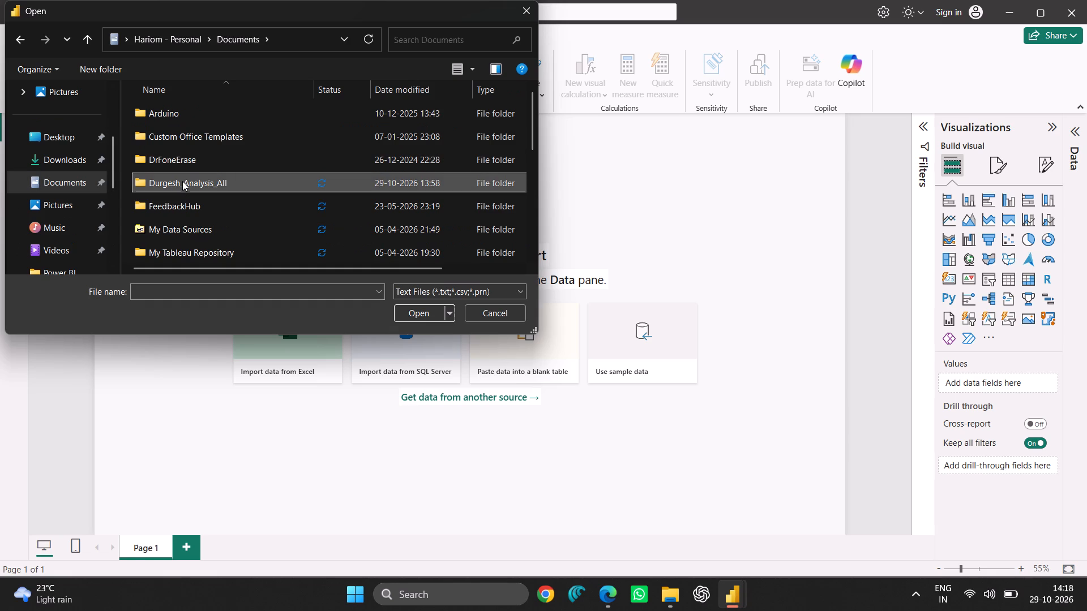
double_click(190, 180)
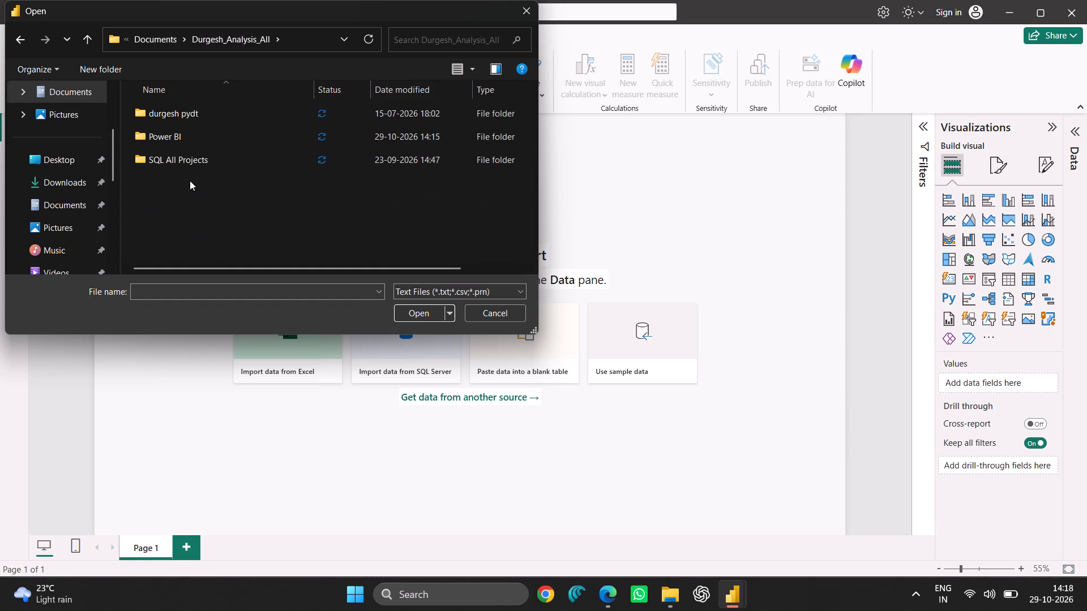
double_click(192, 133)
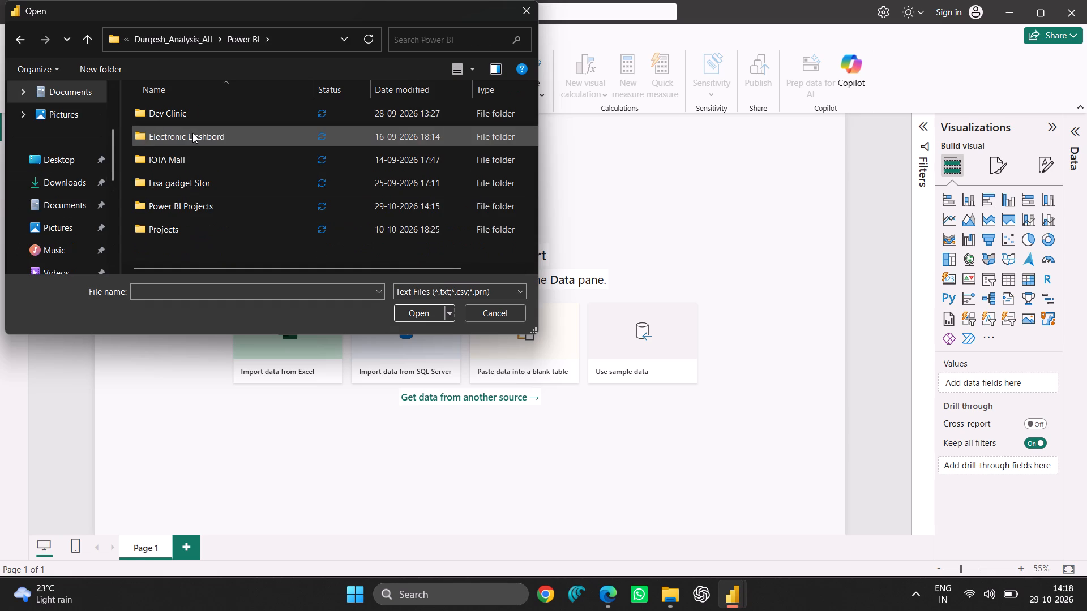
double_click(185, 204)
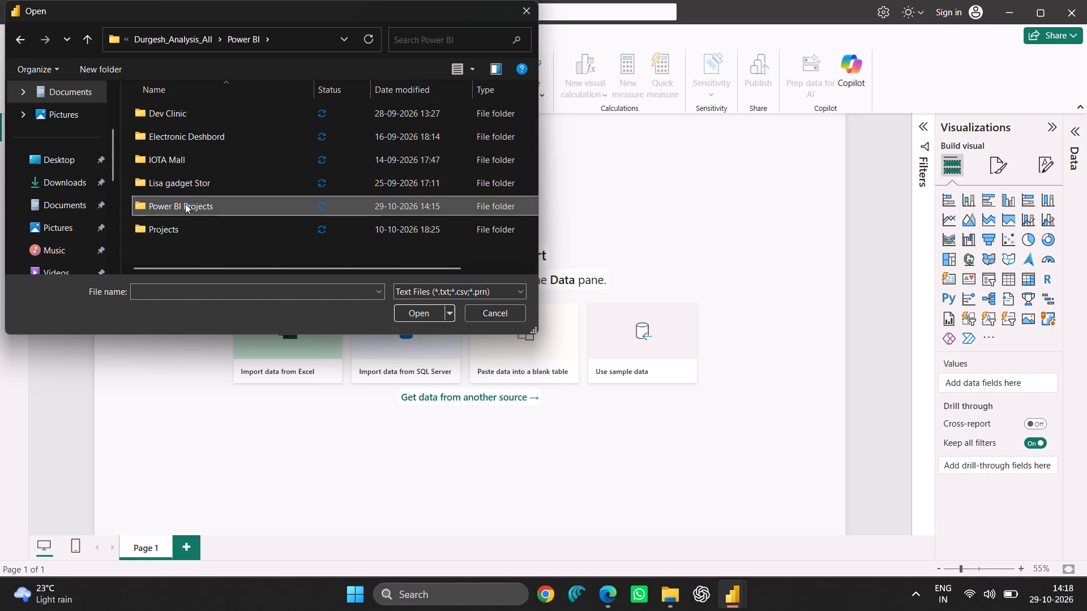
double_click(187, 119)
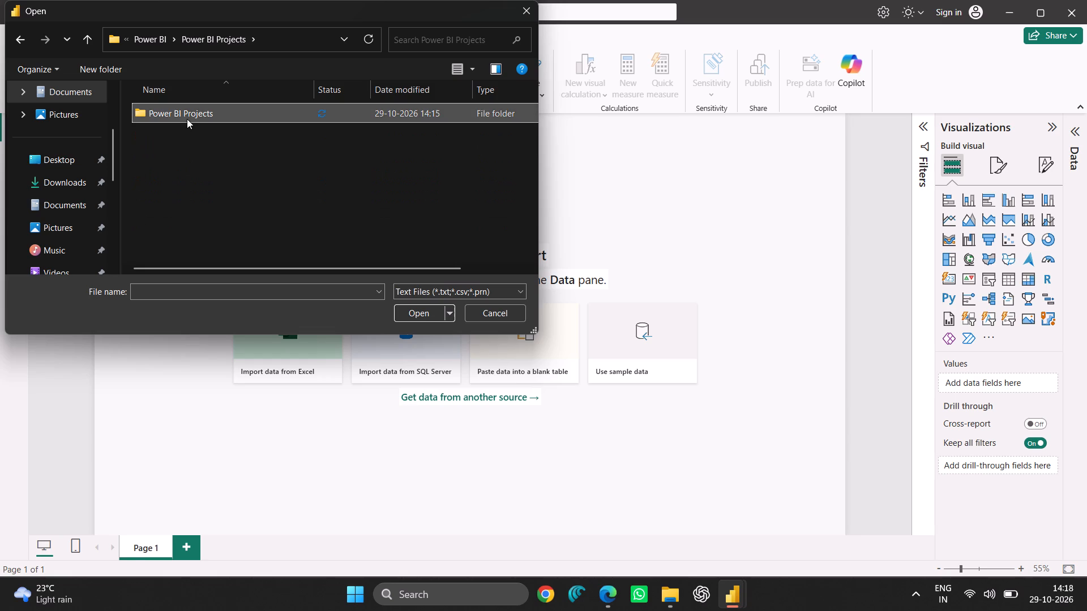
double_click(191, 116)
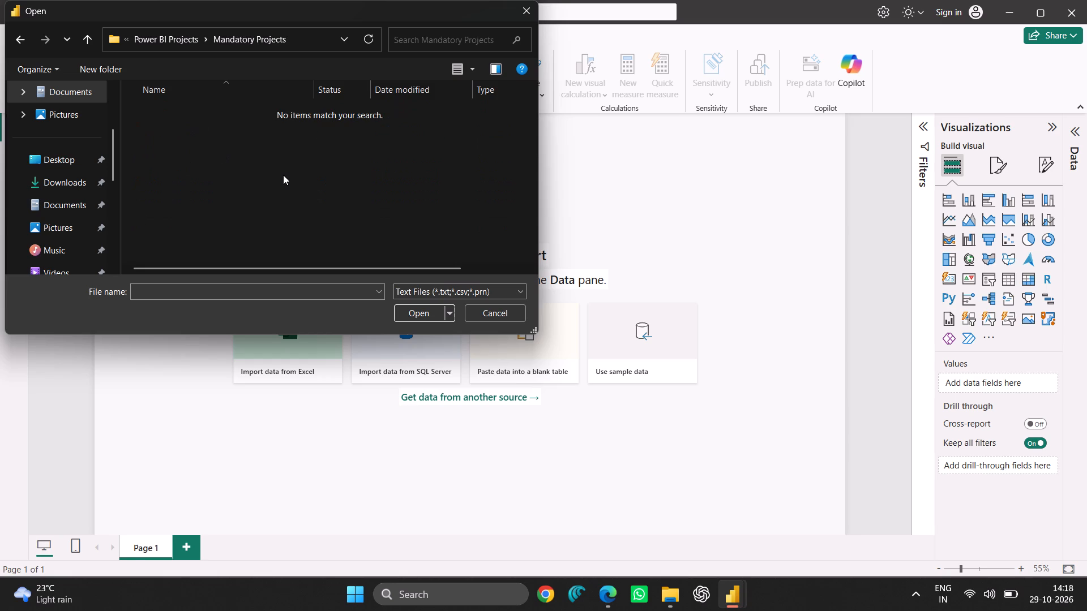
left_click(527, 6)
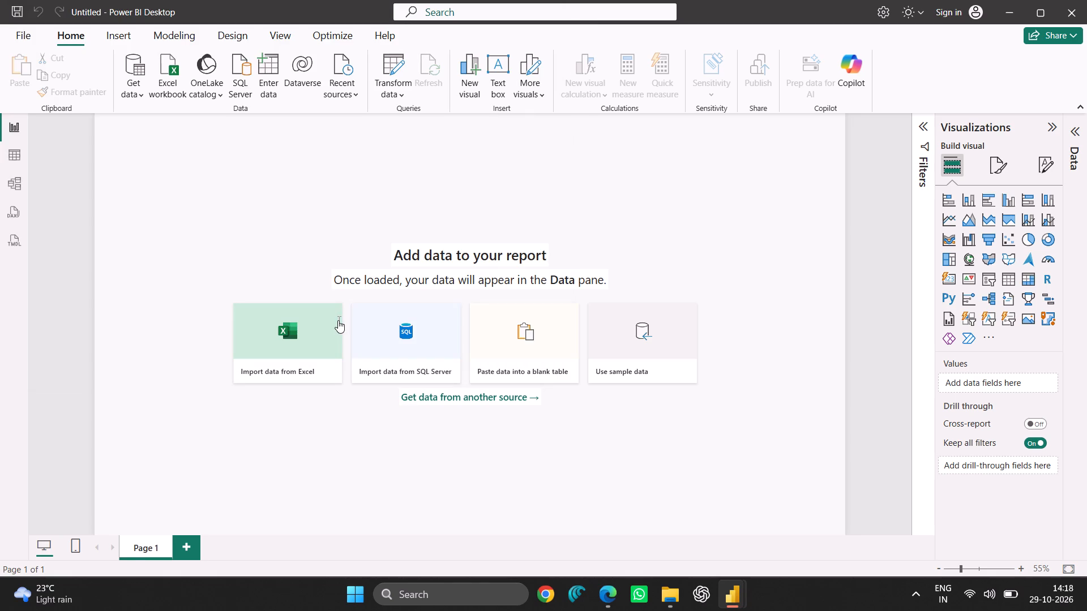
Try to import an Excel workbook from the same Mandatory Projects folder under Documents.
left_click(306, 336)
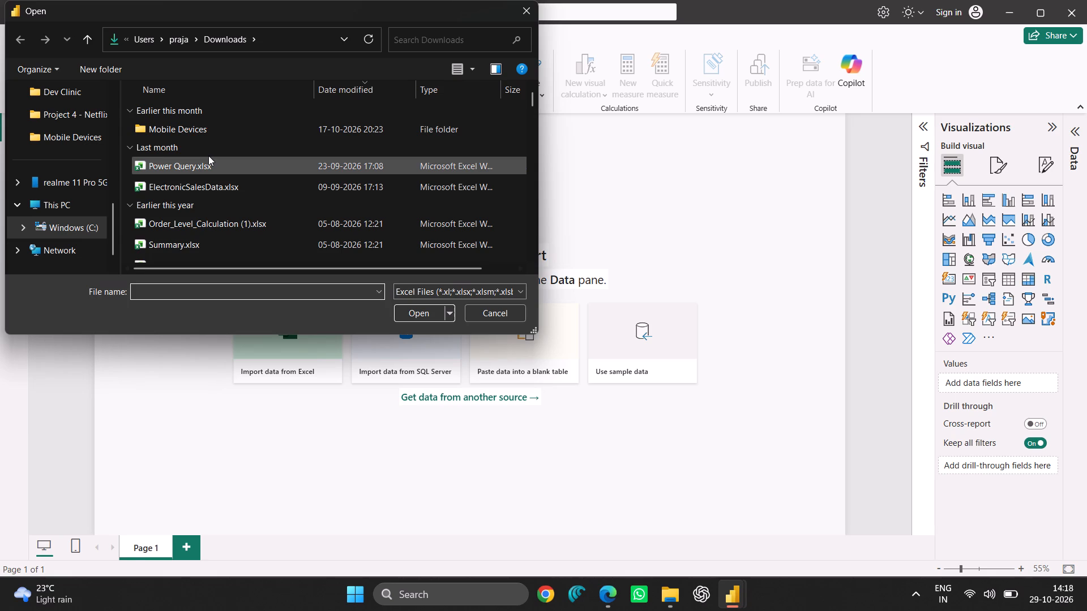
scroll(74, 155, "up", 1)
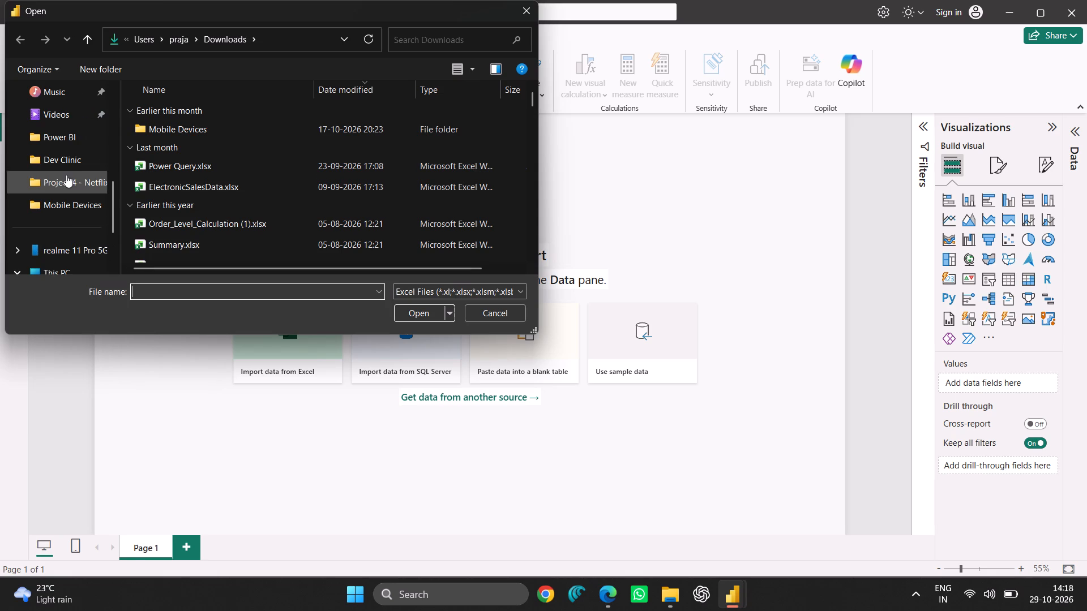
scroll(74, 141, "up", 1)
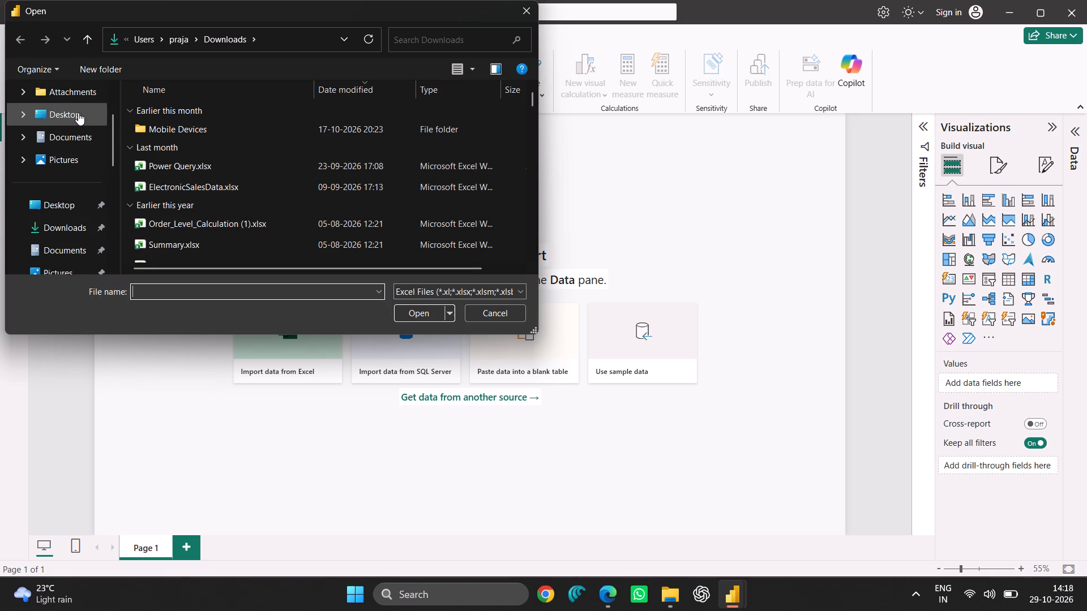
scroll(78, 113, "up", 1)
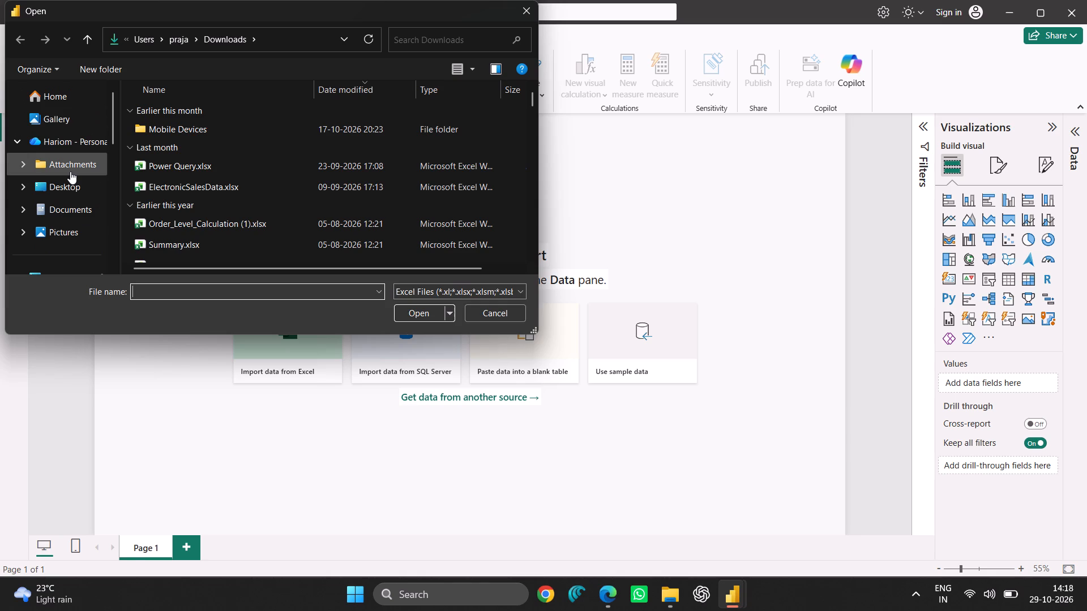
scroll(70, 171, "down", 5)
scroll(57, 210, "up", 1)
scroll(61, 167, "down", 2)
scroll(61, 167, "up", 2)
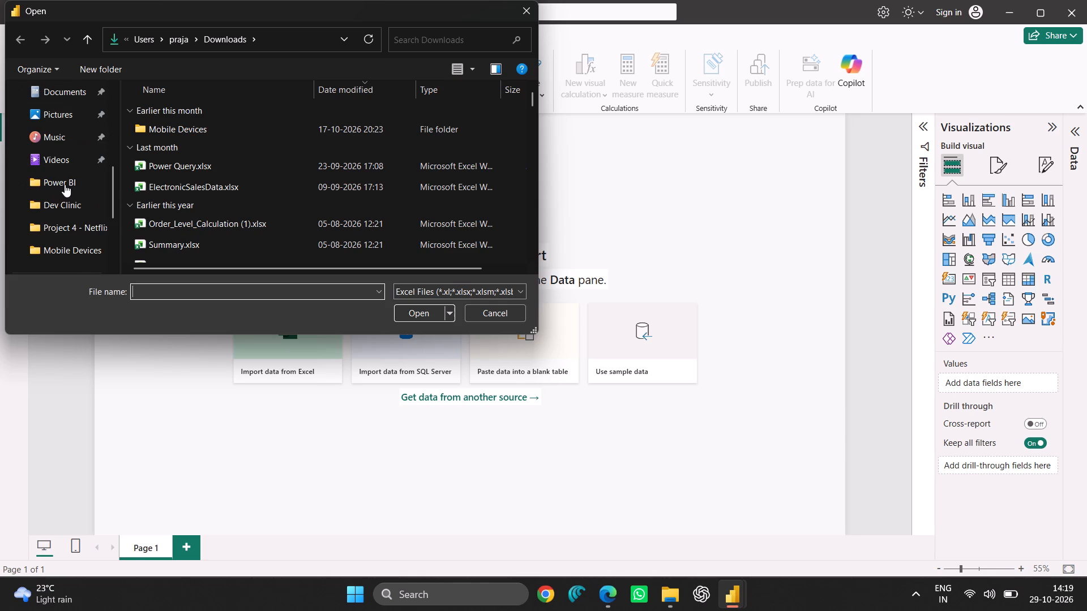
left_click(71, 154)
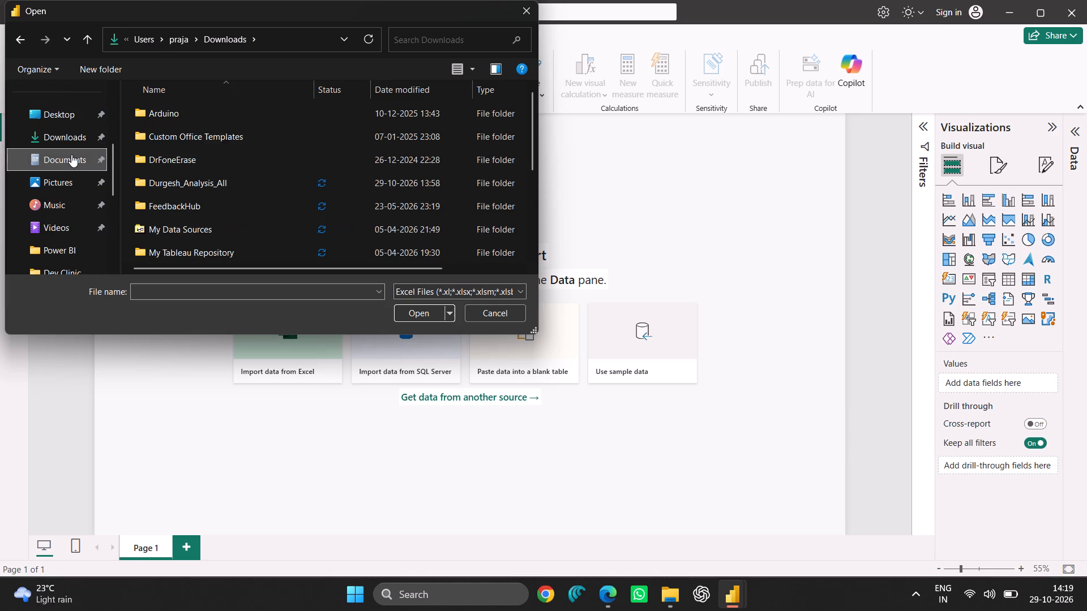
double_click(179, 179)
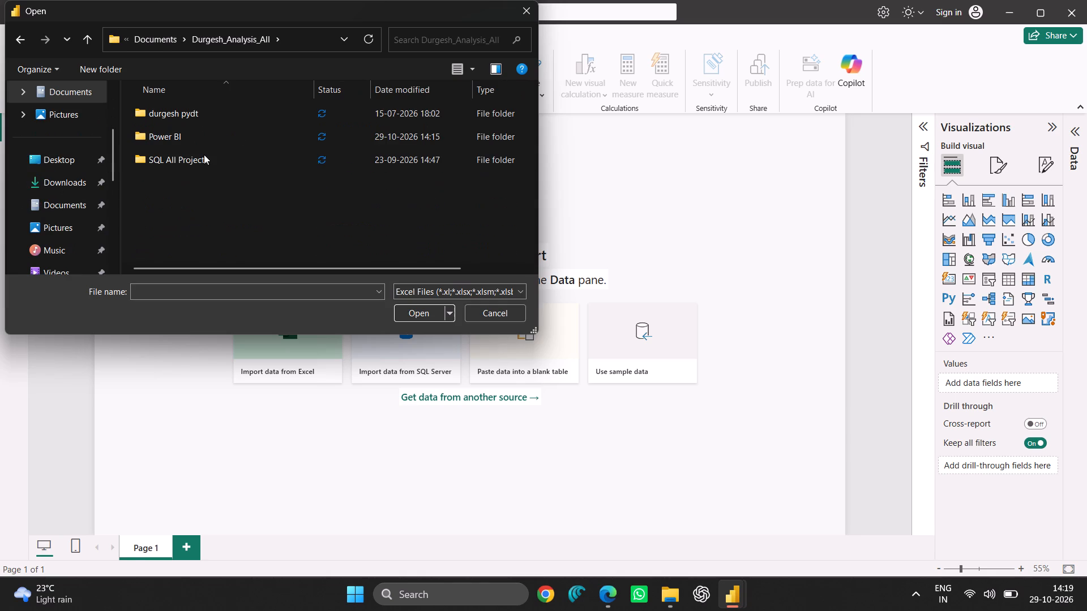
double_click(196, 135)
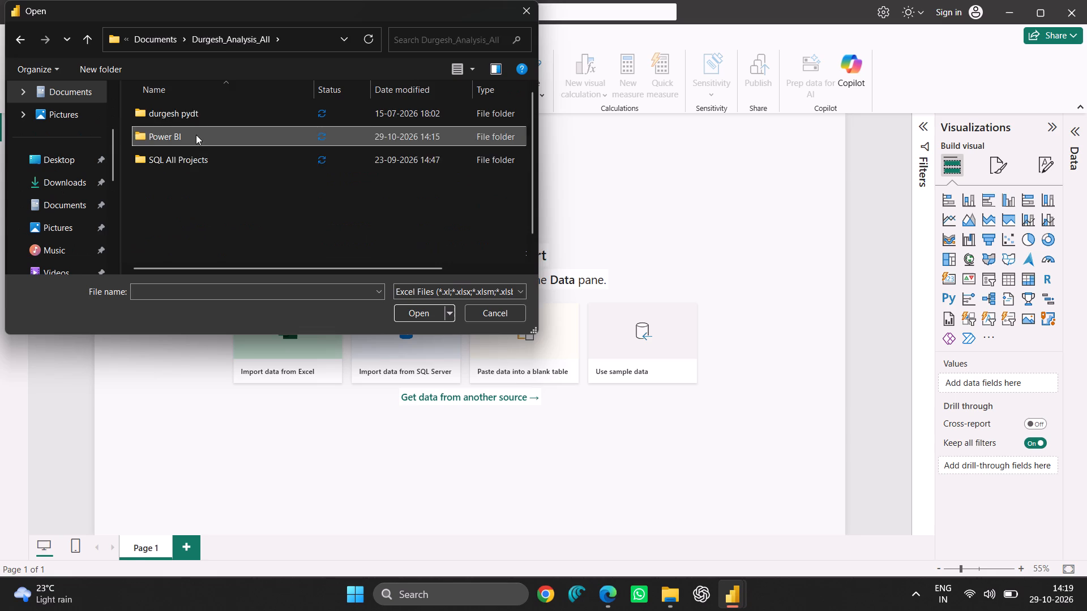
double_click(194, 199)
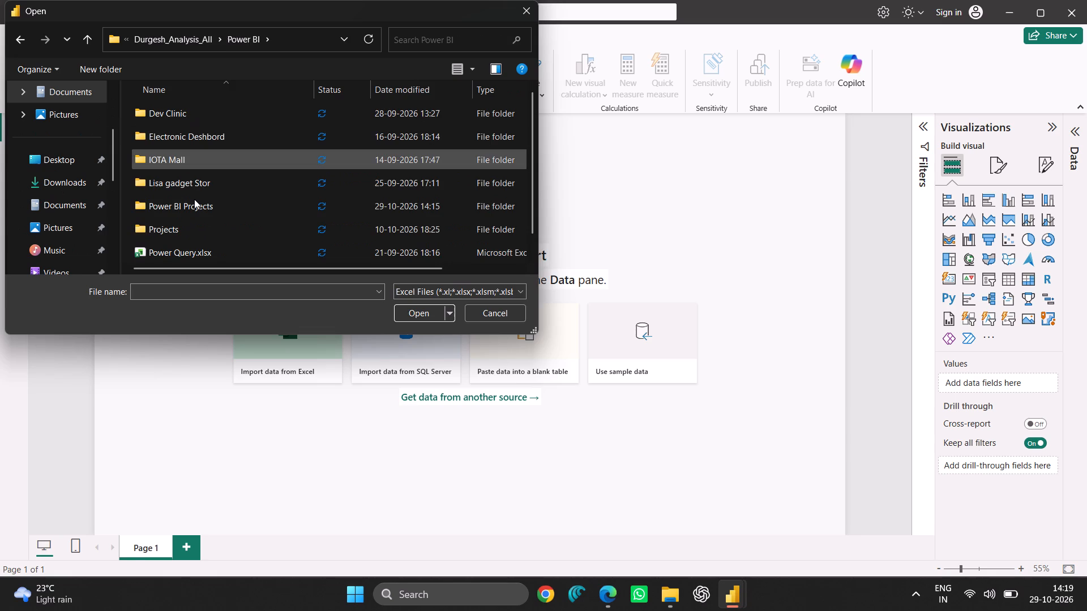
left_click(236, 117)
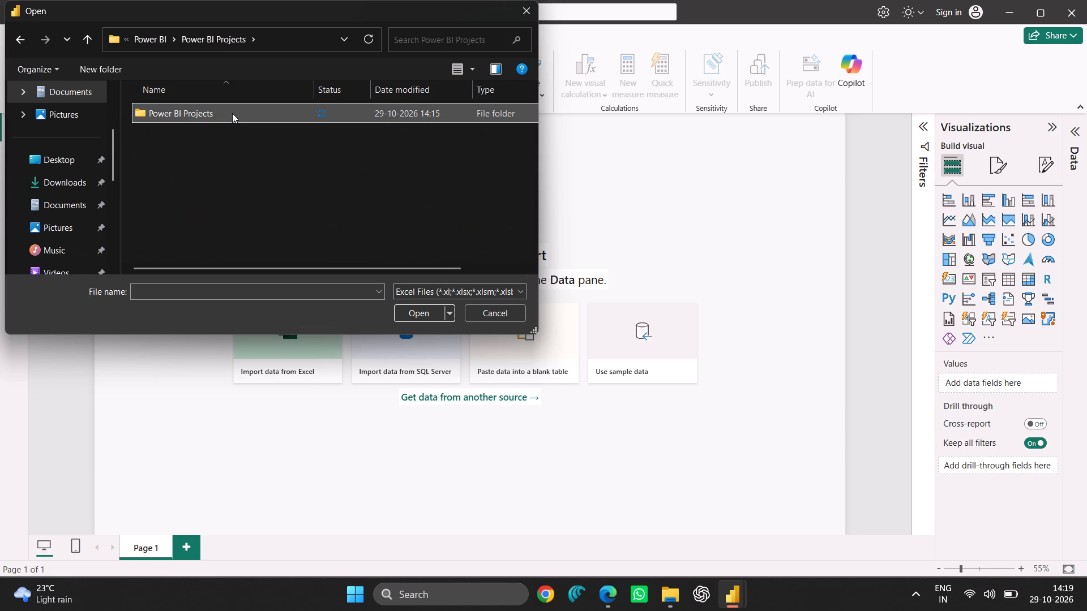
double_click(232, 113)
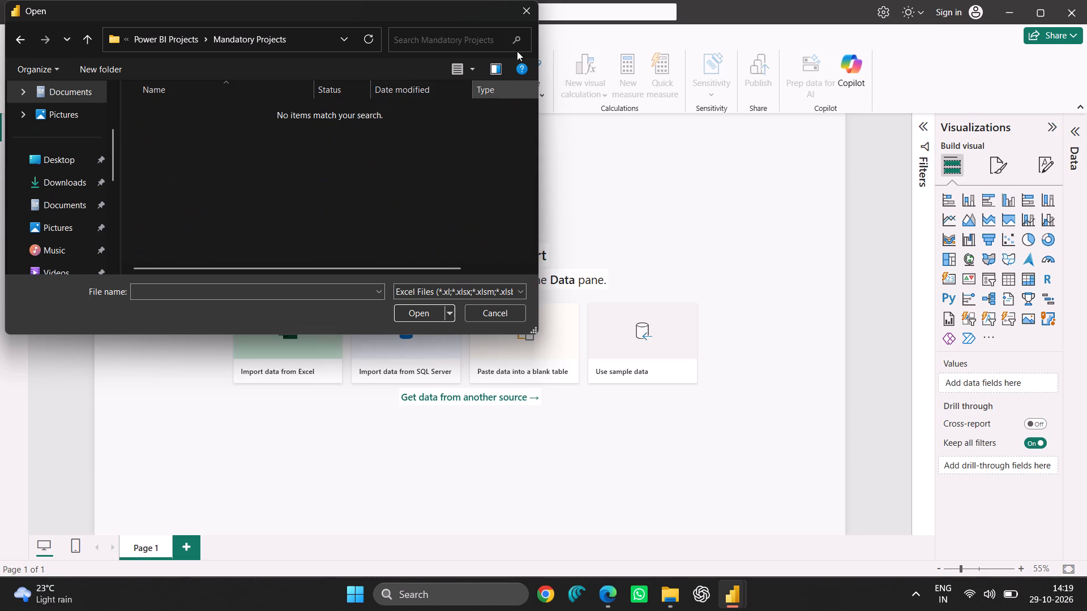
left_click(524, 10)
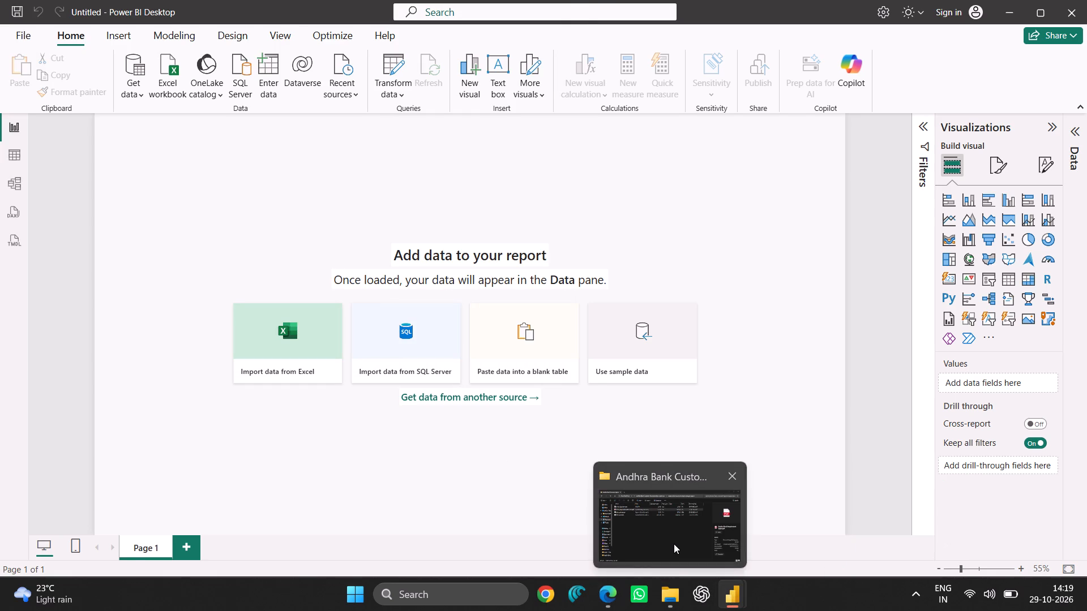
Switch to File Explorer and go back from the Andhra Bank zip's contents to the Mandatory Projects folder.
left_click(674, 544)
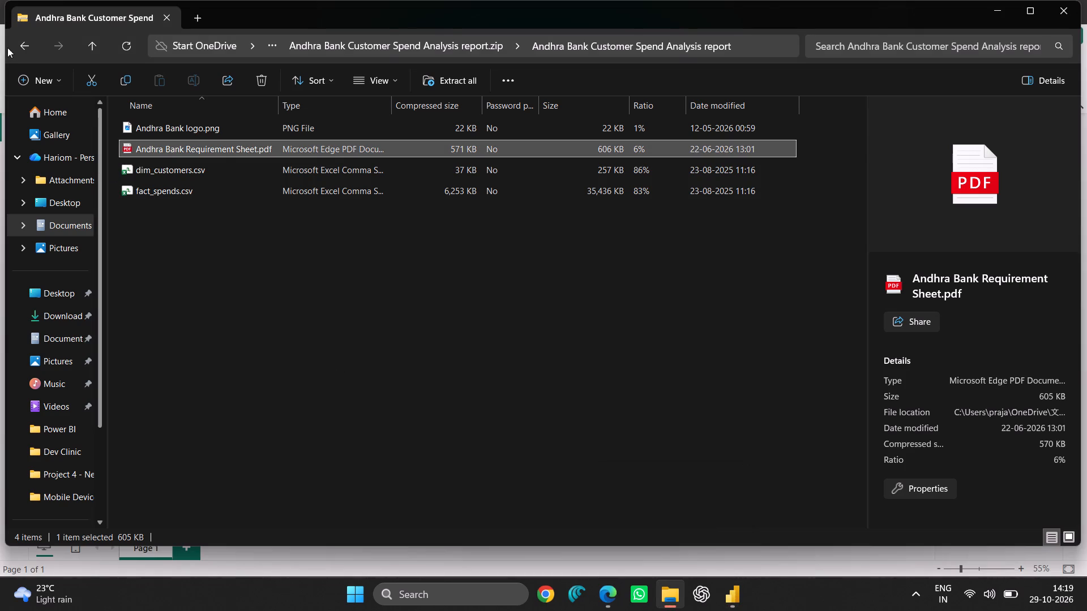
left_click(27, 42)
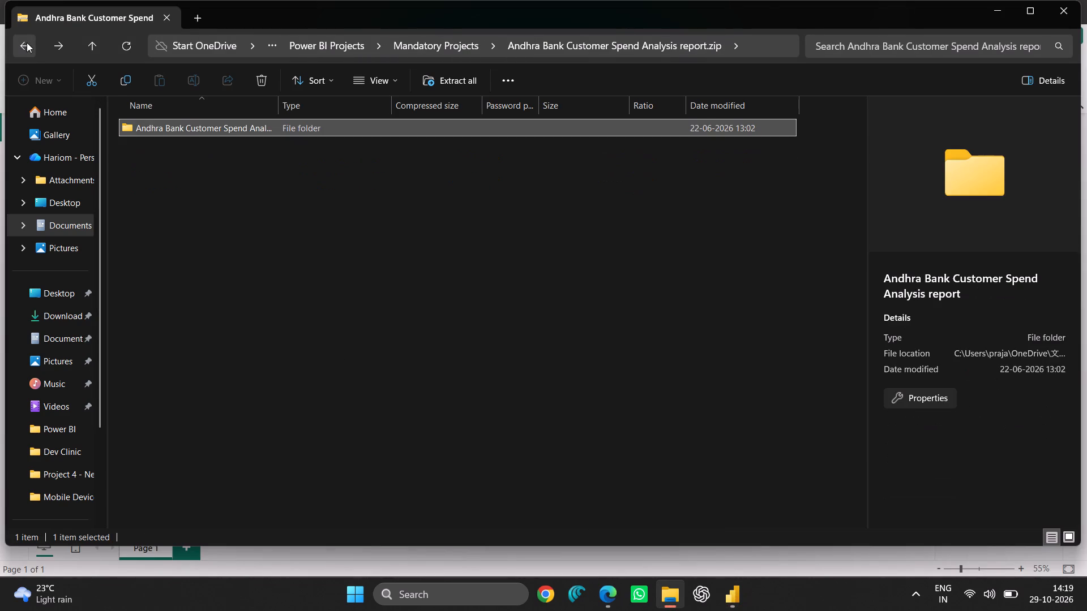
left_click(442, 48)
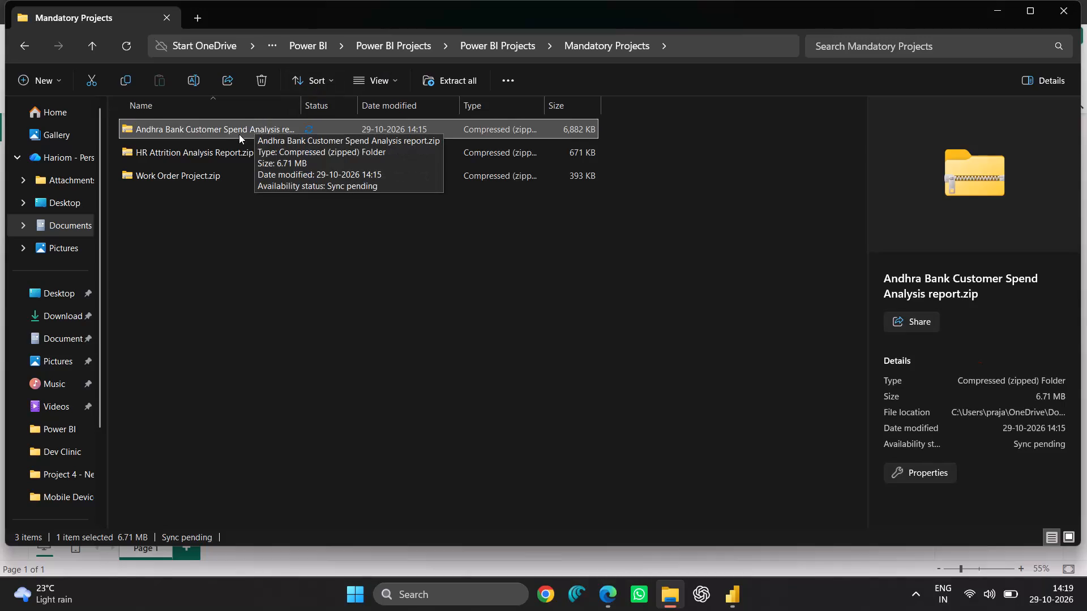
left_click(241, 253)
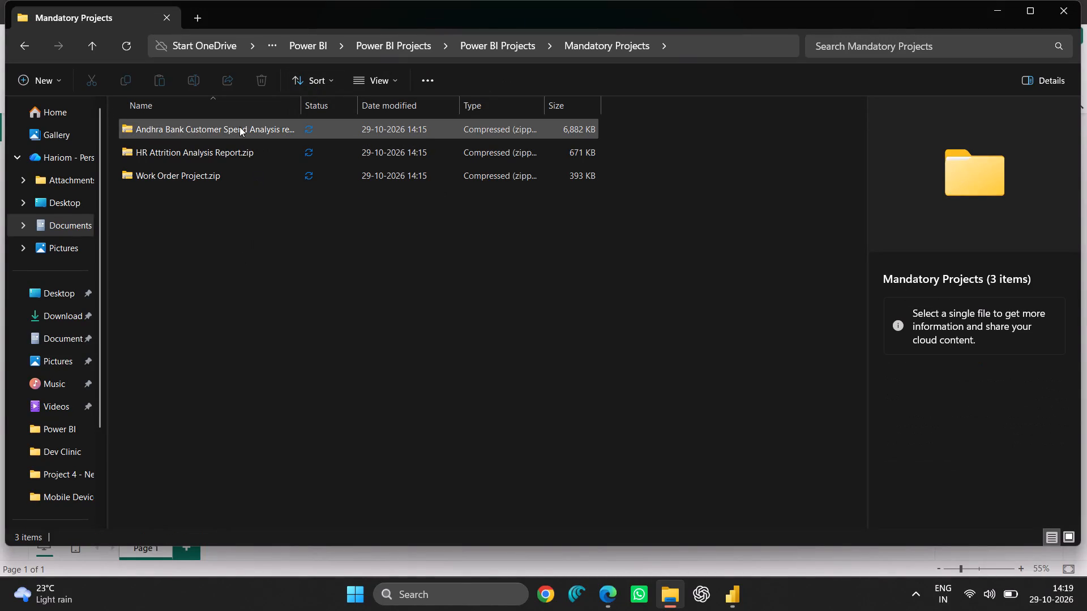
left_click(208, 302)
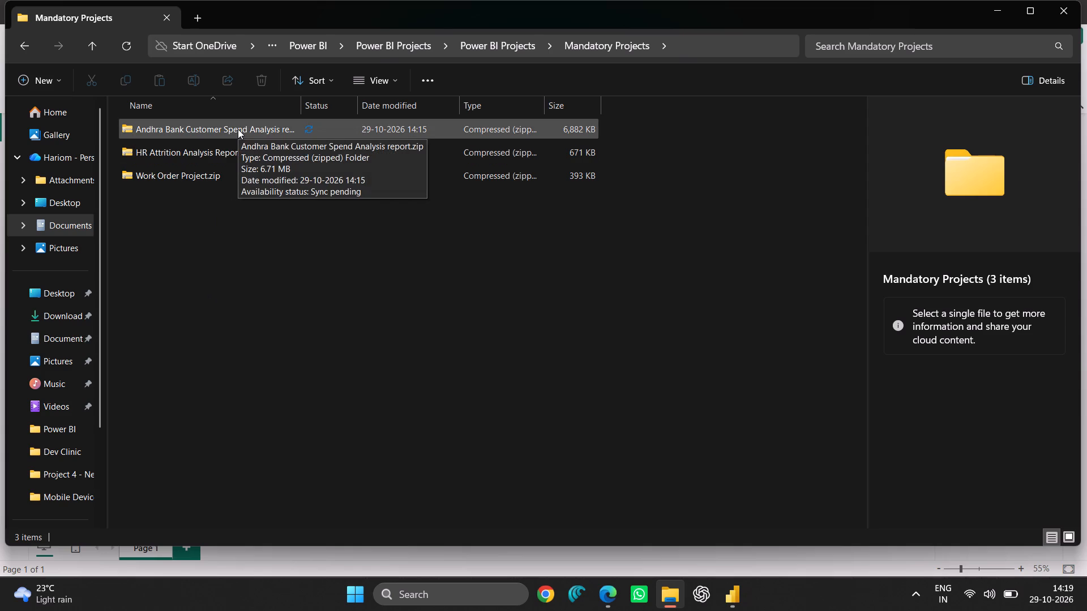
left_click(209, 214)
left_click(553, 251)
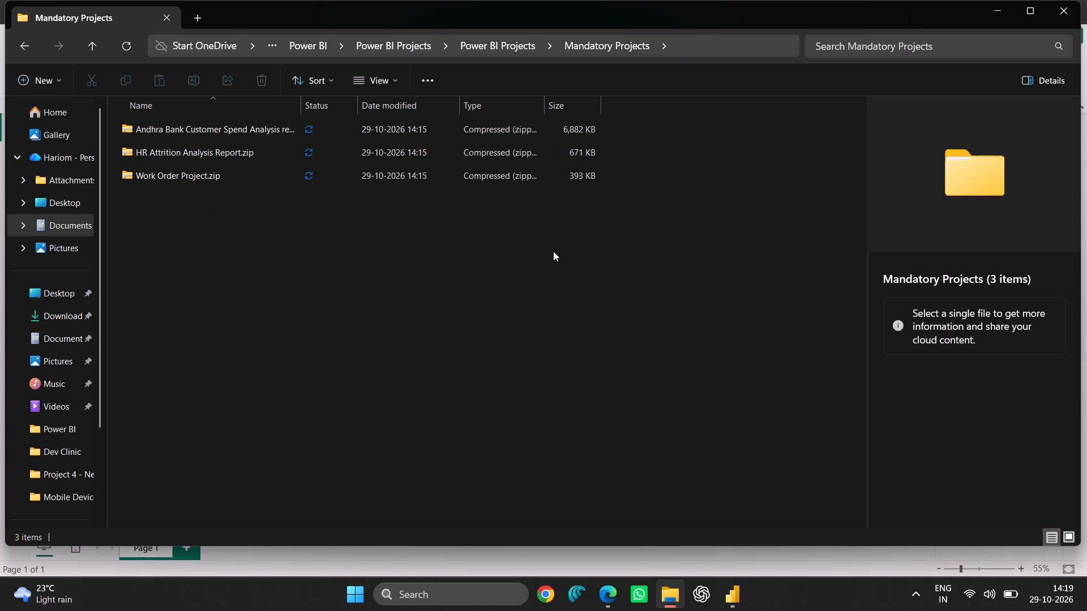
Rename the Andhra Bank Customer Spend Analysis report.zip file to Andhra Bank Customer Spend Analysis report, removing its .zip extension.
right_click(202, 127)
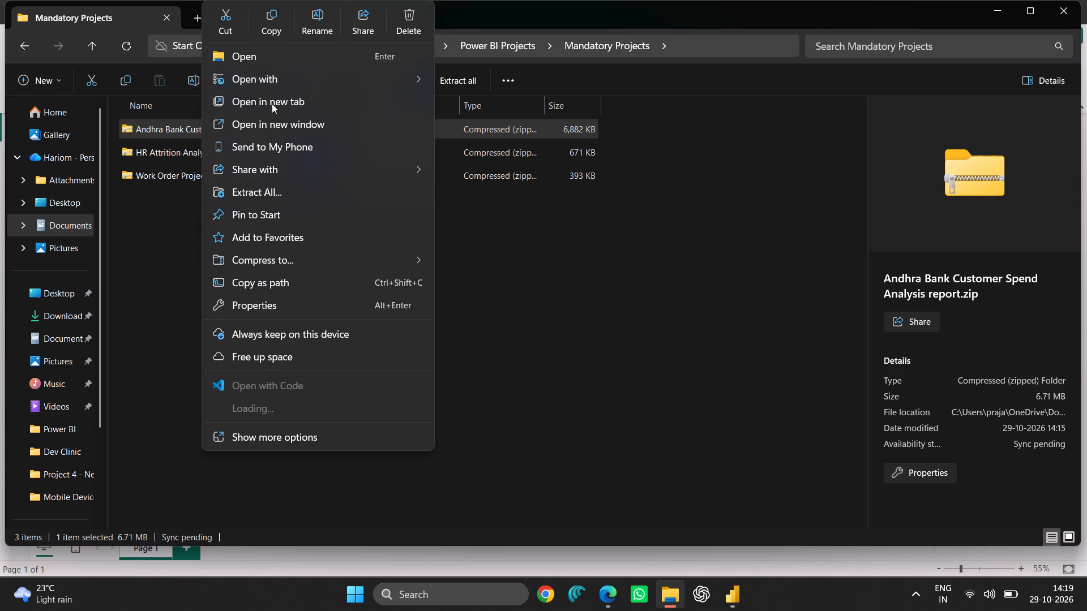
left_click(319, 21)
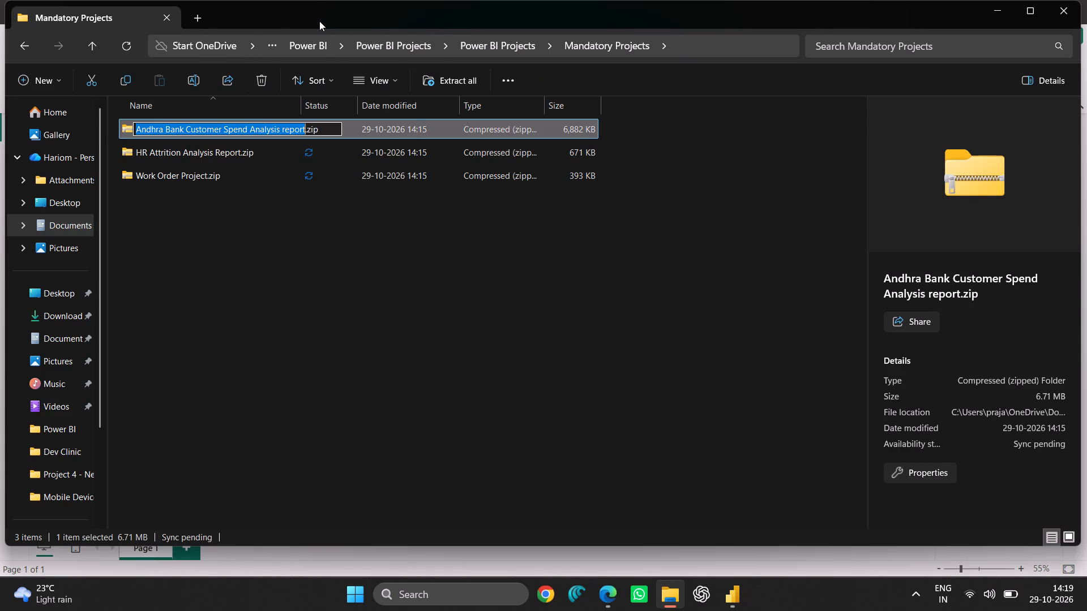
left_click(319, 127)
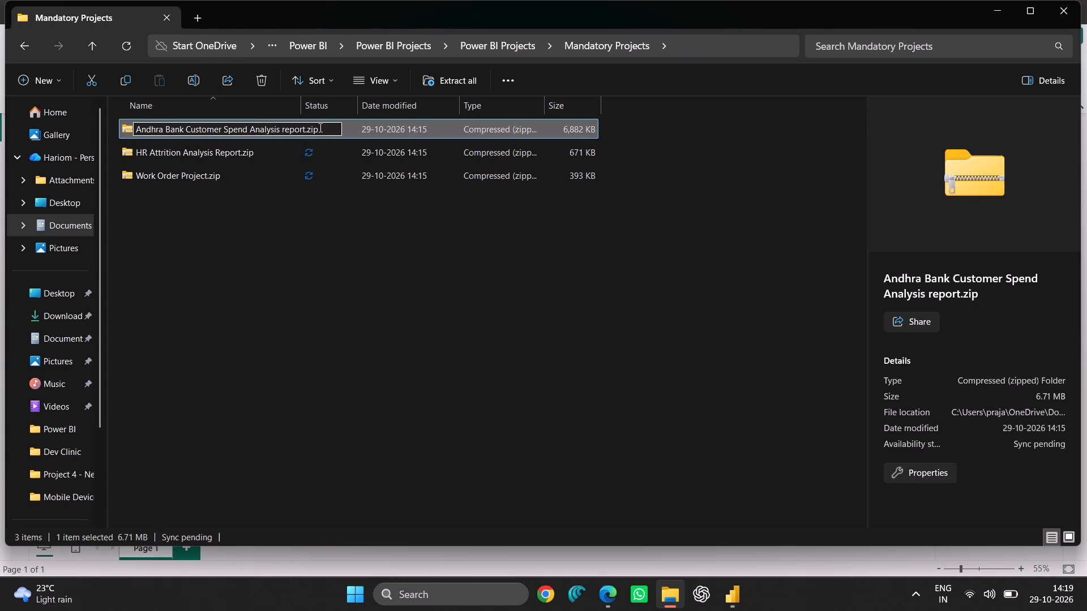
key("BackSpace")
key("BackSpace")
key("BackSpace")
key("BackSpace")
key("BackSpace")
key("t")
key("Return")
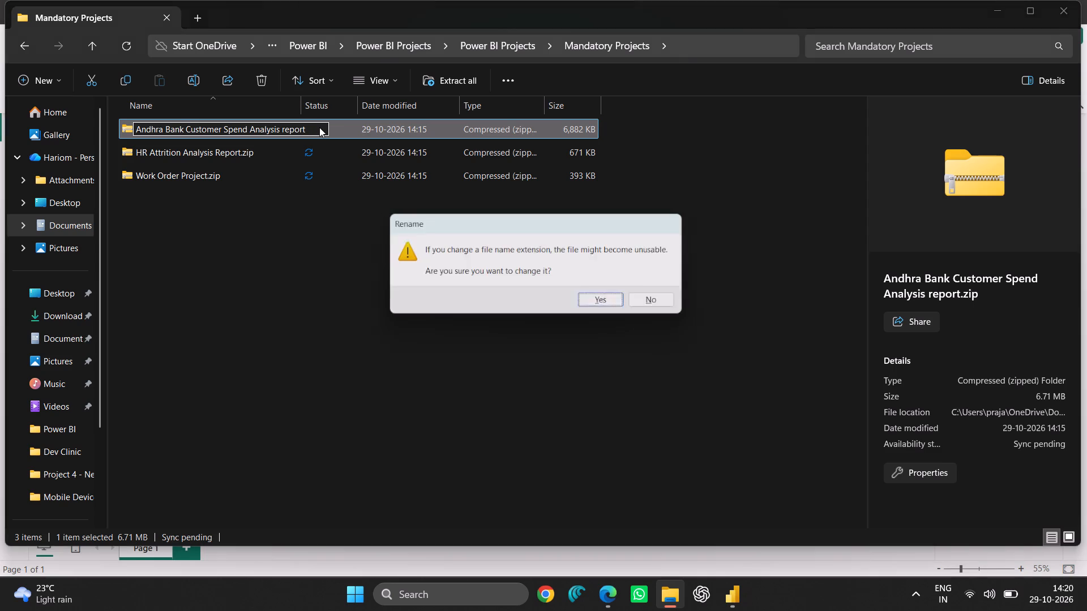
left_click(610, 303)
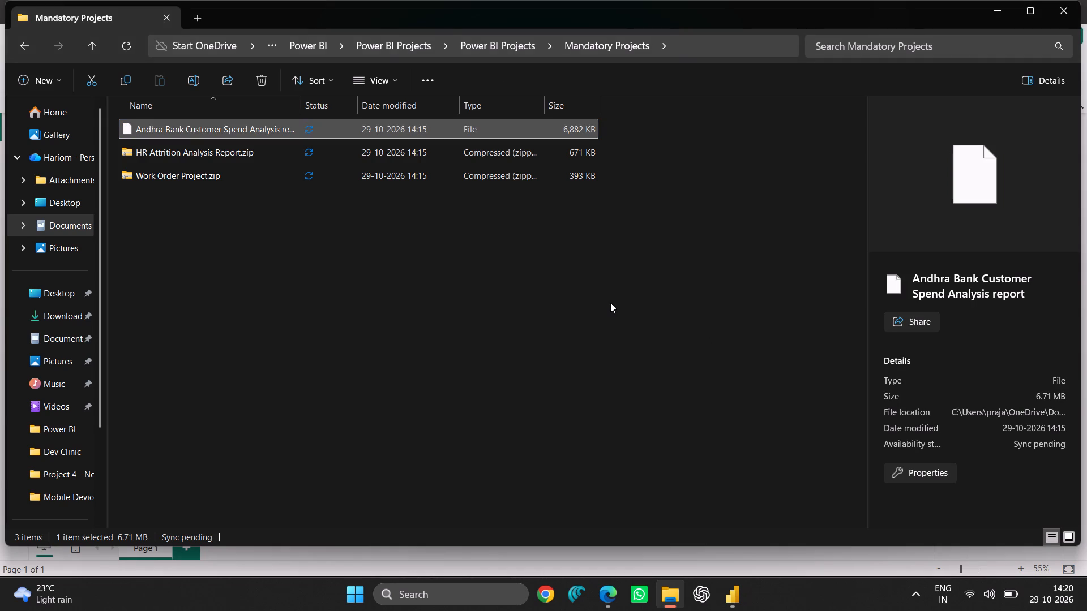
Switch to Power BI Desktop, close an extra untitled window, and start a blank report in a remaining start-page window.
left_click(724, 596)
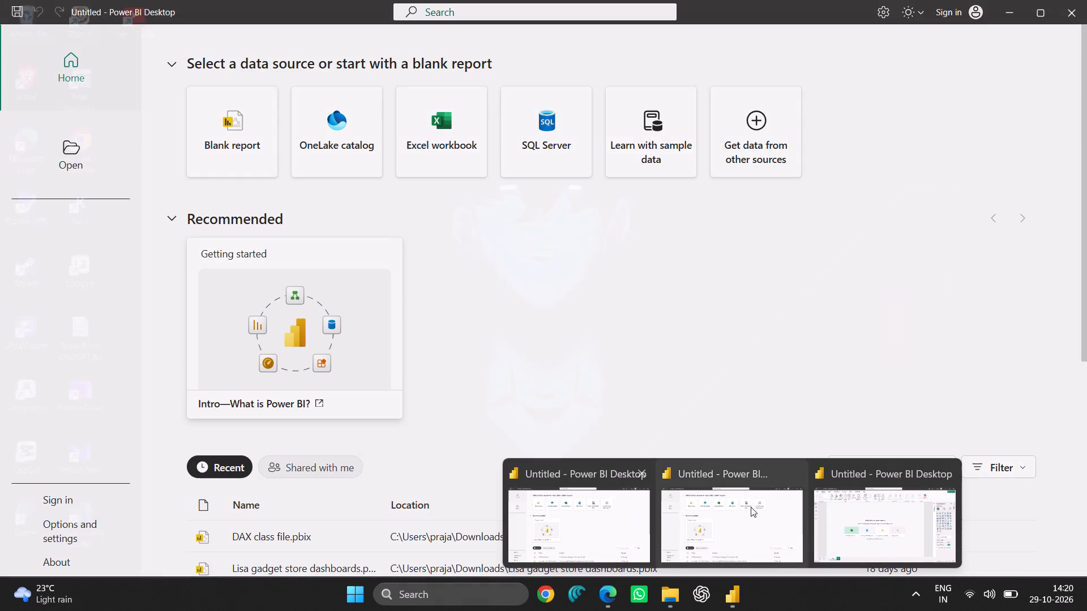
left_click(790, 471)
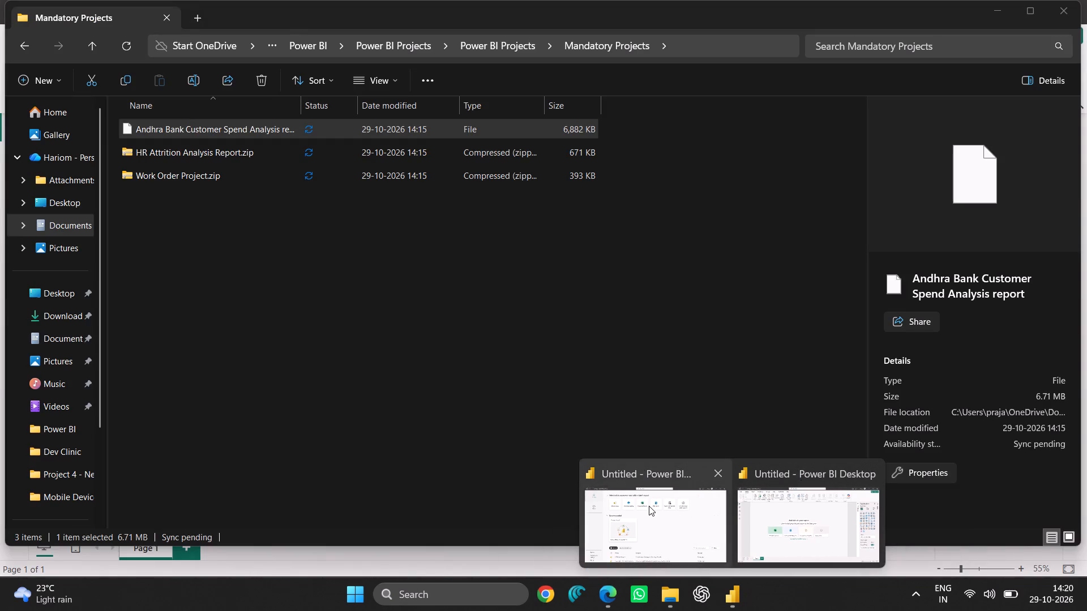
left_click(649, 506)
left_click(231, 154)
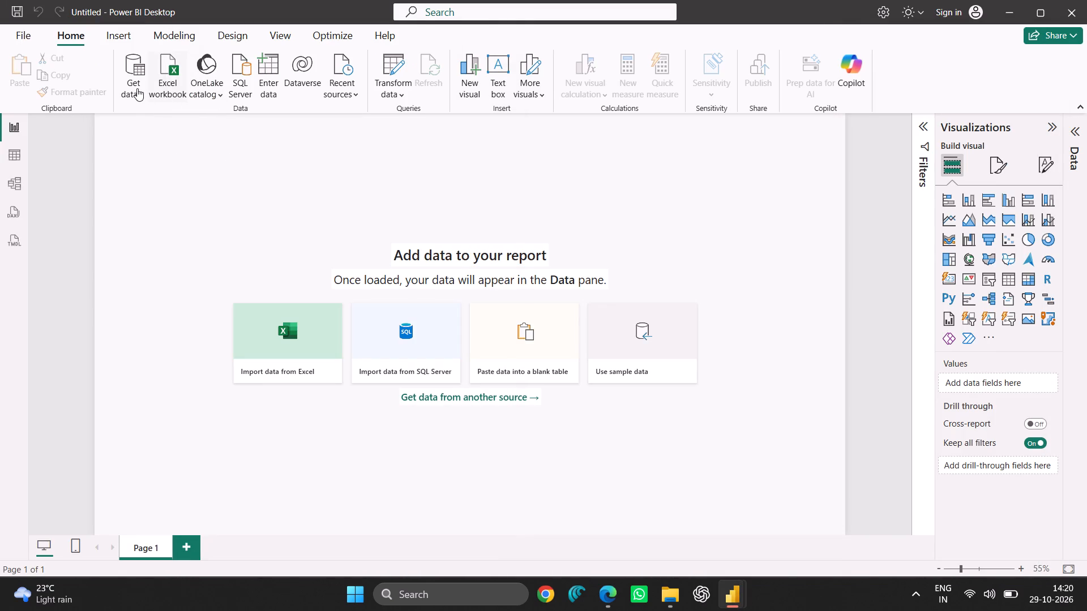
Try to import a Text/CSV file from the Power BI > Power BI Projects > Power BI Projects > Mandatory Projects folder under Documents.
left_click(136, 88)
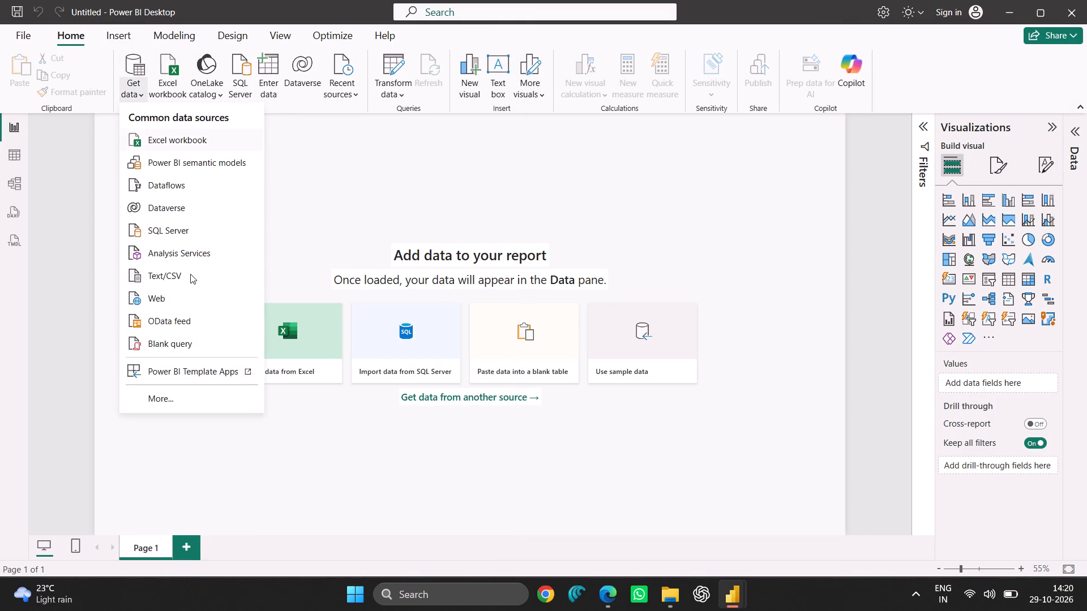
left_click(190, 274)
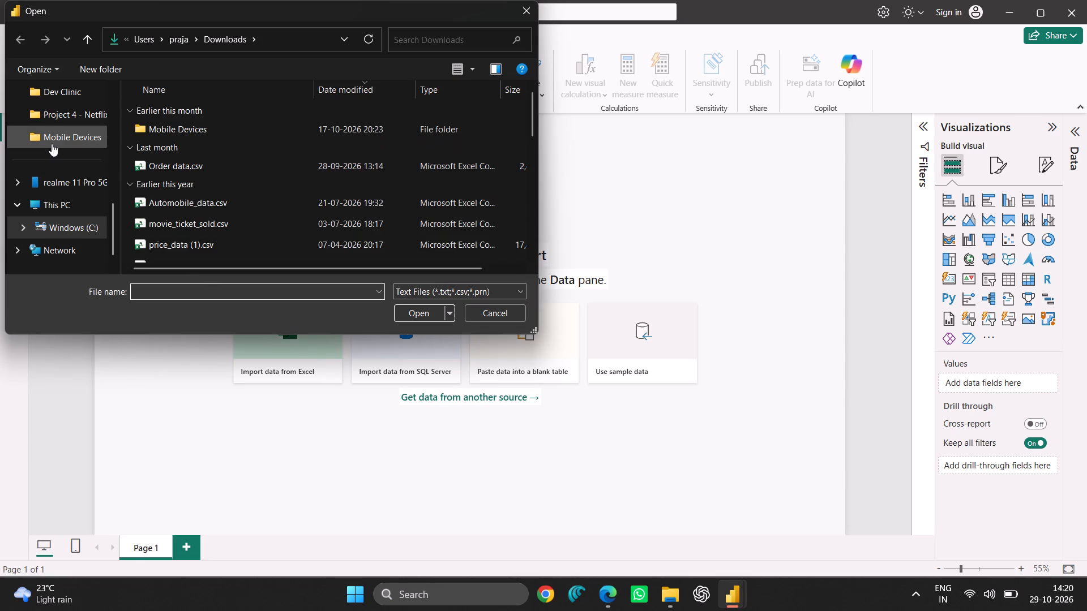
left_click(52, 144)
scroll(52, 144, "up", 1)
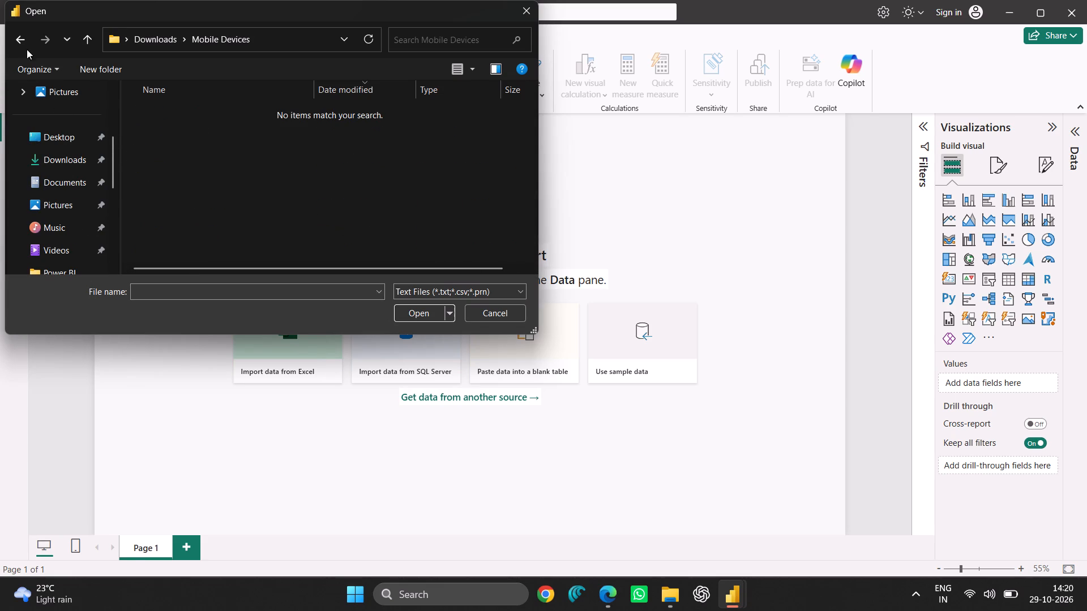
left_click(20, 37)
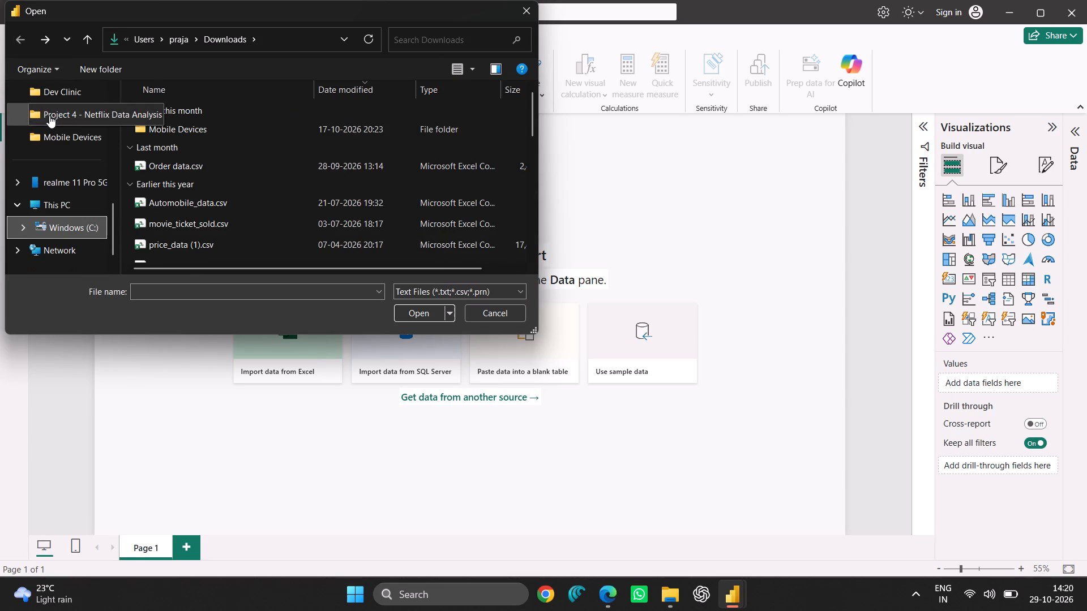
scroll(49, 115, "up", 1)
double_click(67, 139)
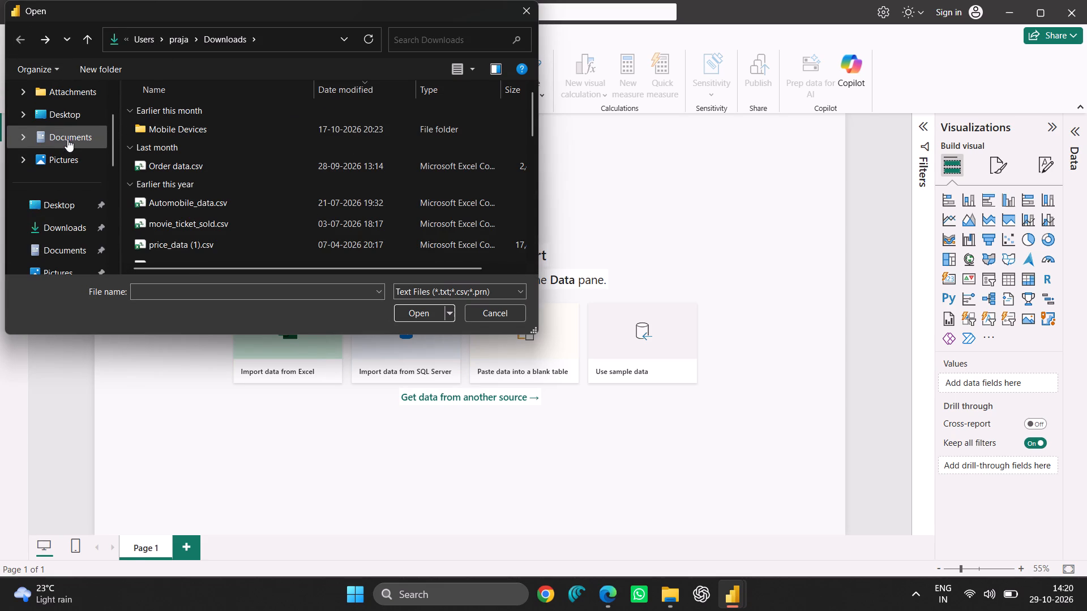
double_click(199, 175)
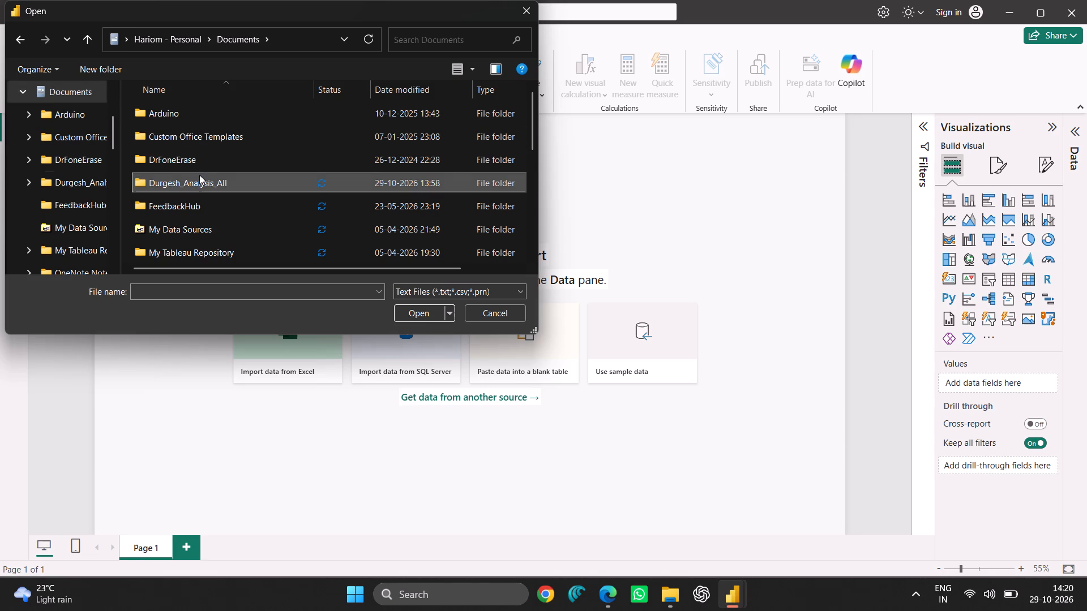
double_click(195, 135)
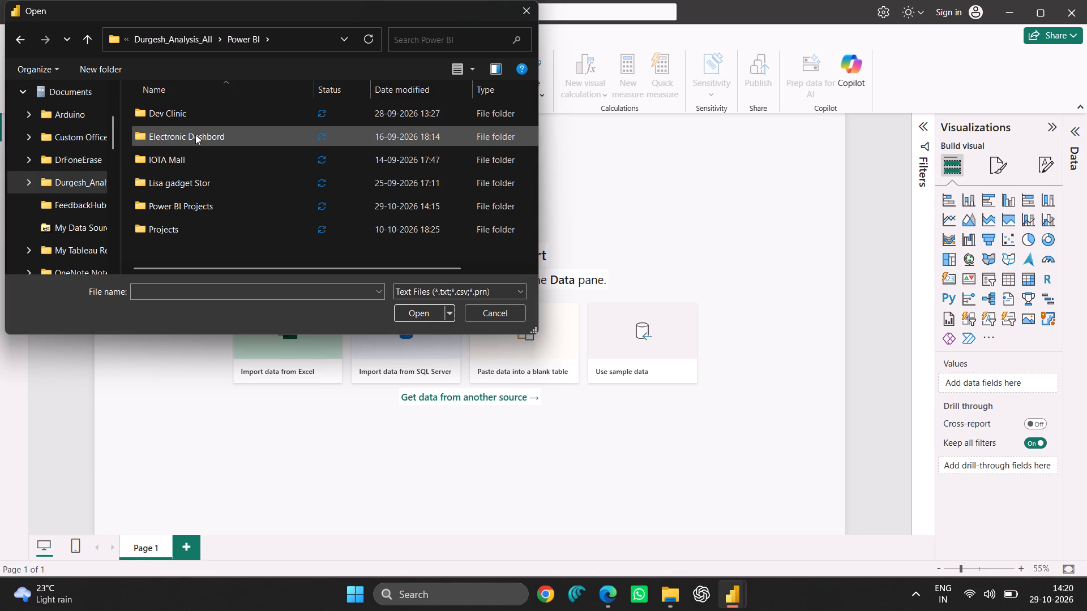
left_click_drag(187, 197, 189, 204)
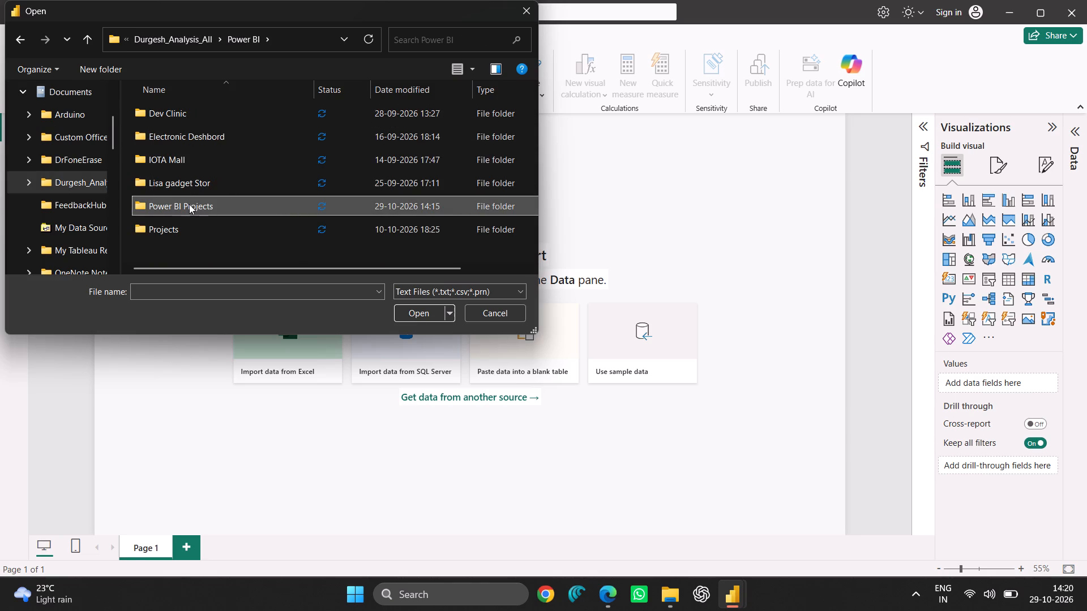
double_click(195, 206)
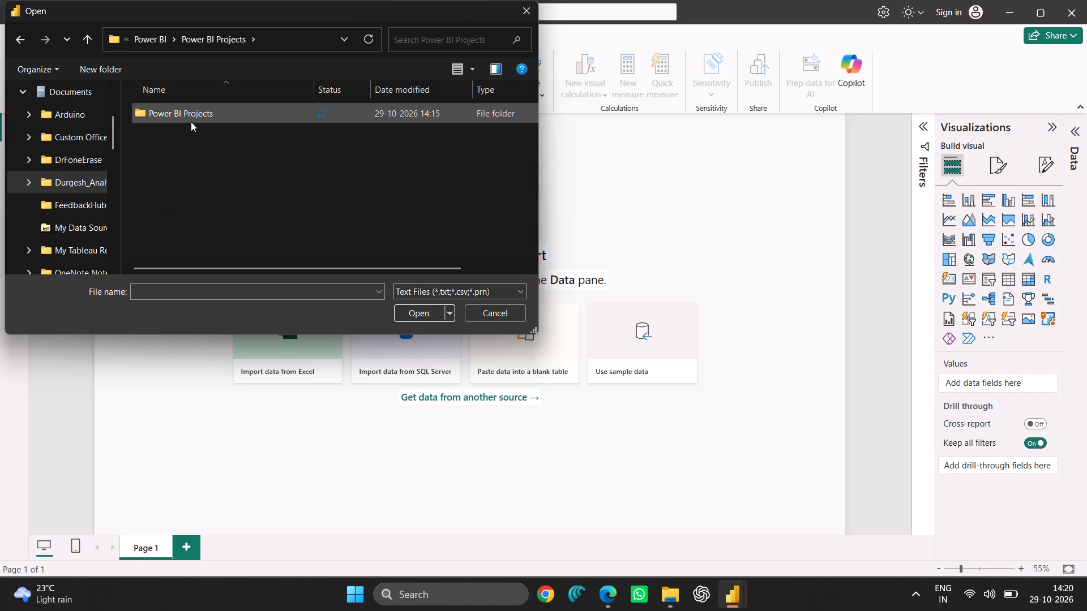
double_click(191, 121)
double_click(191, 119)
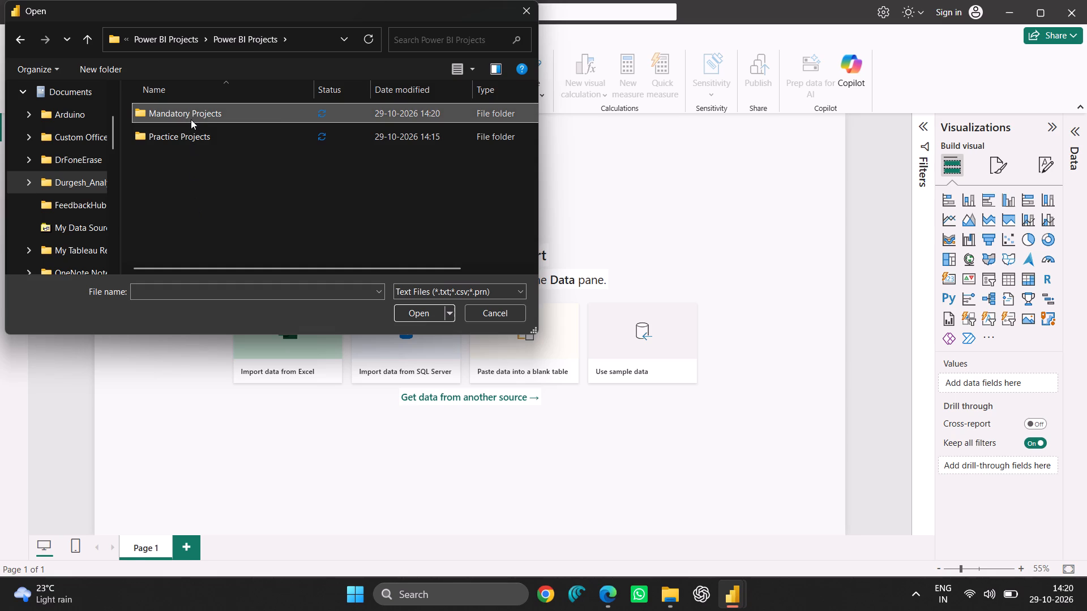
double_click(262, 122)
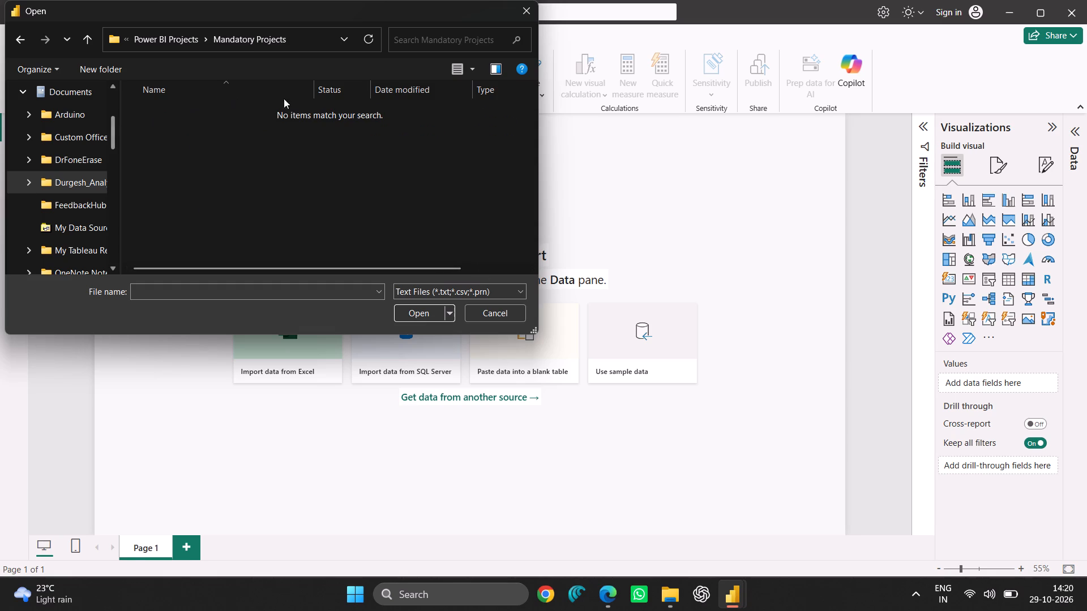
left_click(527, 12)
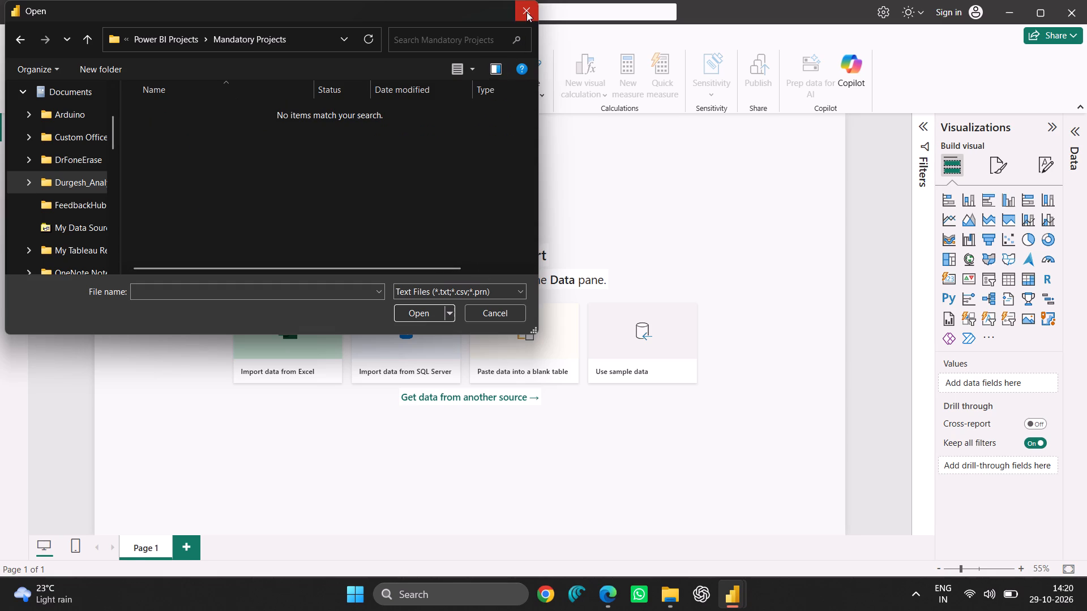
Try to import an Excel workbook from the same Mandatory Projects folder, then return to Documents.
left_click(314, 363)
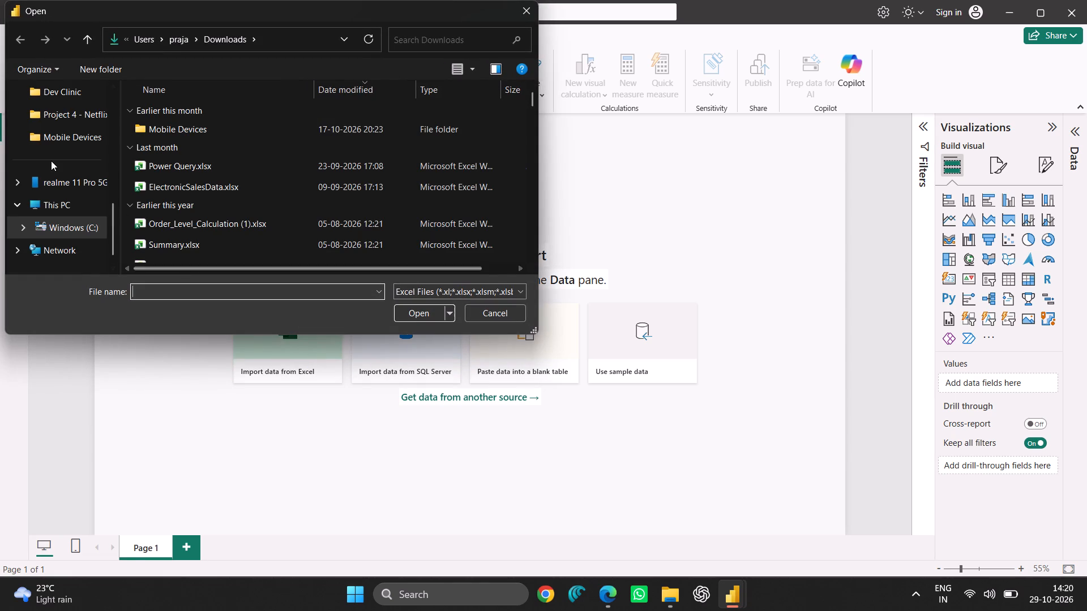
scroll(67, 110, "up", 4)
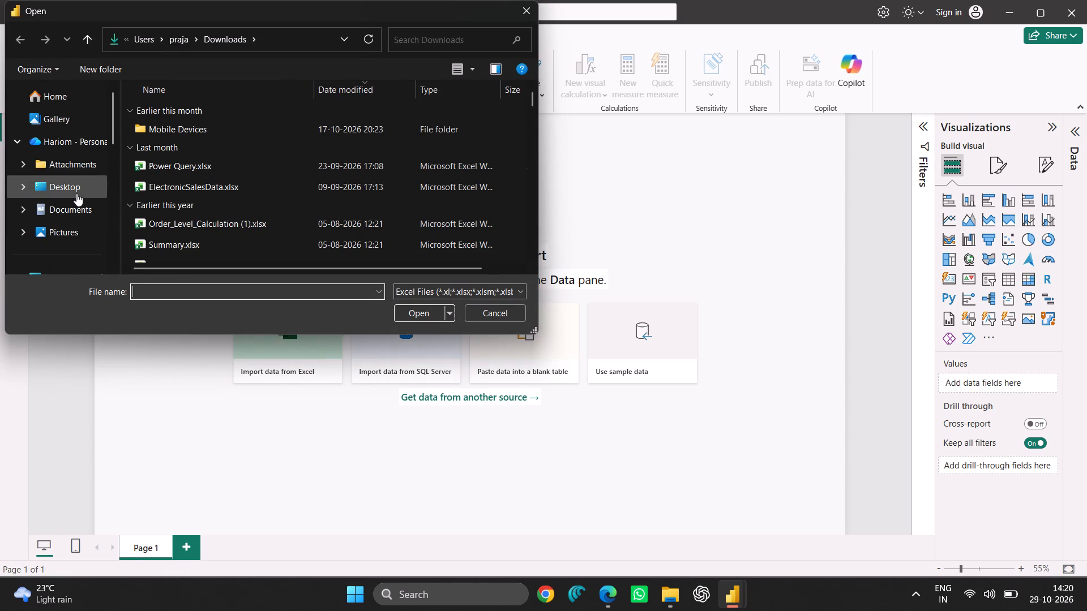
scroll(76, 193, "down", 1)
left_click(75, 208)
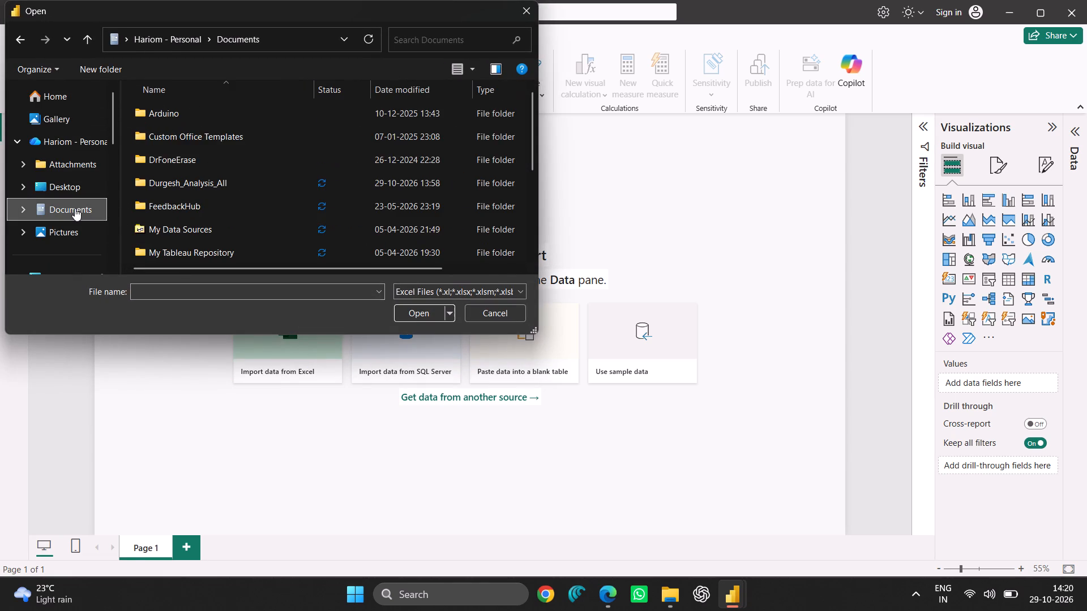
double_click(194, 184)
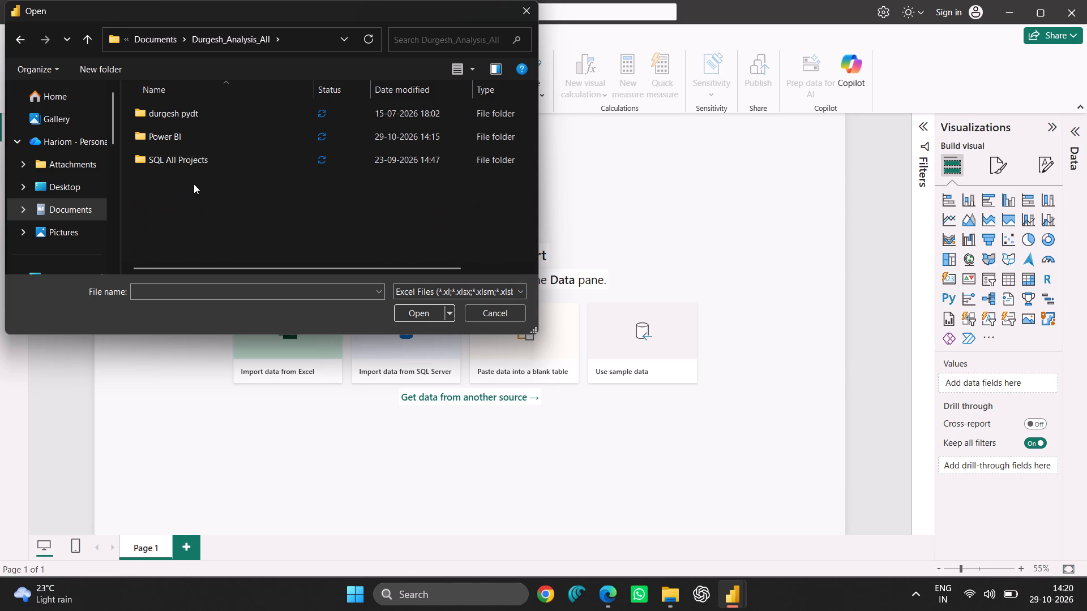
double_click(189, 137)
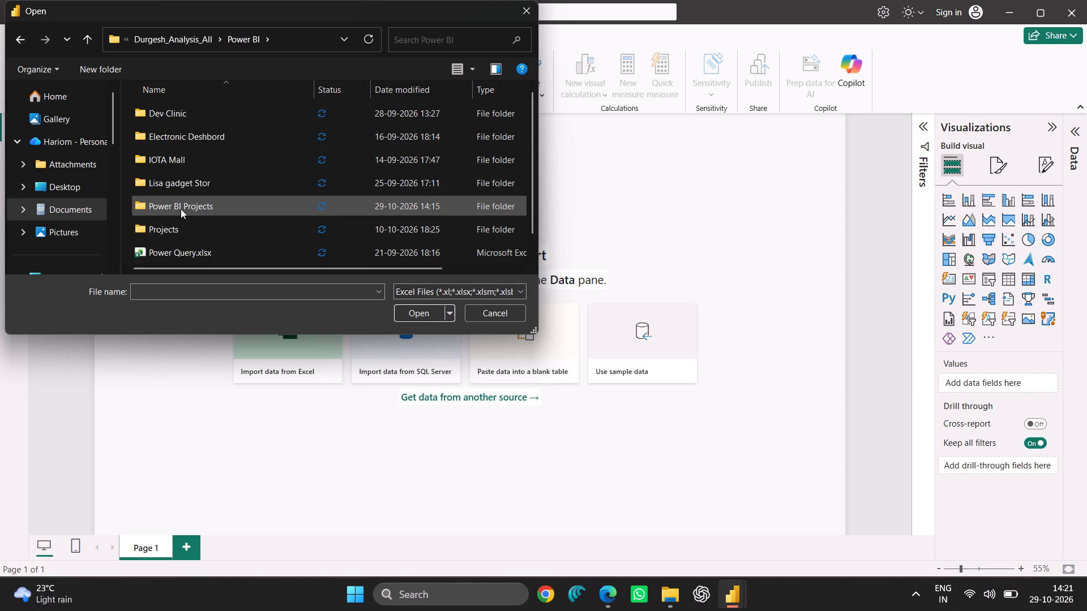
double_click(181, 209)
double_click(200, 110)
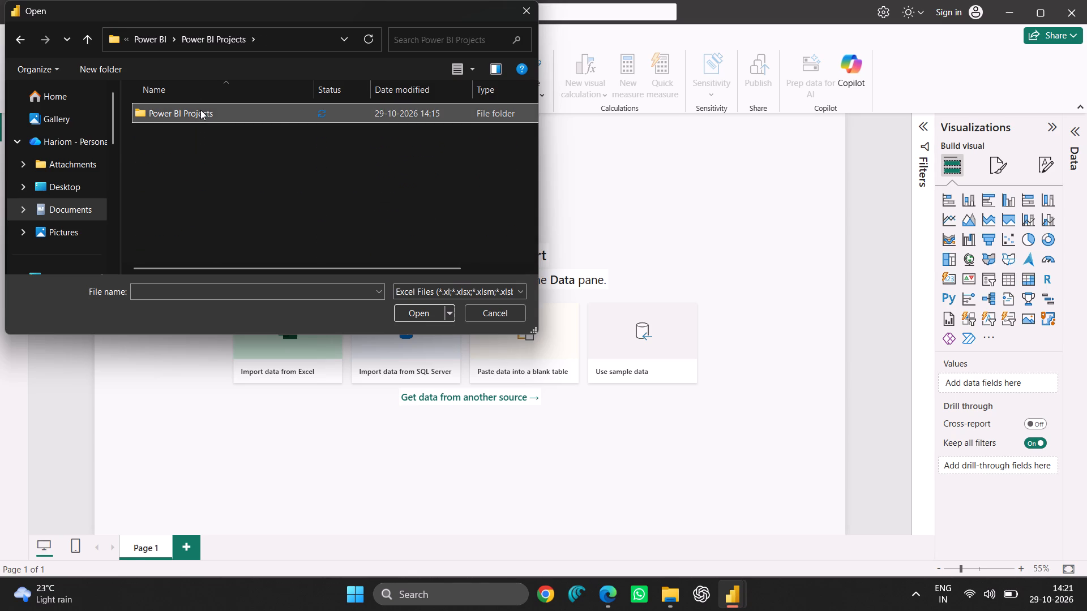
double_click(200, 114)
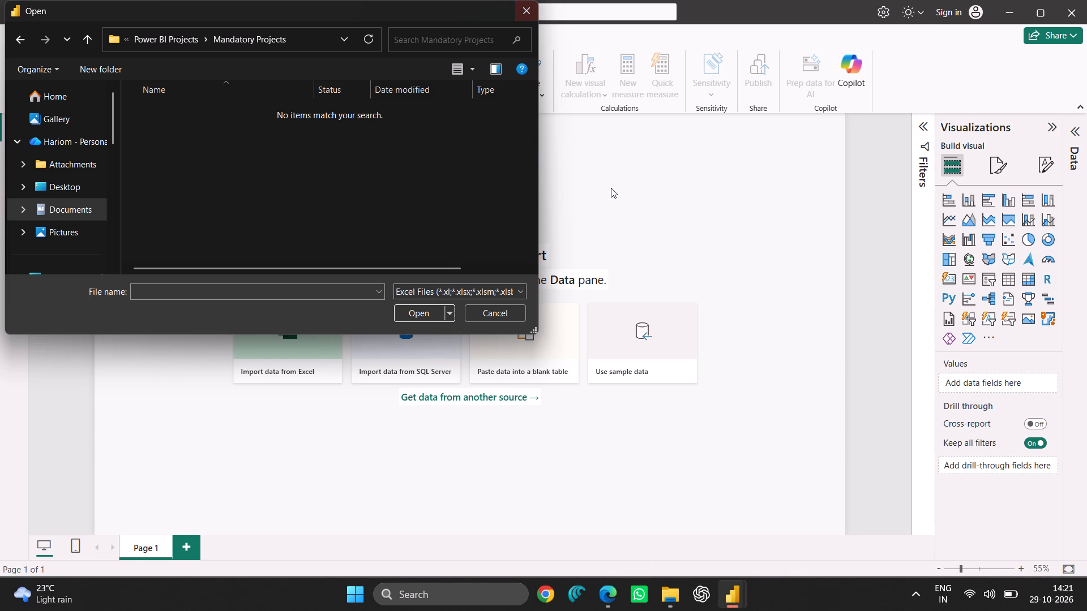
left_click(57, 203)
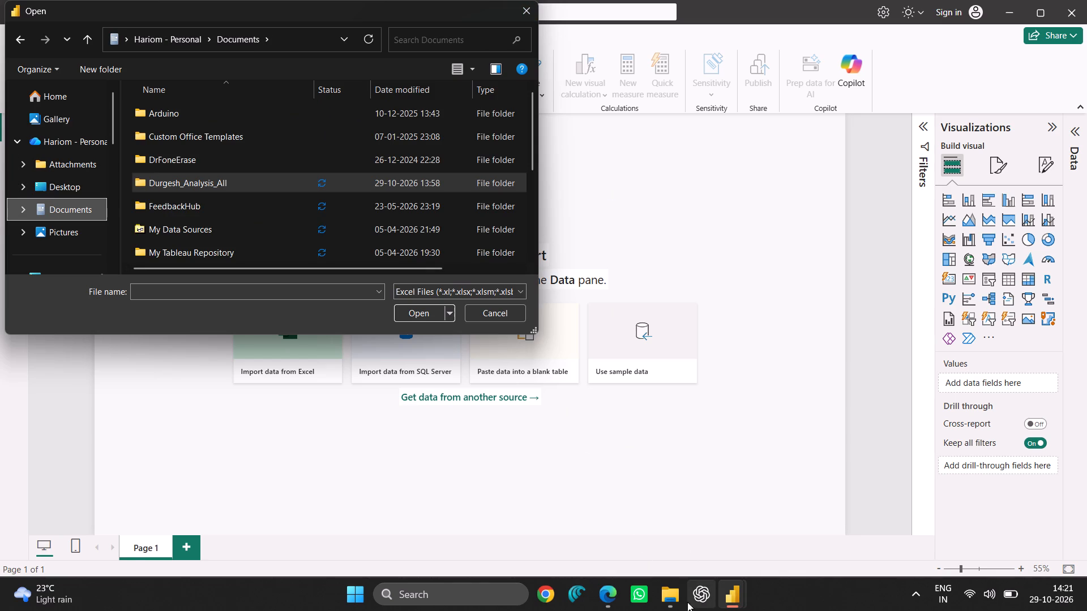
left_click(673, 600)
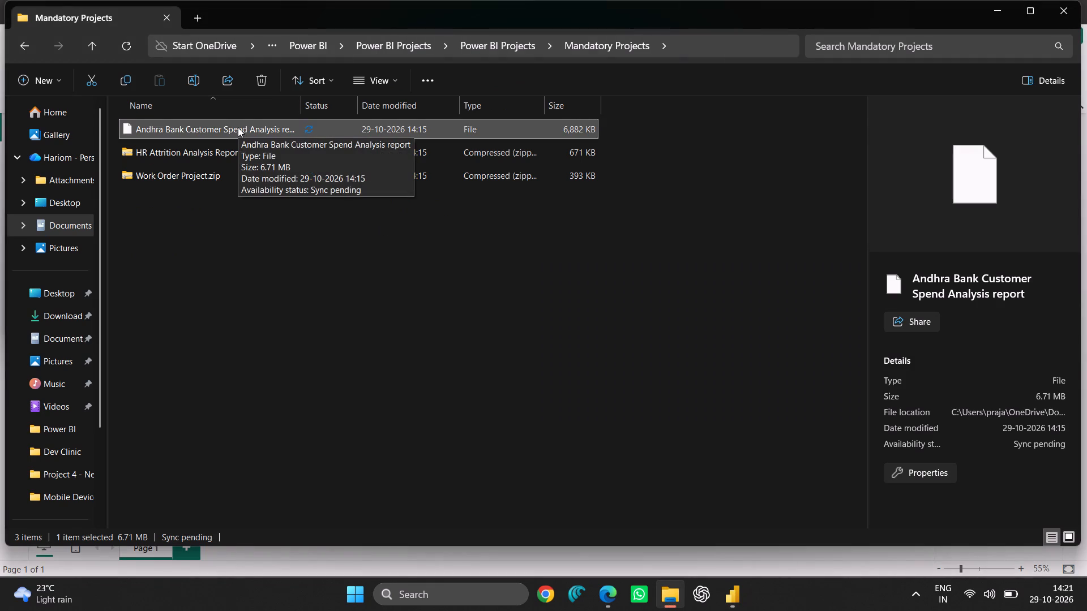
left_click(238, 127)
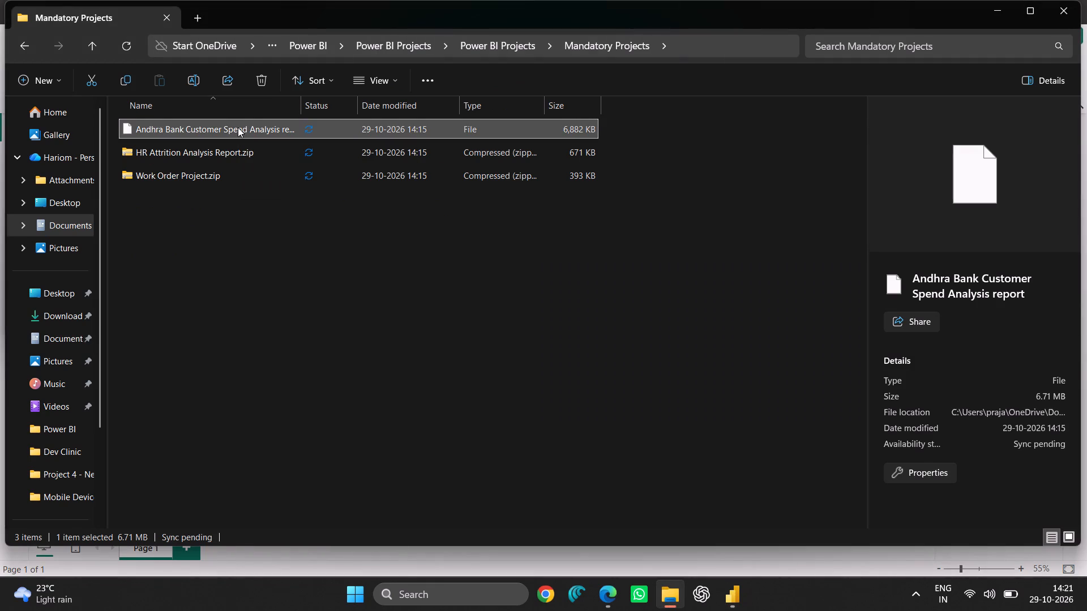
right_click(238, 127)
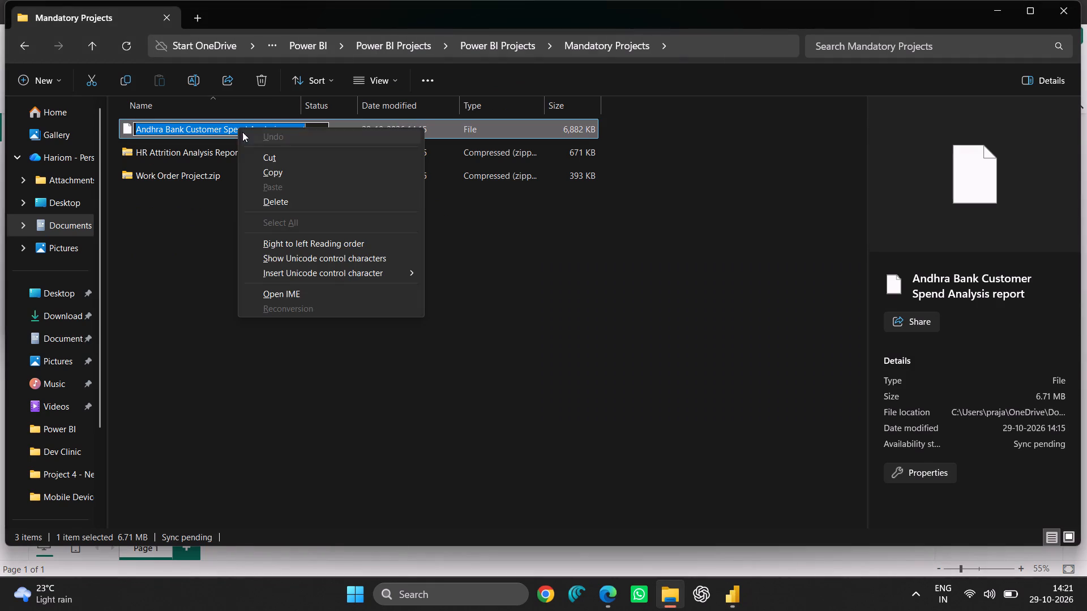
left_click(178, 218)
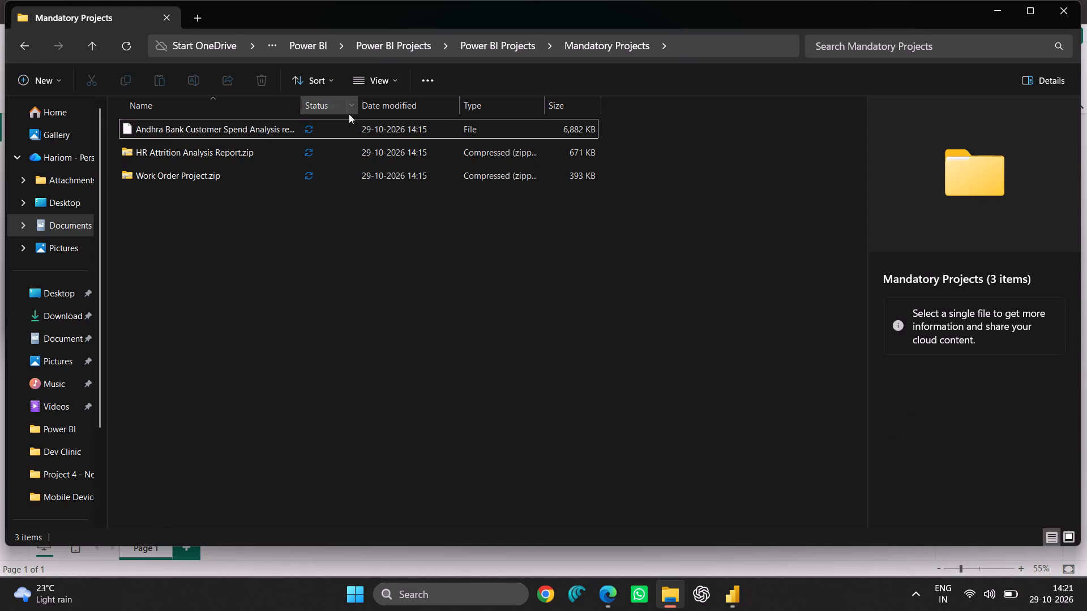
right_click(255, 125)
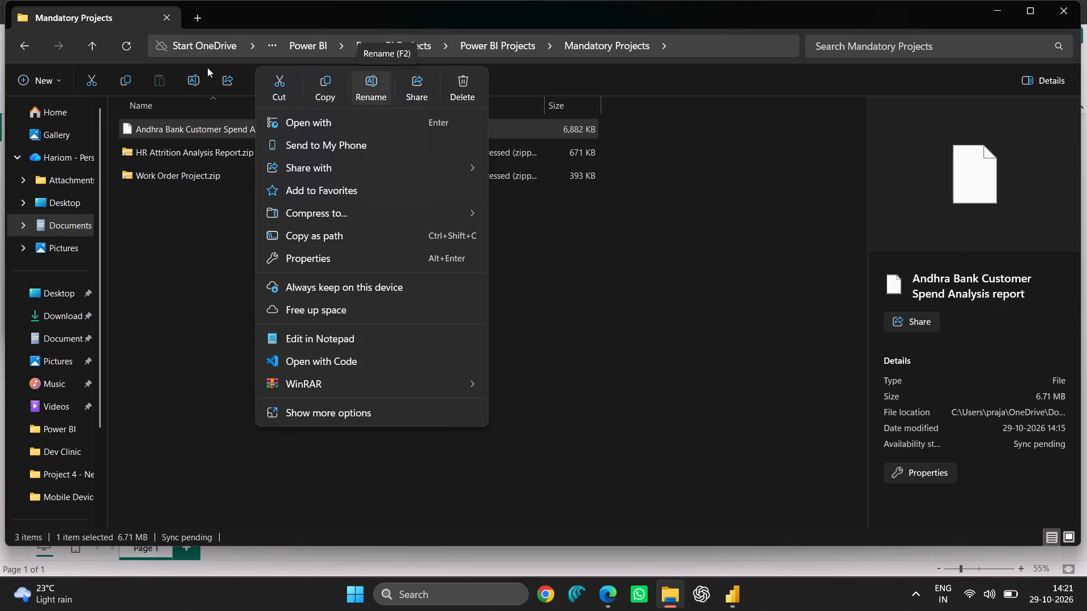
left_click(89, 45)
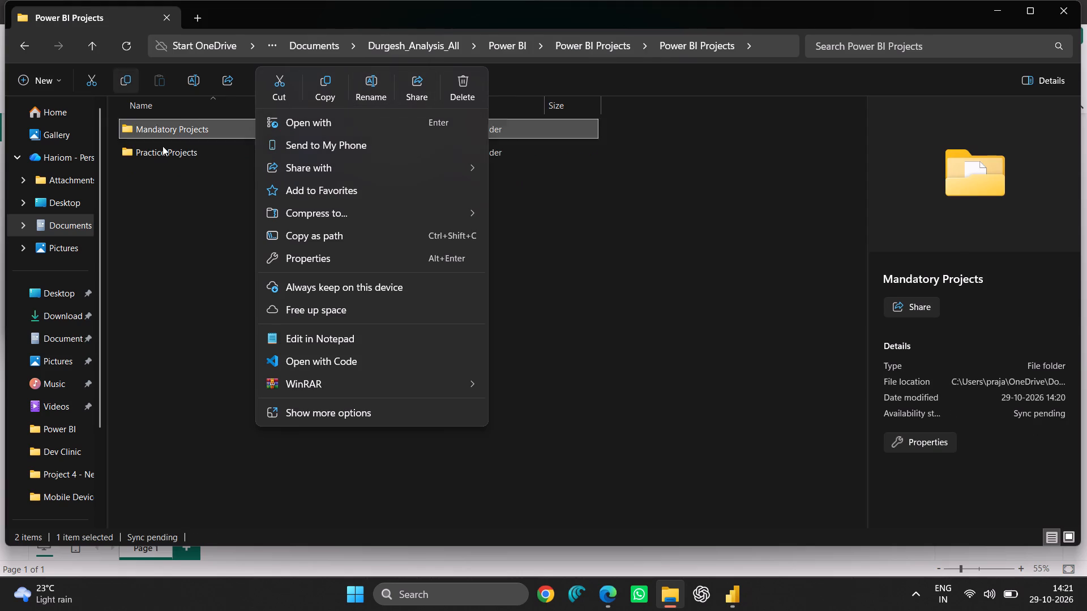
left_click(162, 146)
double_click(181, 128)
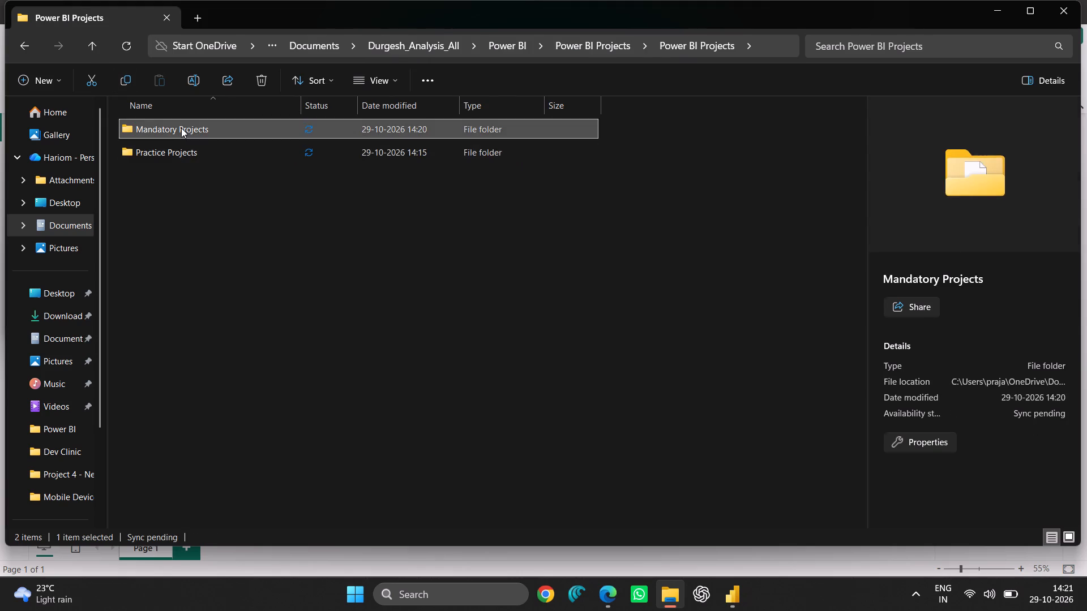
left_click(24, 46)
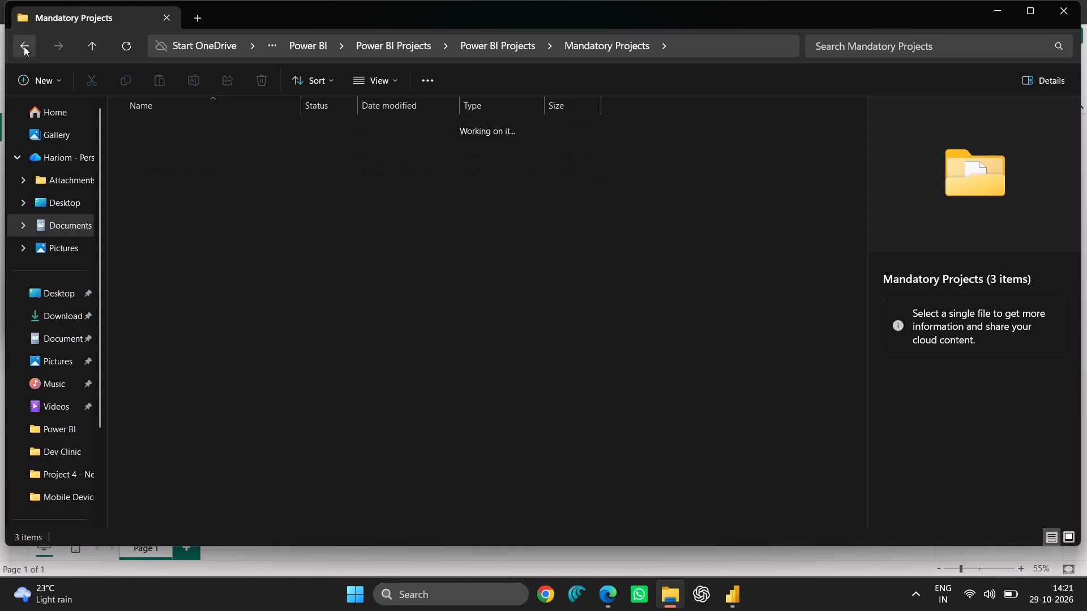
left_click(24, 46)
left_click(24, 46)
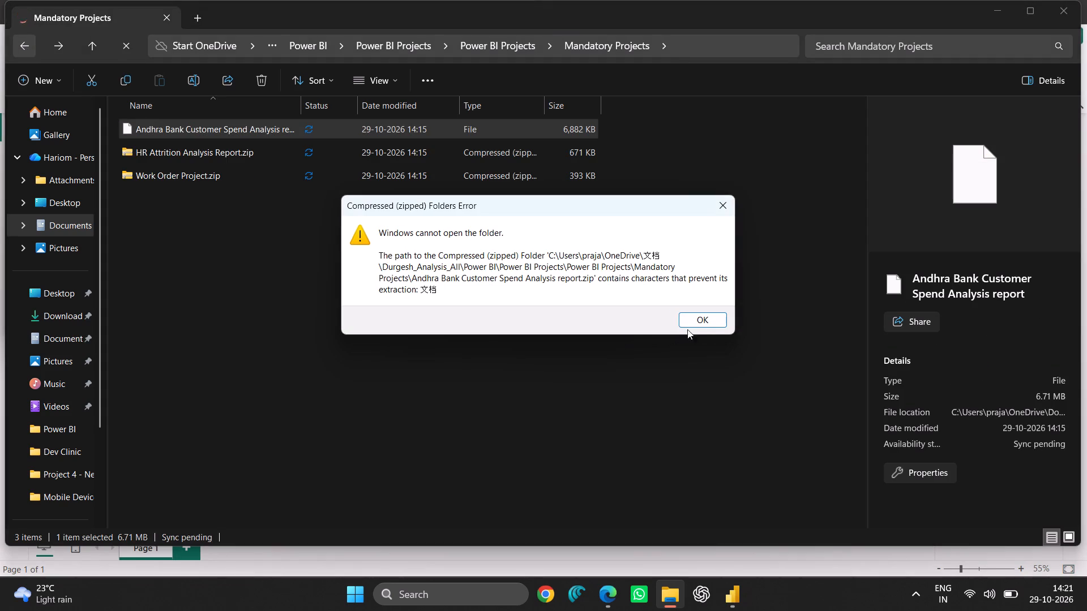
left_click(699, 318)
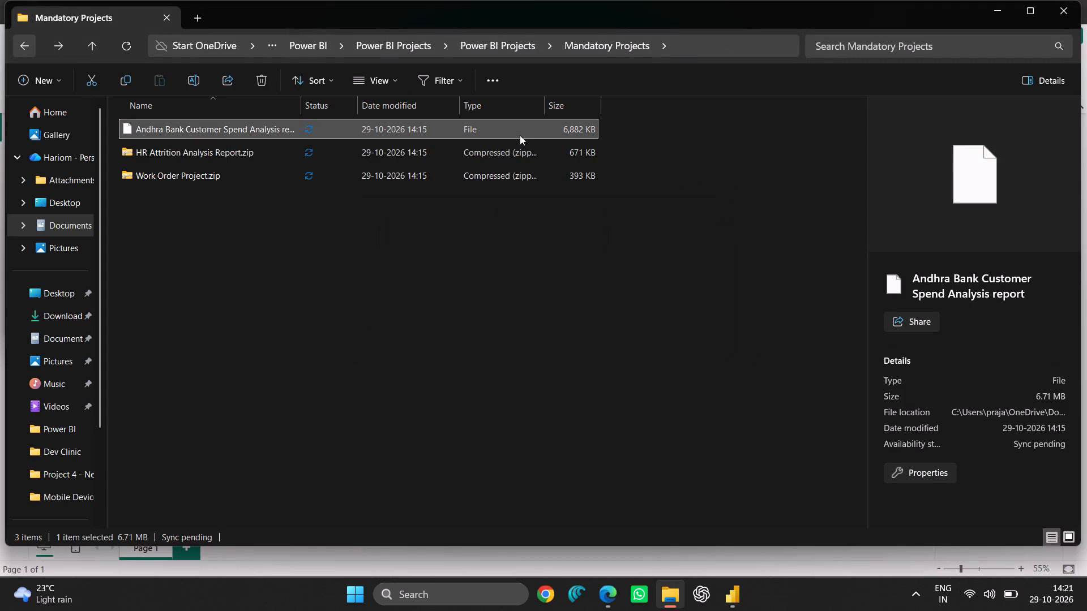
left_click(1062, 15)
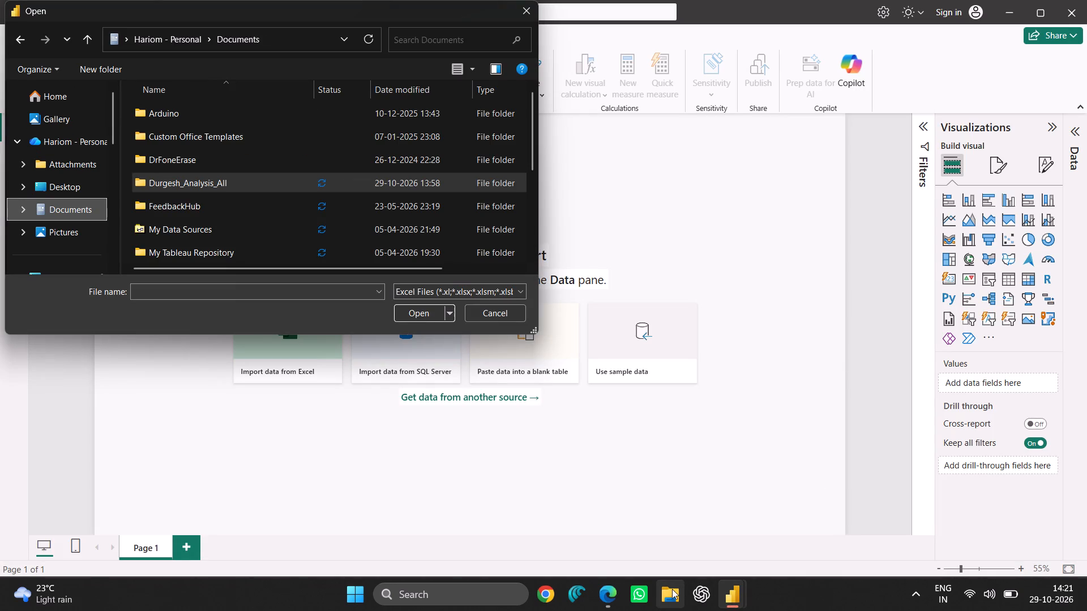
Open a new File Explorer window at Documents > Durgesh_Analysis_All > Power BI > Power BI Projects > Power BI Projects > Mandatory Projects.
double_click(671, 590)
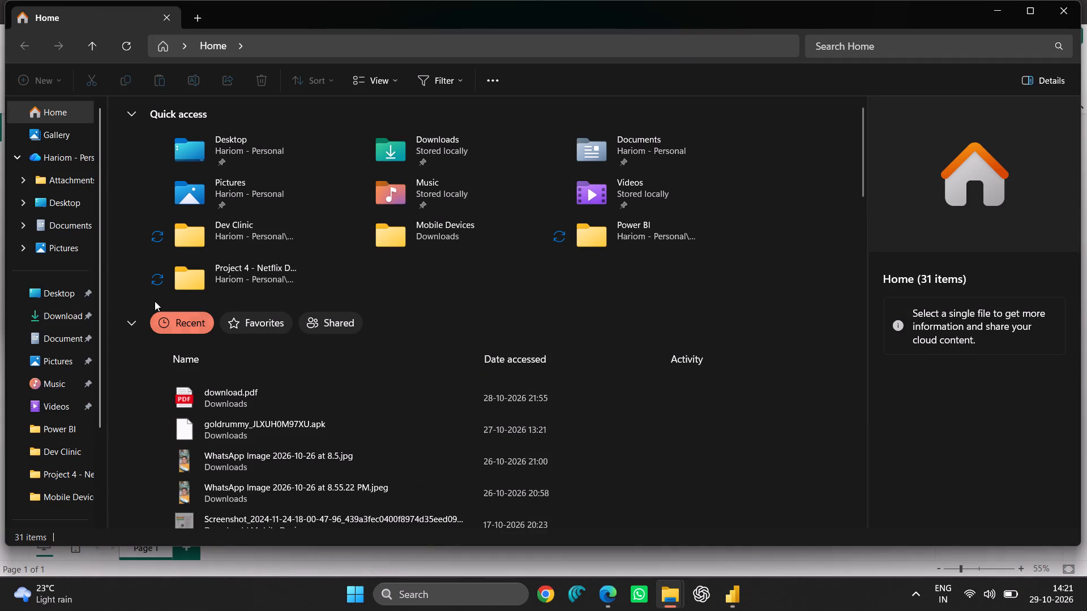
double_click(51, 339)
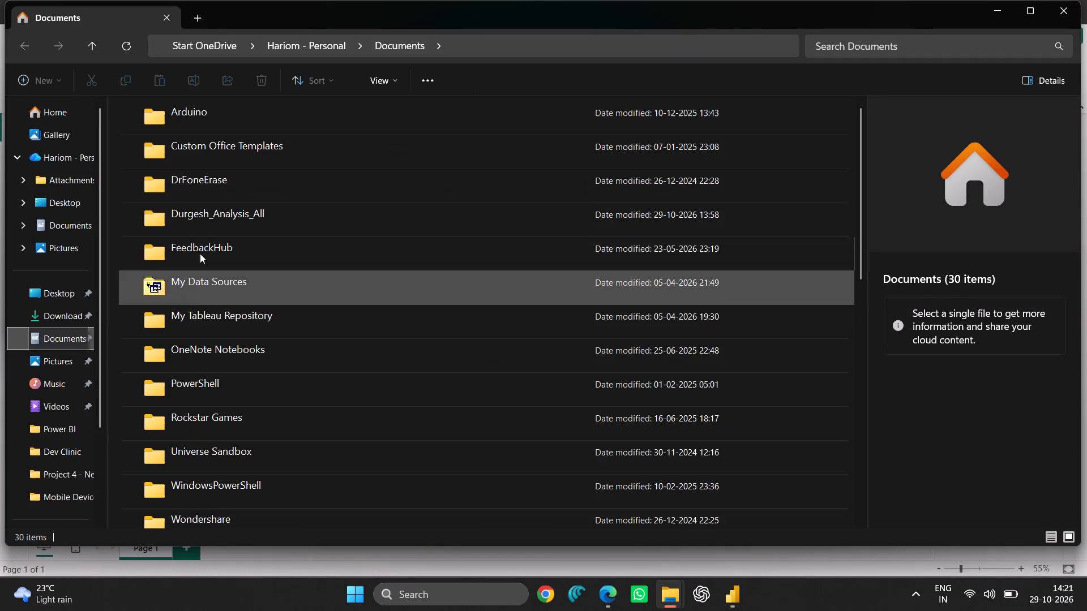
left_click(206, 231)
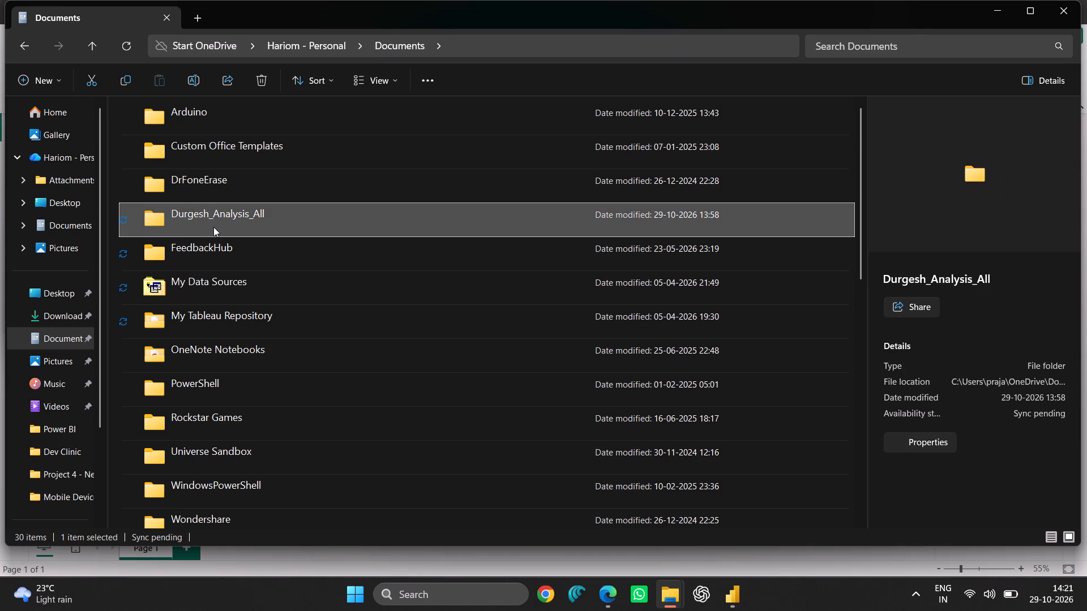
double_click(214, 226)
double_click(214, 226)
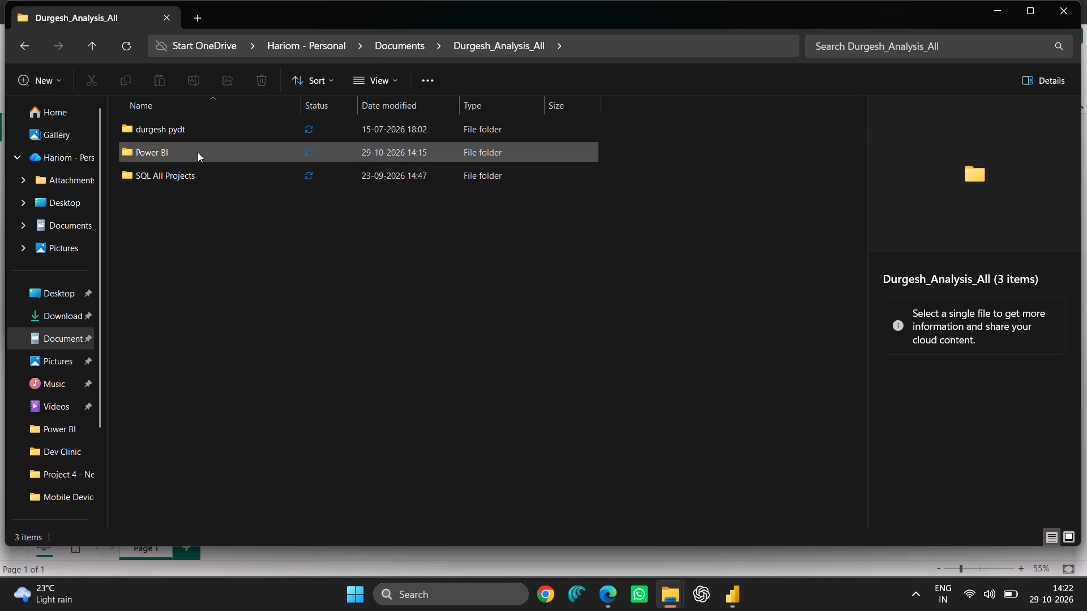
double_click(198, 152)
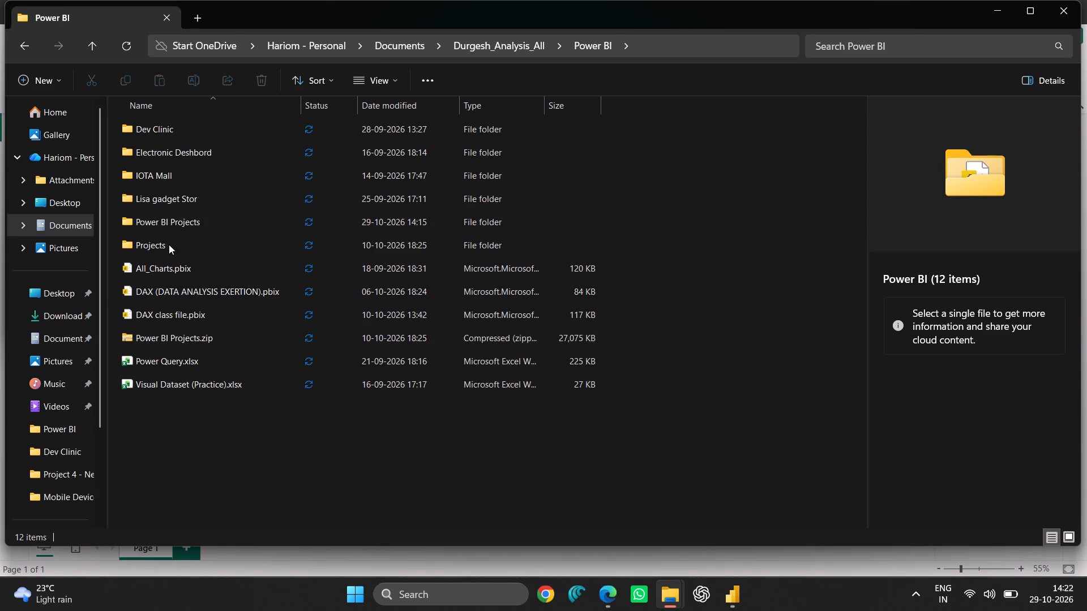
double_click(170, 214)
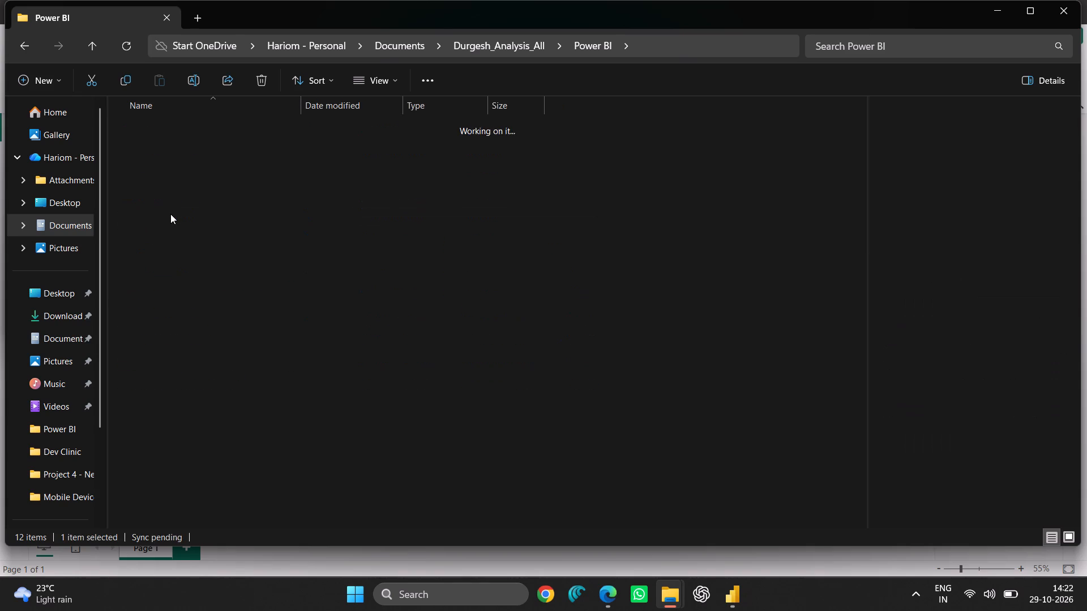
double_click(193, 129)
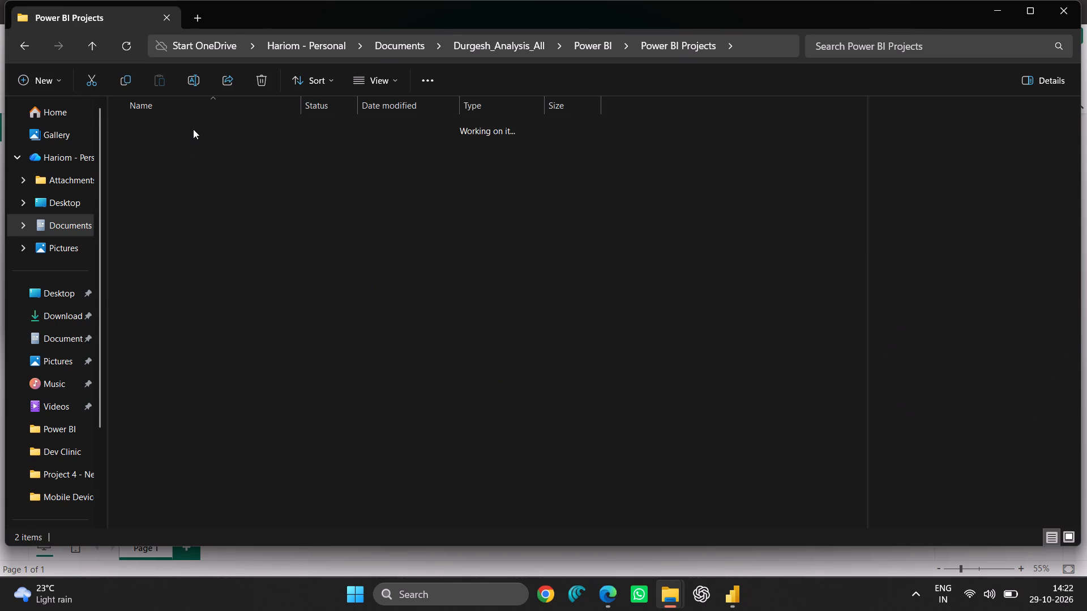
double_click(193, 129)
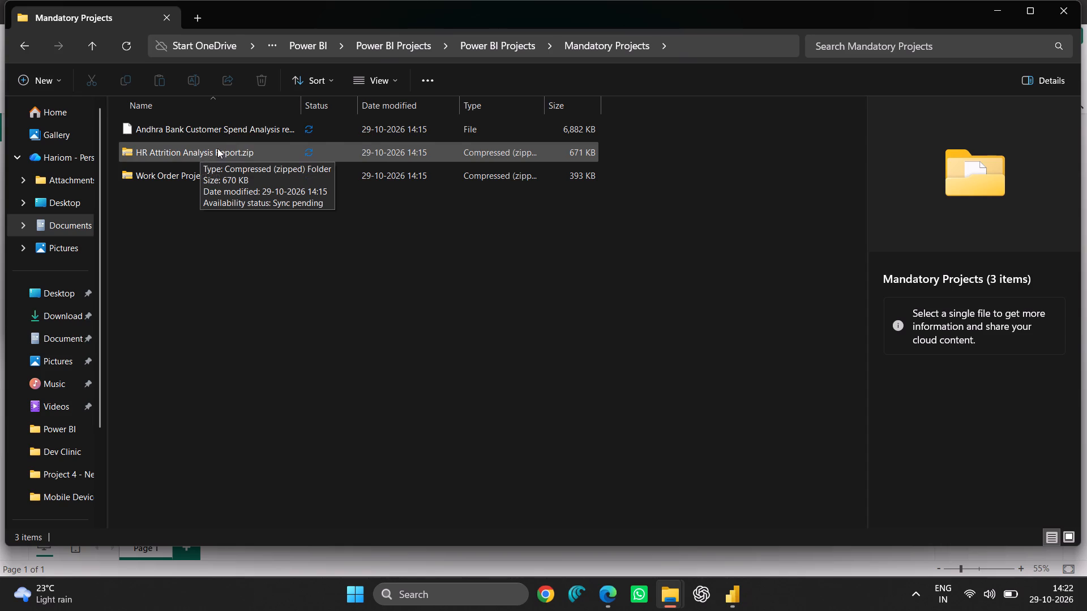
Rename the extensionless Andhra Bank file to Andhra Bank Customer Spend Analysis report.zip, restoring its .zip extension.
right_click(221, 126)
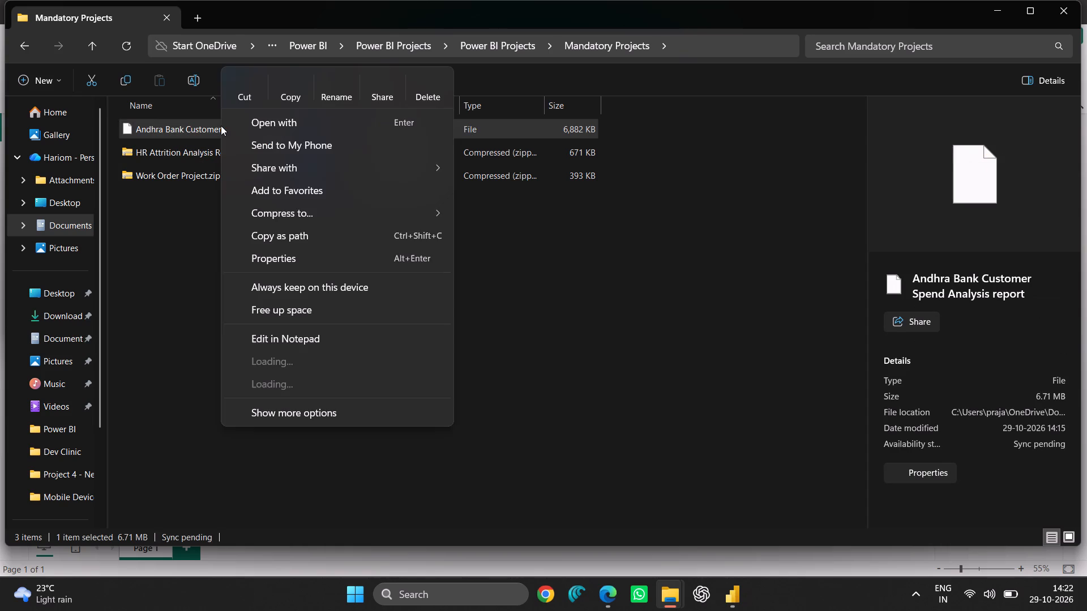
left_click(343, 97)
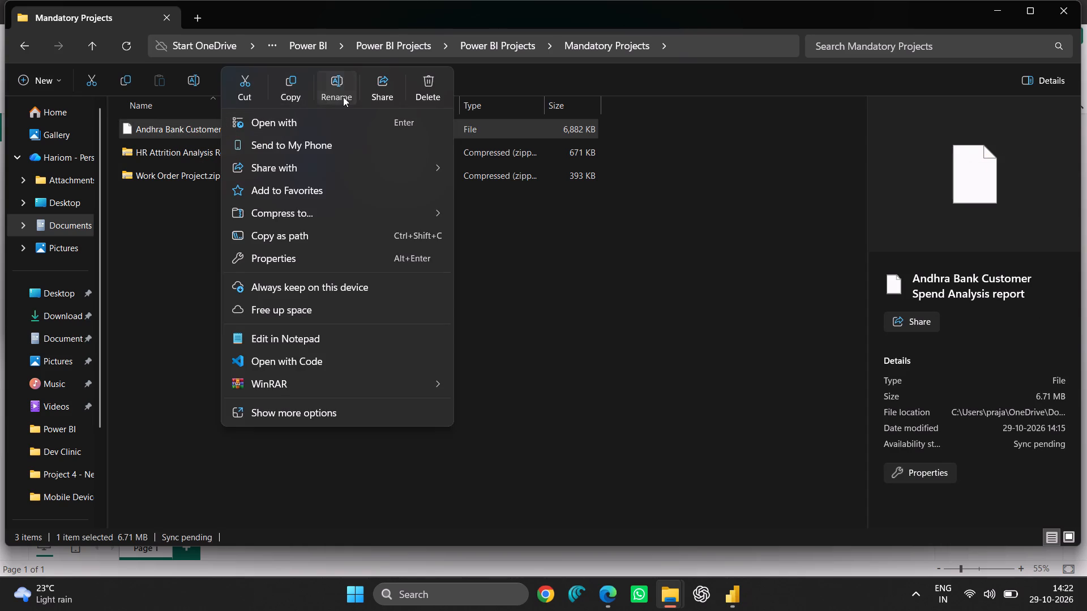
left_click(309, 128)
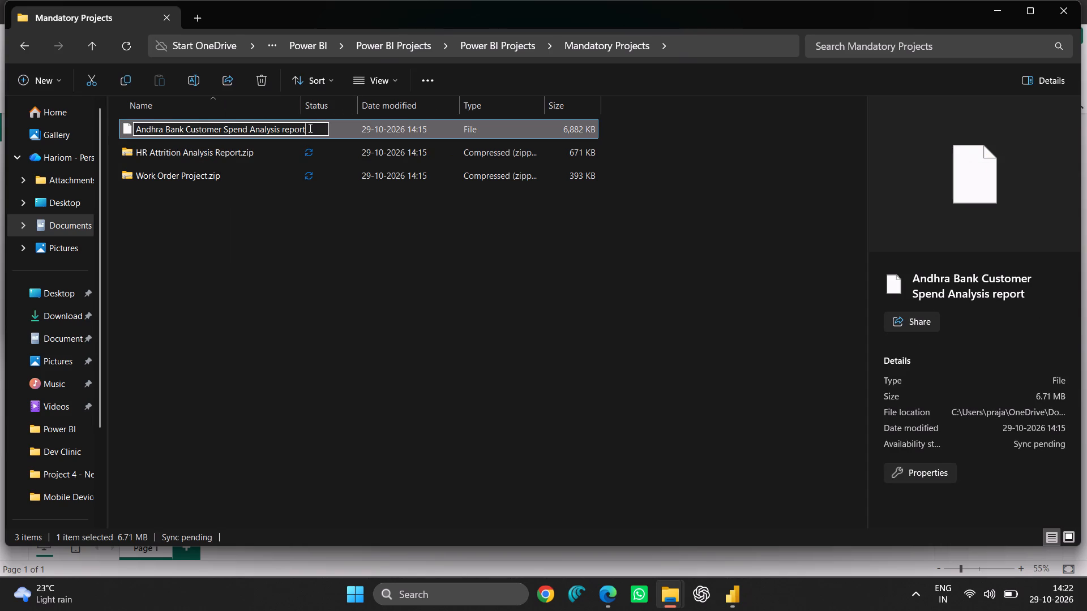
key("period")
type("zip.")
key("Return")
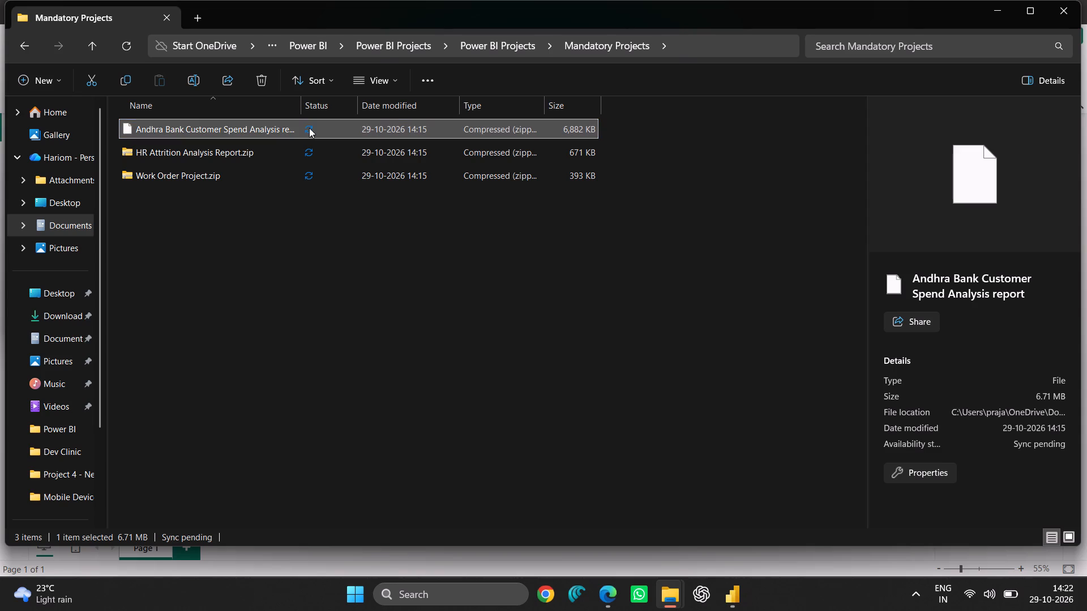
Examine the contents of the Andhra Bank Customer Spend Analysis report.zip archive and its inner folder, then return to Mandatory Projects.
double_click(273, 127)
double_click(273, 127)
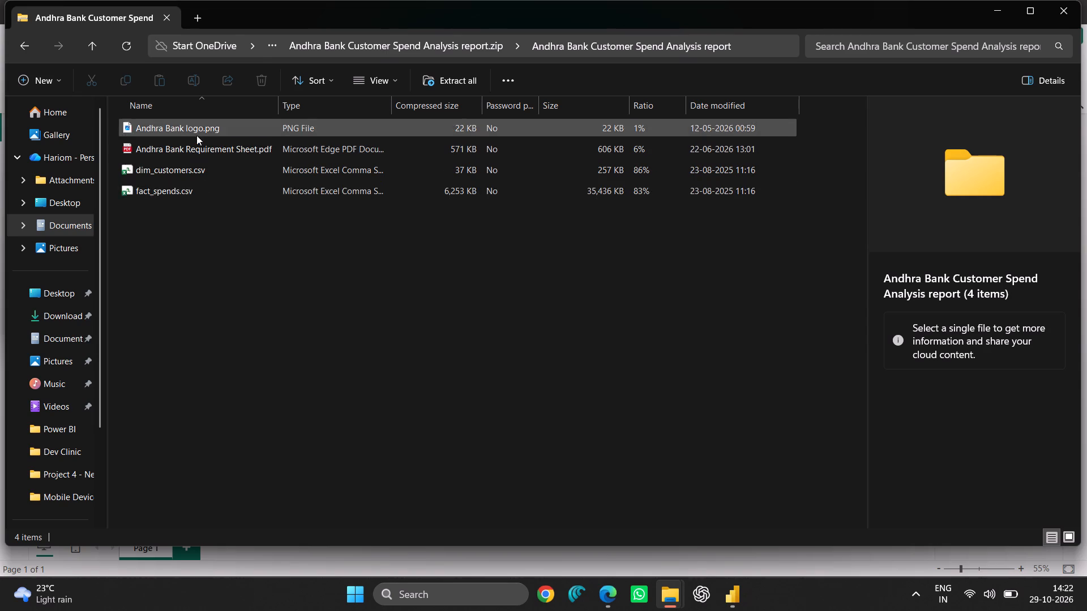
left_click(468, 42)
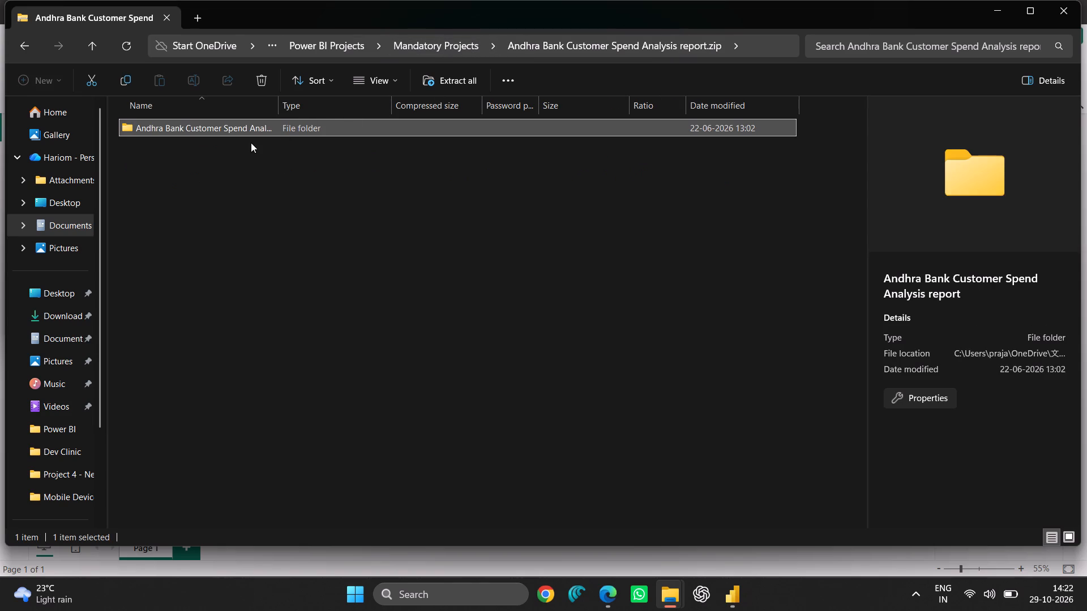
right_click(262, 123)
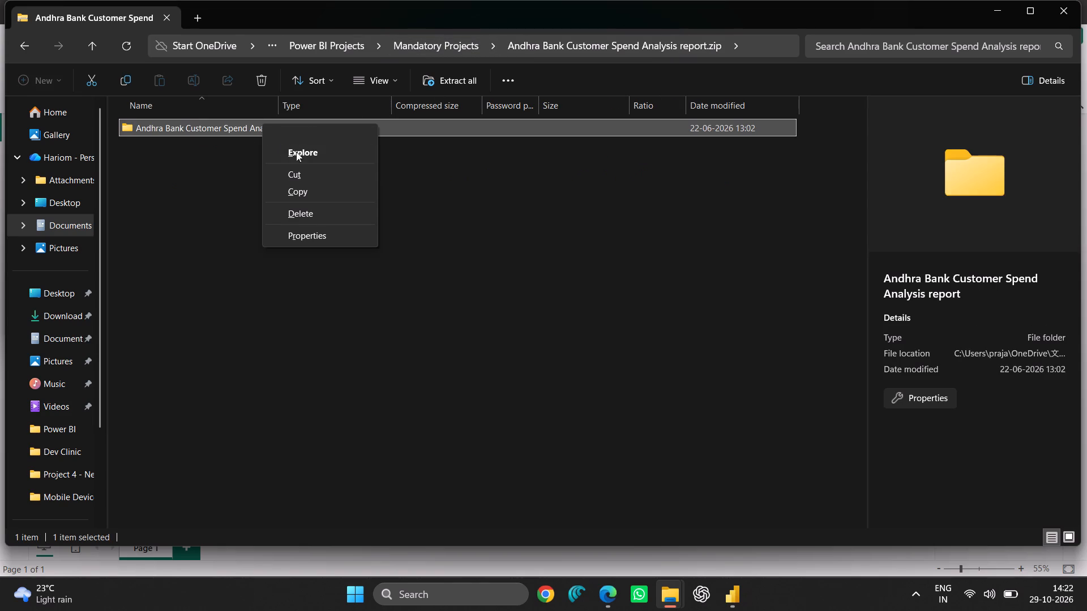
left_click(187, 203)
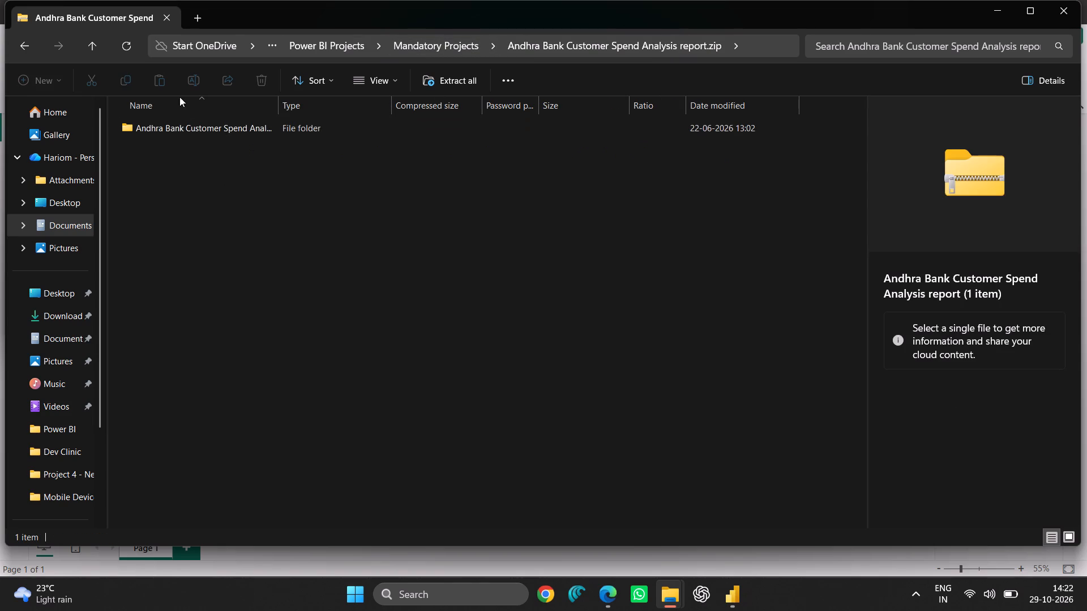
left_click(20, 41)
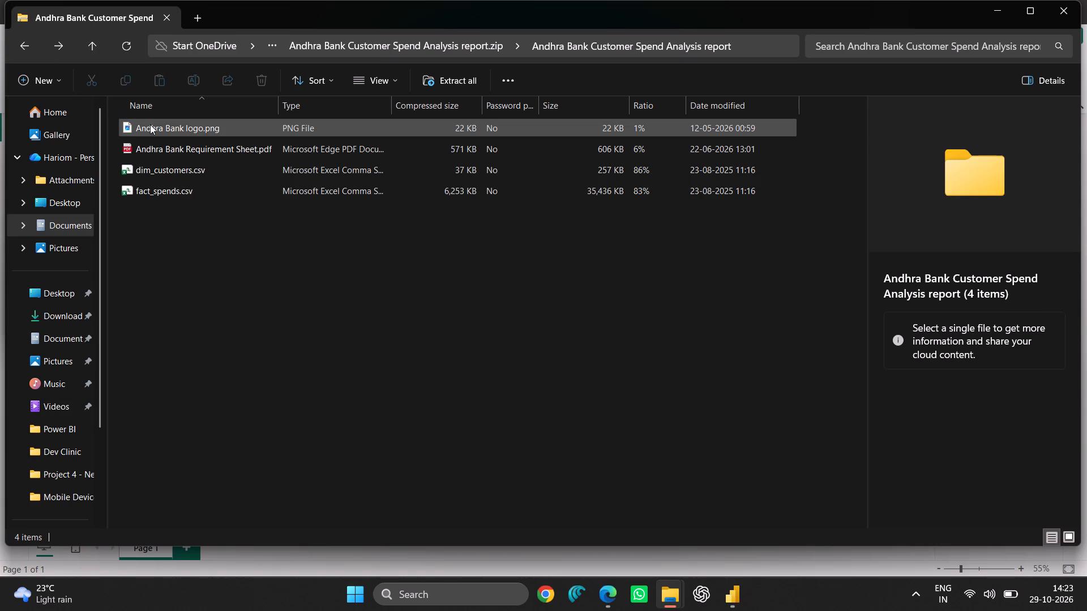
left_click(21, 44)
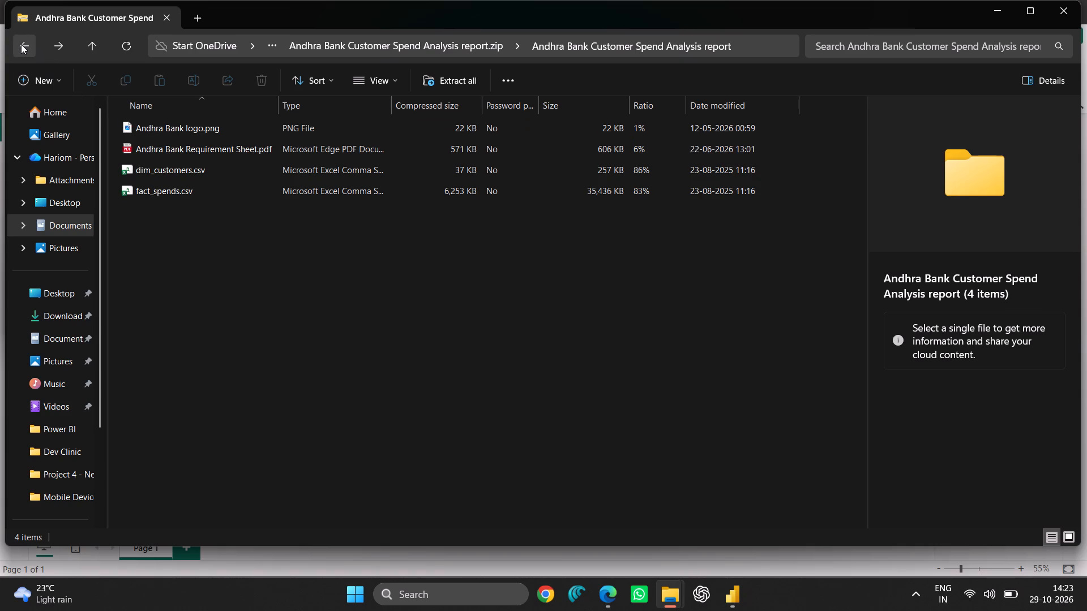
left_click(21, 44)
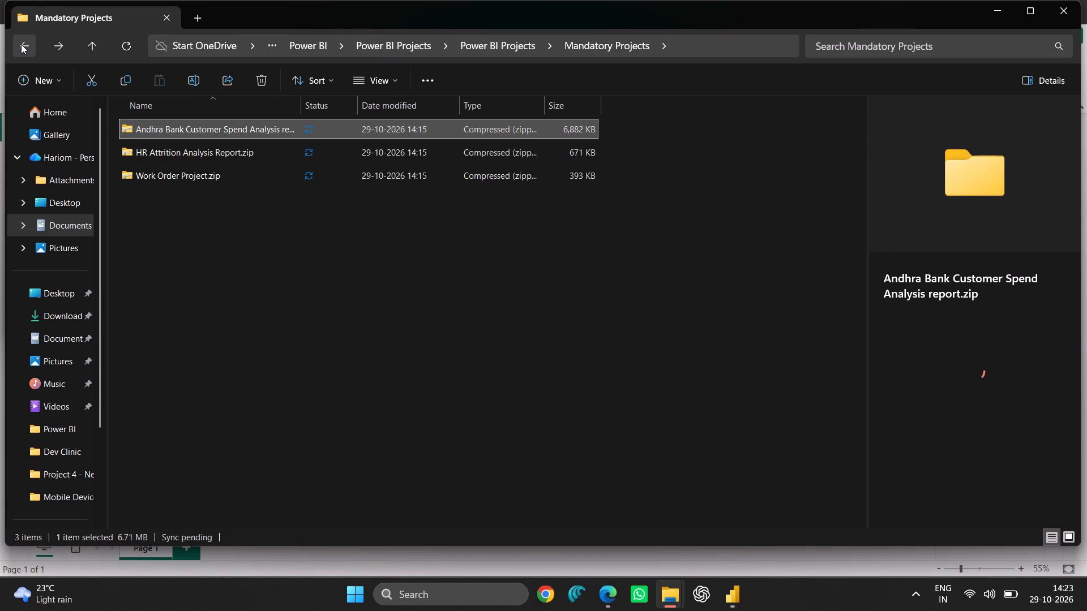
Extract all files from Andhra Bank Customer Spend Analysis report.zip into the suggested Andhra Bank Customer Spend Analysis report folder in Mandatory Projects.
right_click(201, 134)
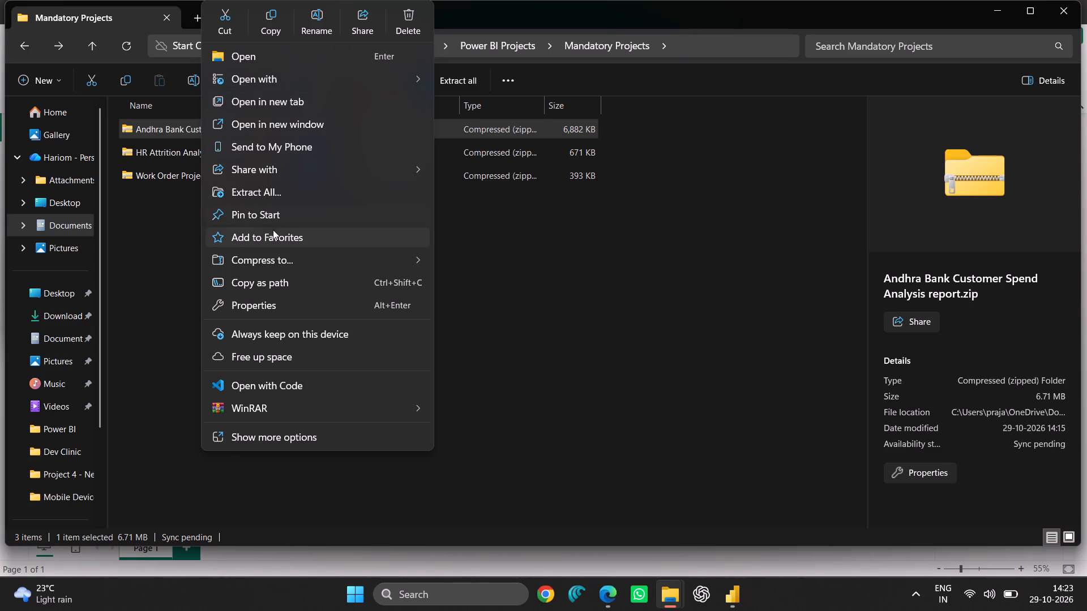
left_click(263, 190)
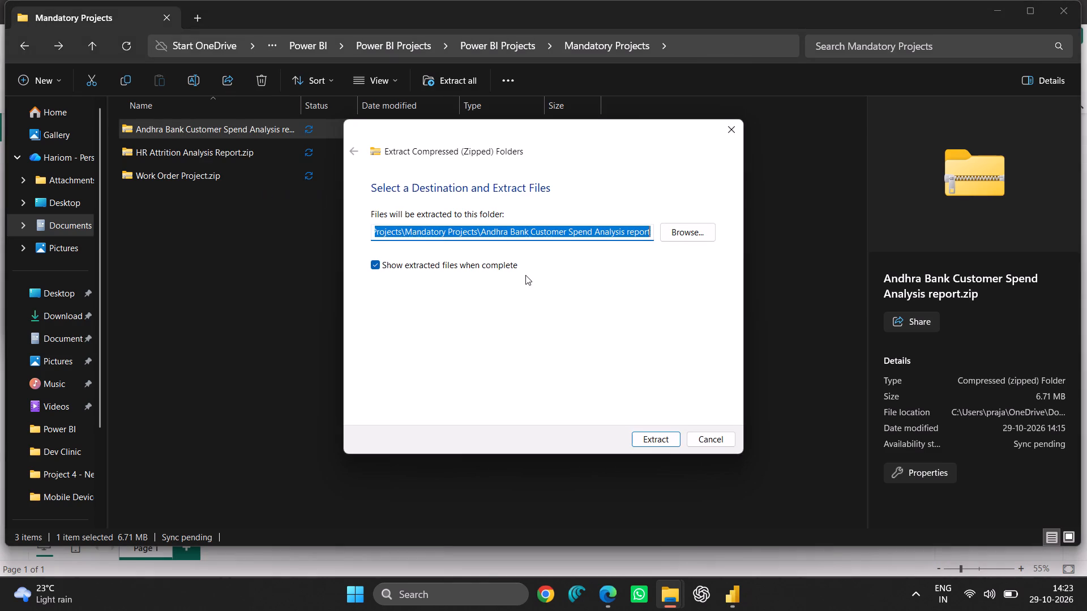
left_click(660, 437)
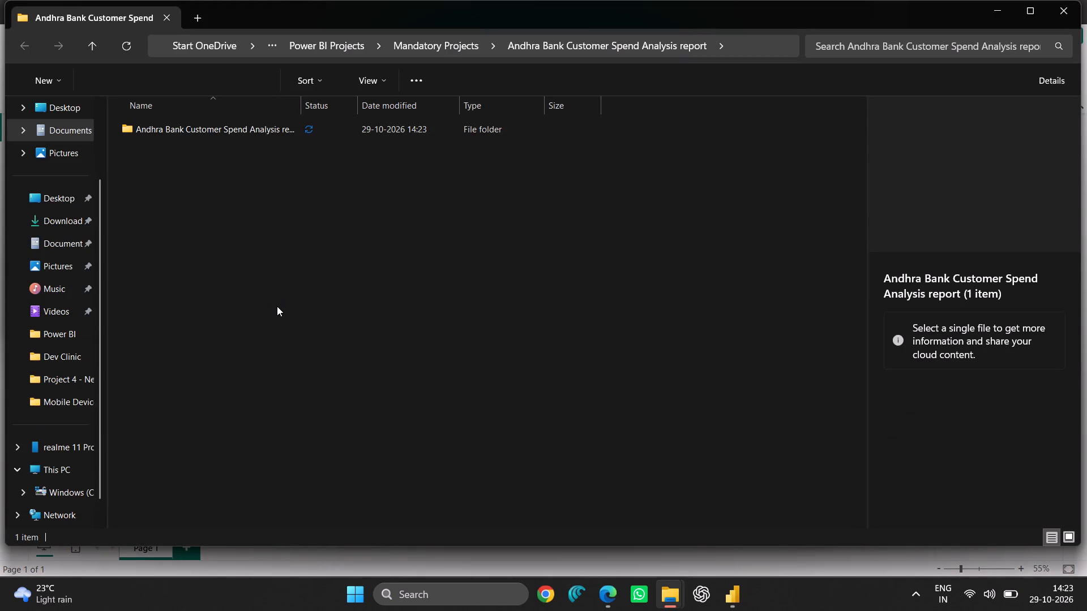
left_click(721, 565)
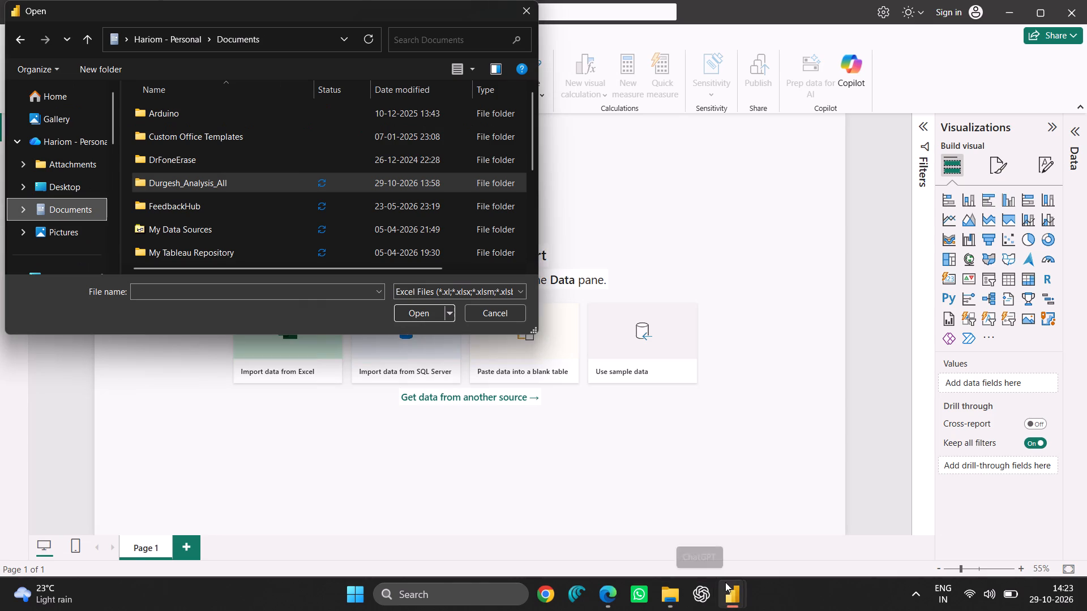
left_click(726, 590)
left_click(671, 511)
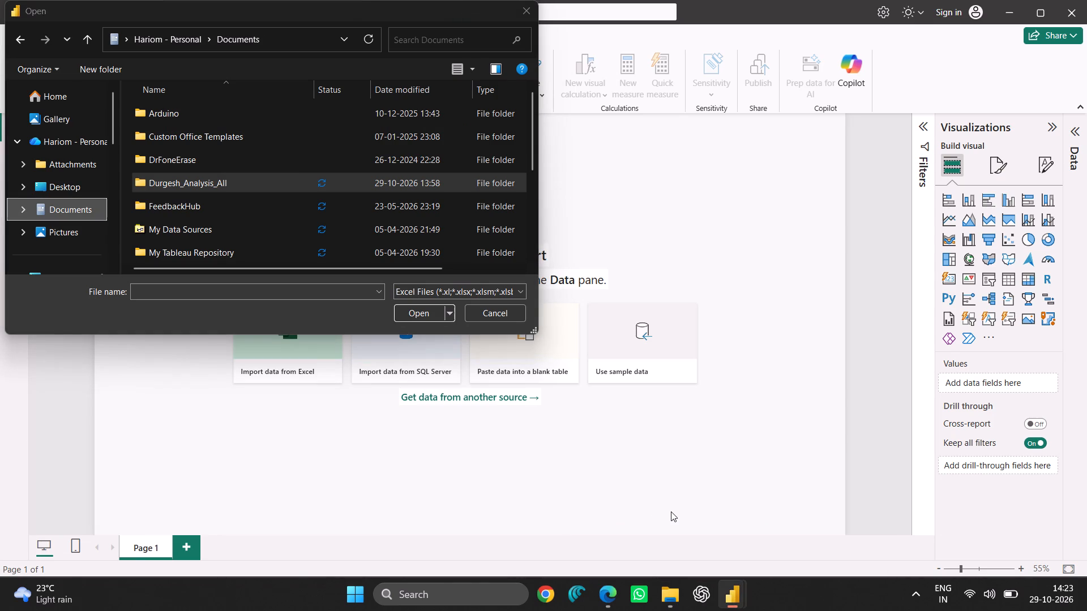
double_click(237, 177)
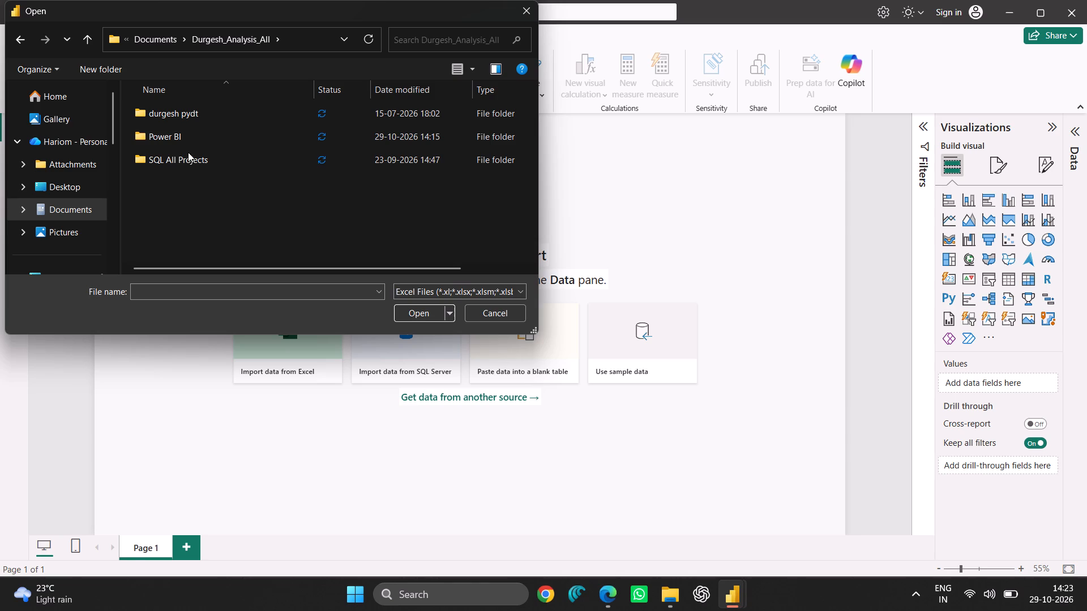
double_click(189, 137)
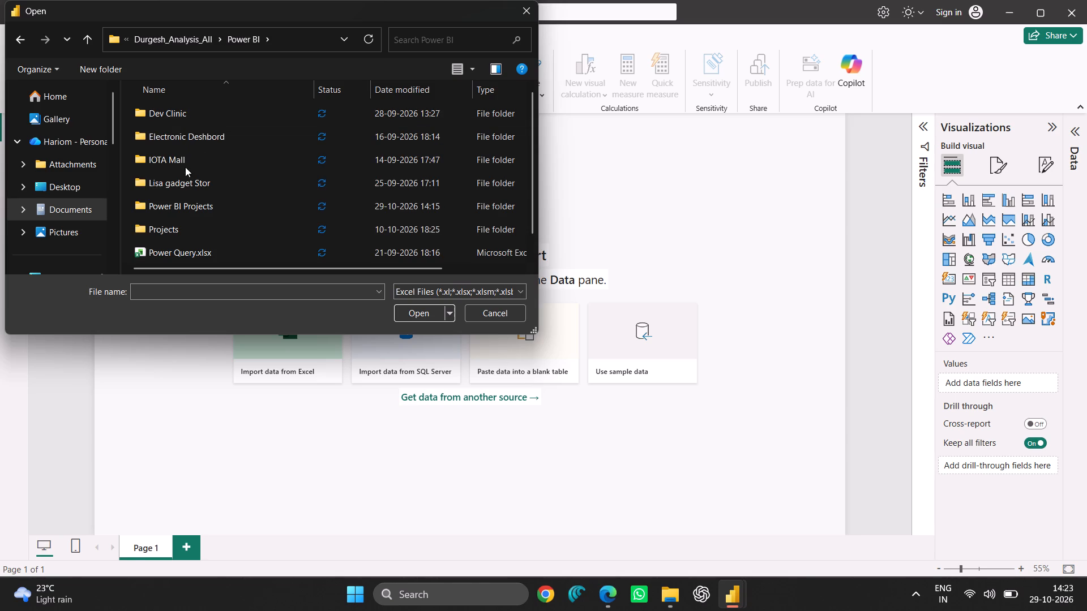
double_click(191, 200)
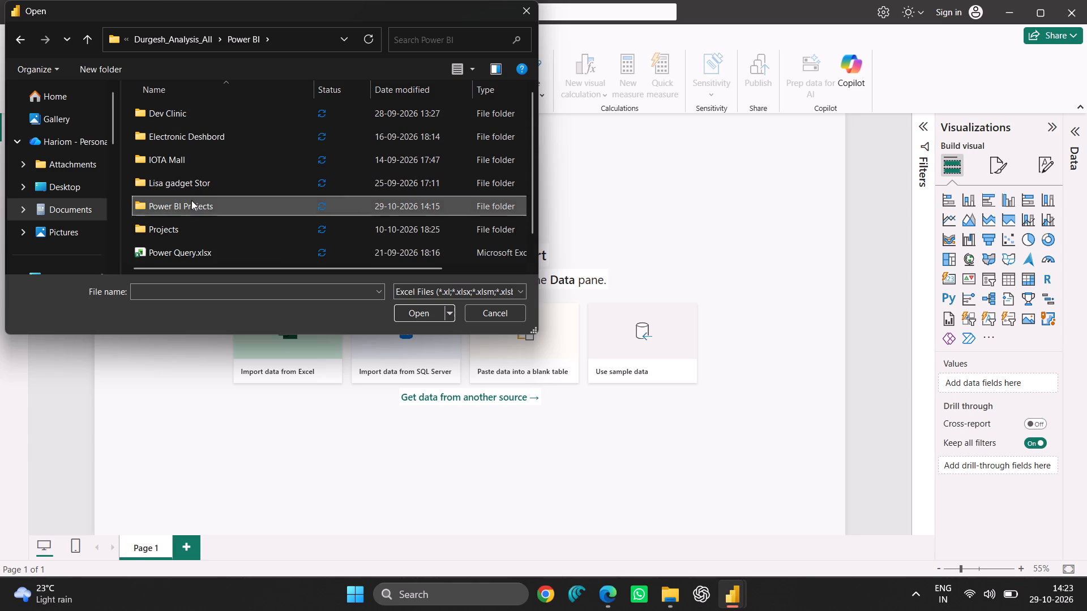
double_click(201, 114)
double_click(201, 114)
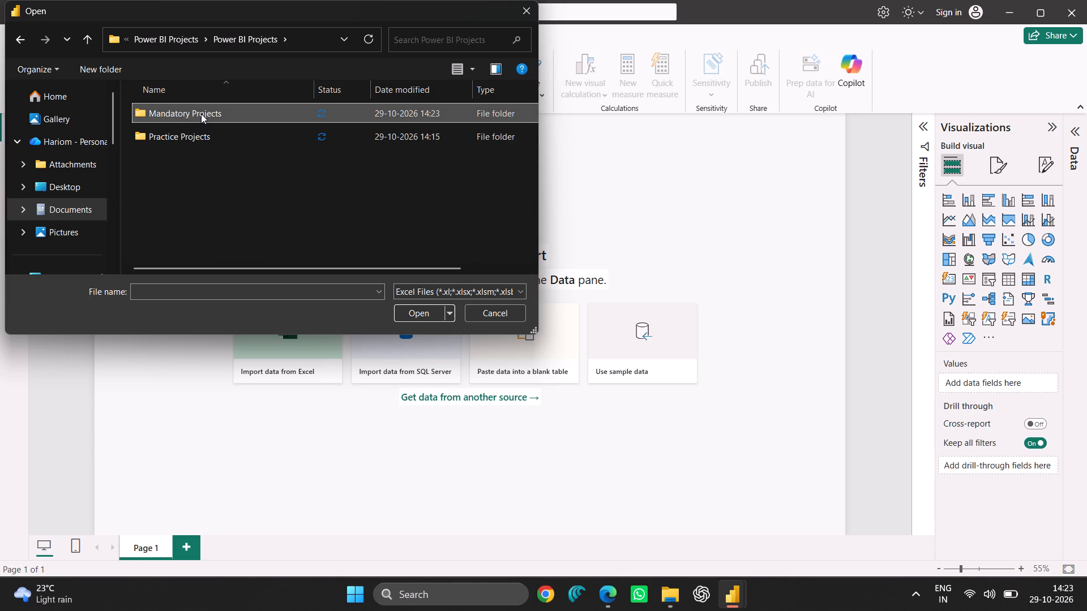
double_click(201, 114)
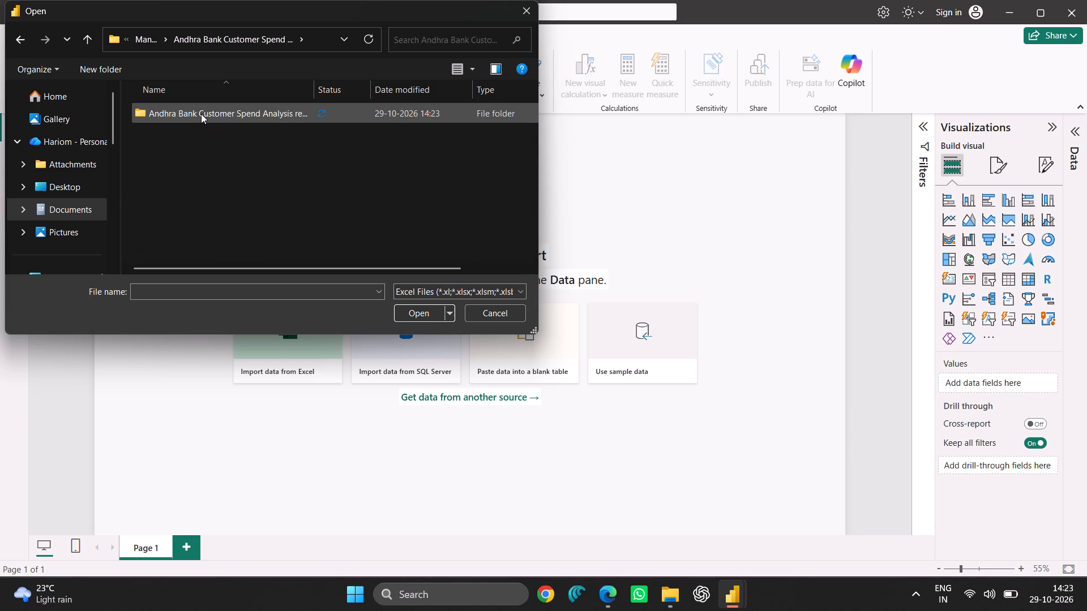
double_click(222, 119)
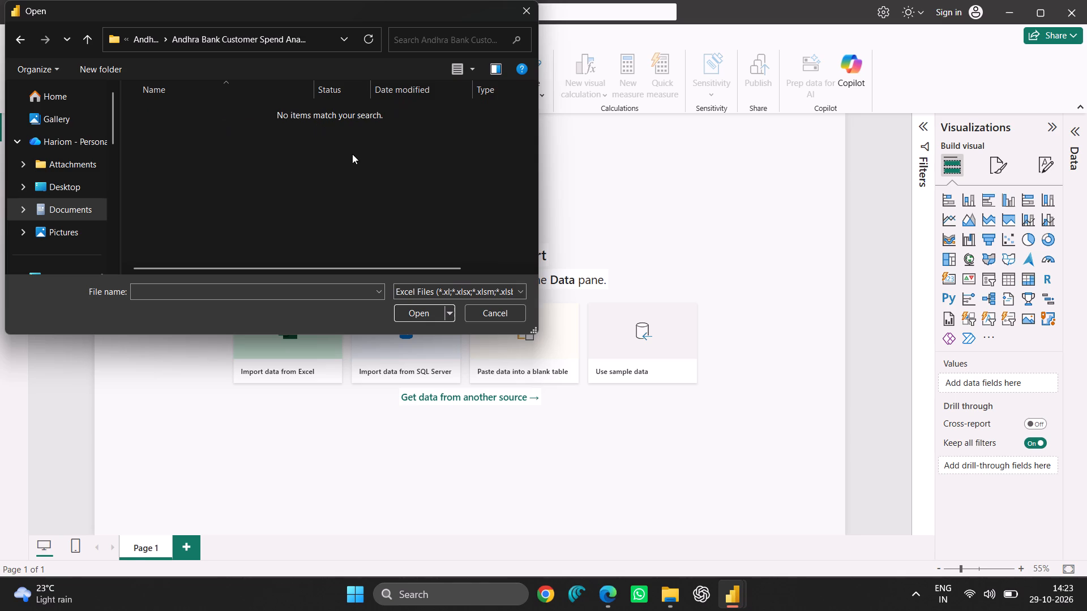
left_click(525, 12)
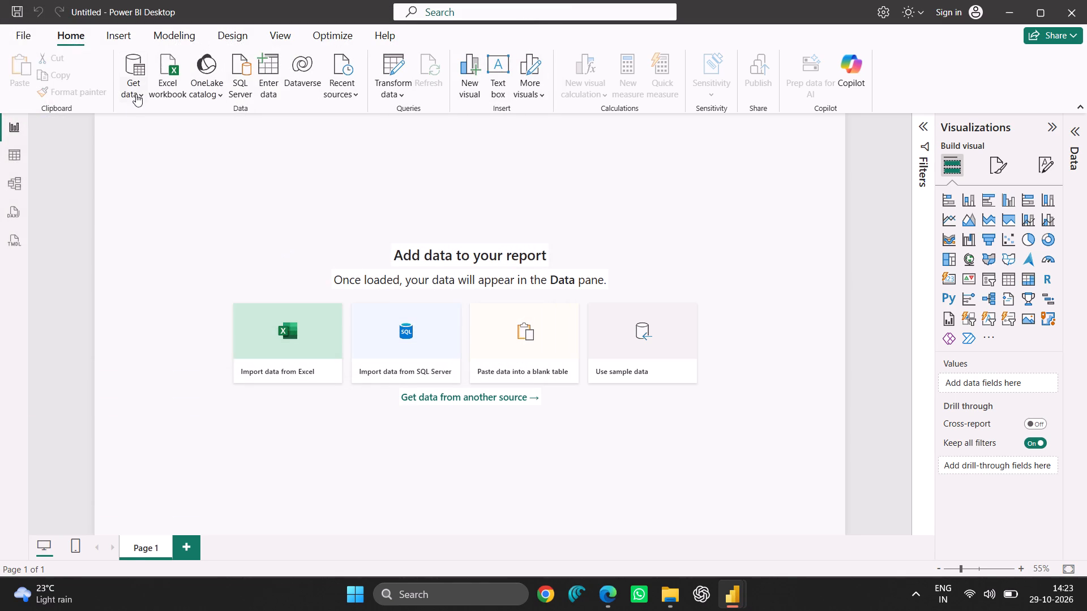
Import dim_customers.csv as a Text/CSV source from the extracted inner Andhra Bank Customer Spend Analysis report folder under Documents, in Mandatory Projects.
left_click(139, 84)
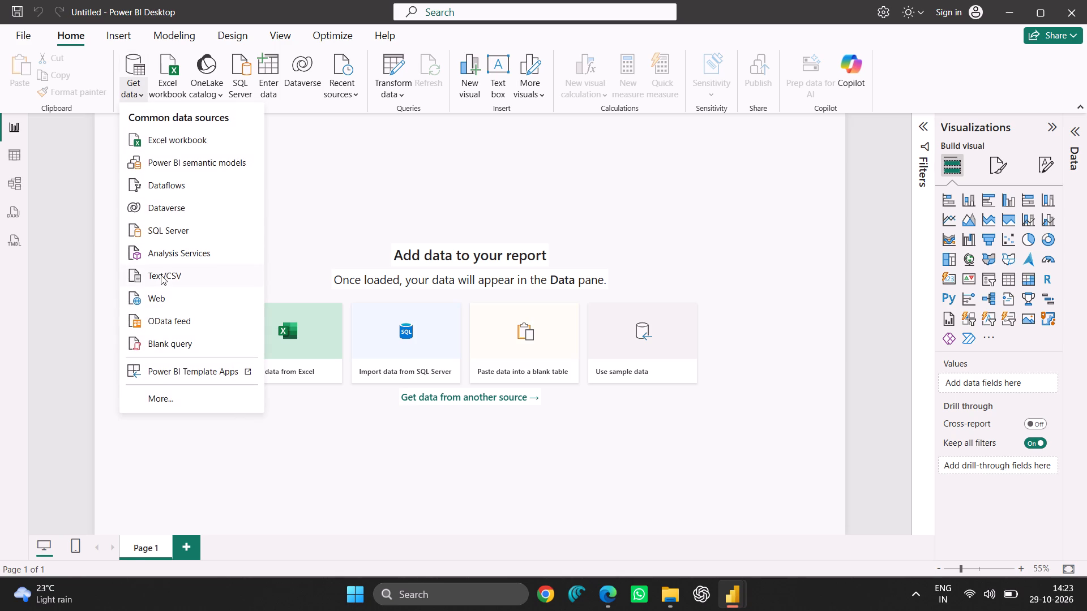
double_click(164, 280)
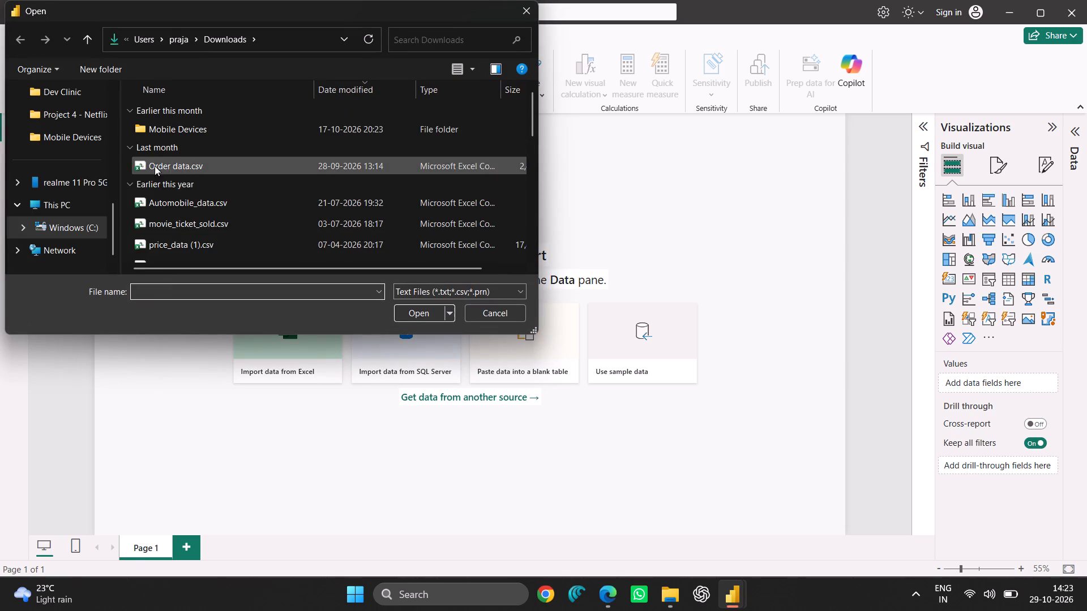
scroll(80, 149, "up", 2)
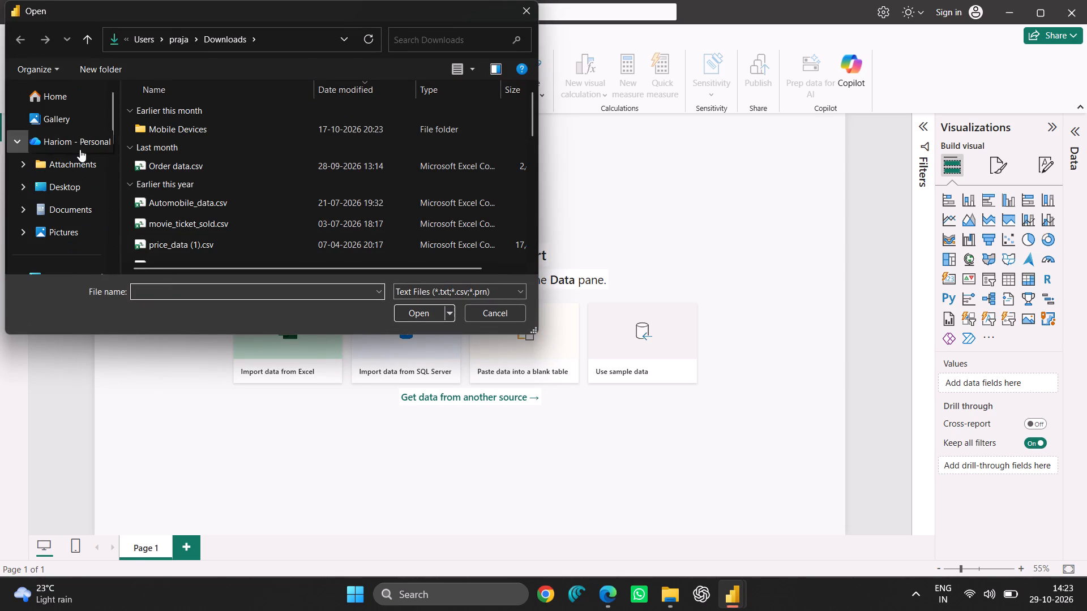
double_click(62, 205)
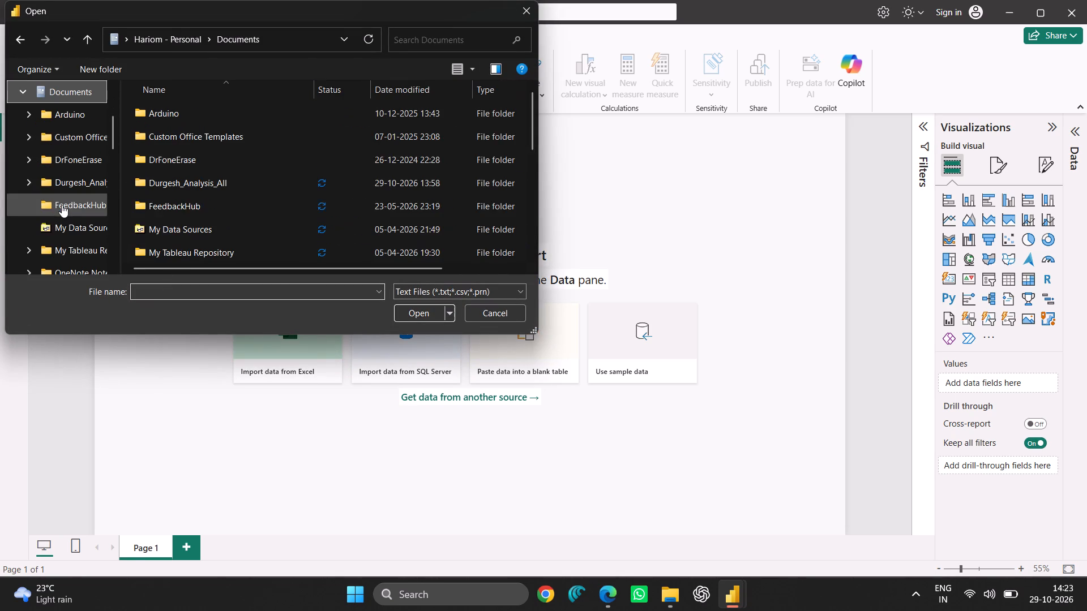
double_click(192, 181)
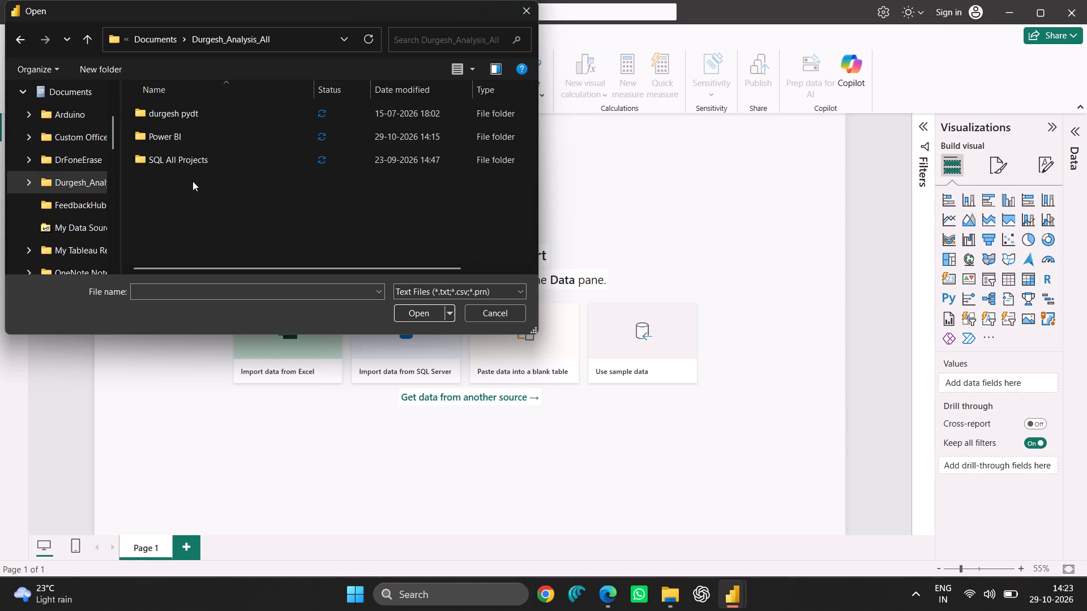
double_click(200, 137)
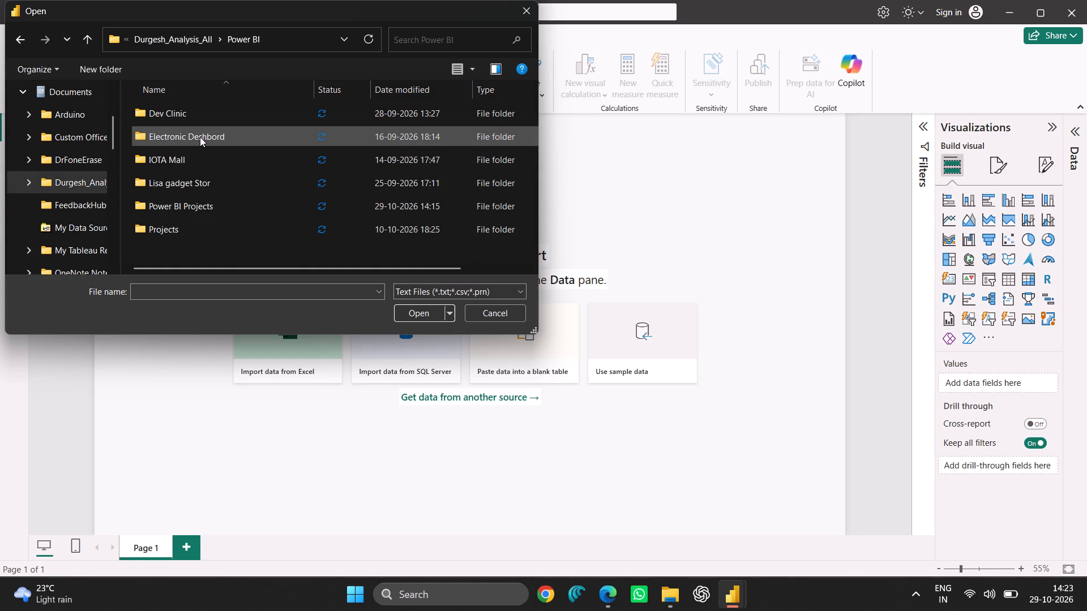
double_click(199, 205)
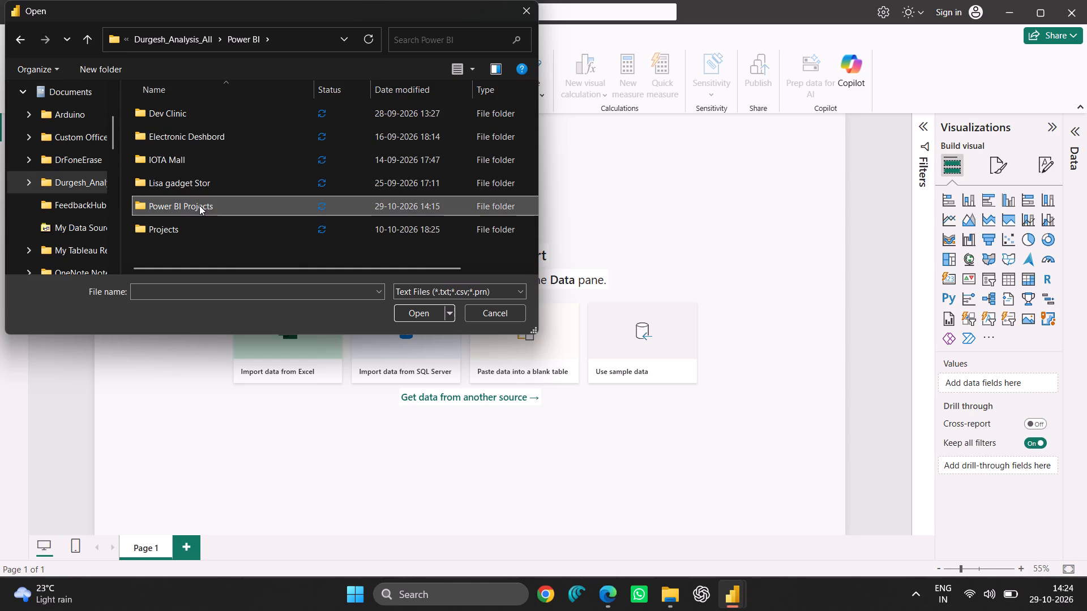
double_click(199, 206)
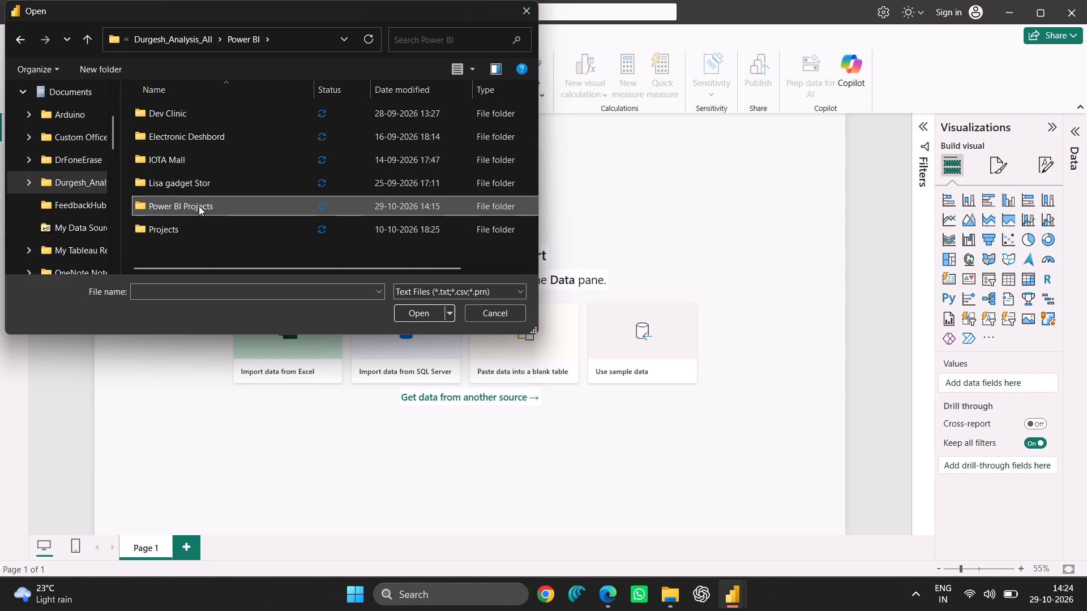
double_click(208, 207)
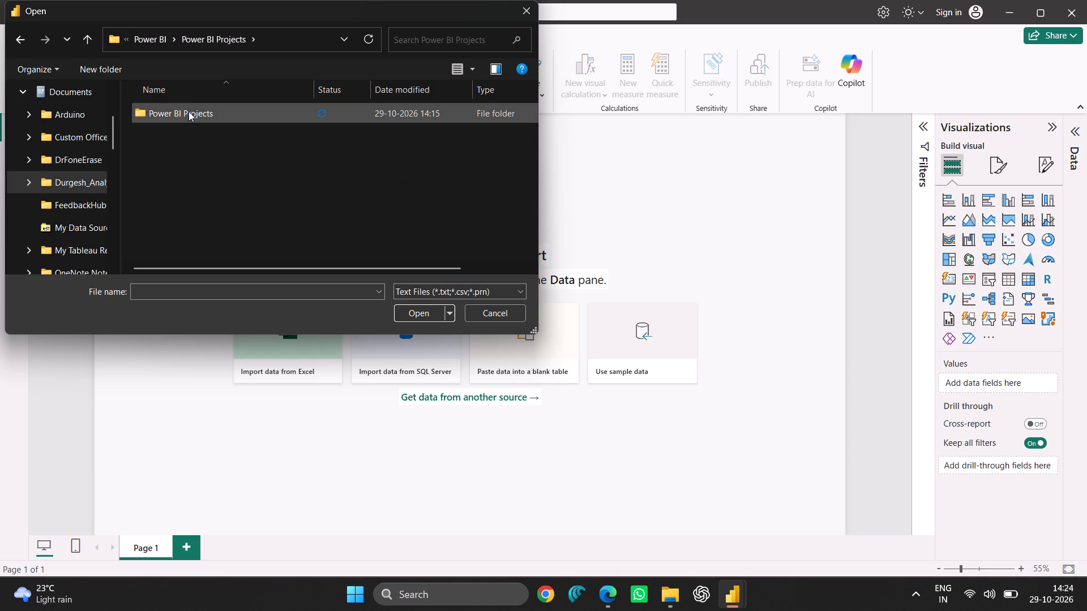
double_click(189, 107)
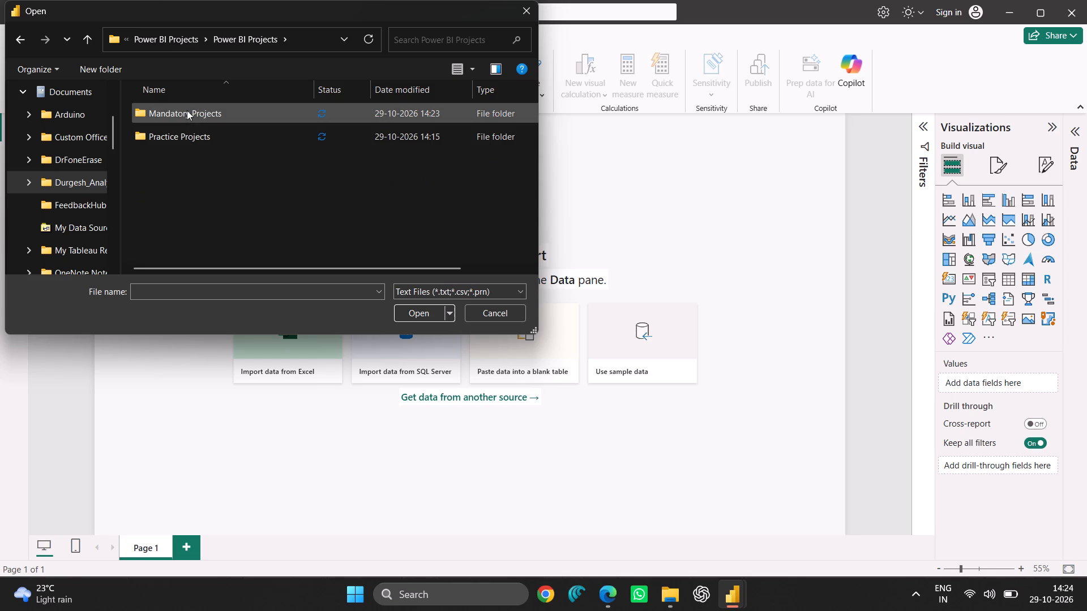
triple_click(187, 110)
left_click(187, 110)
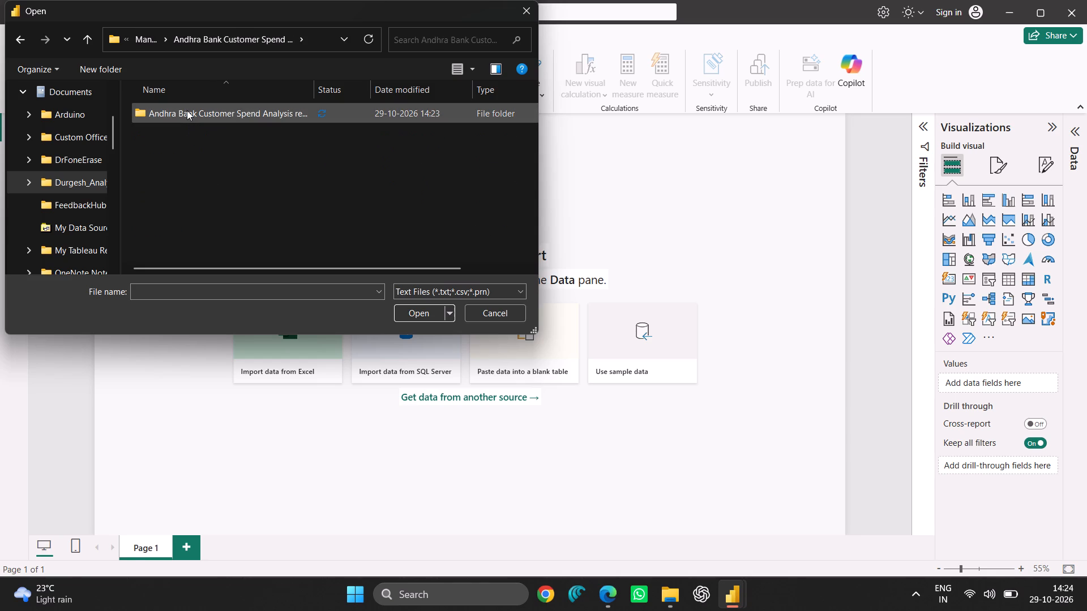
double_click(187, 110)
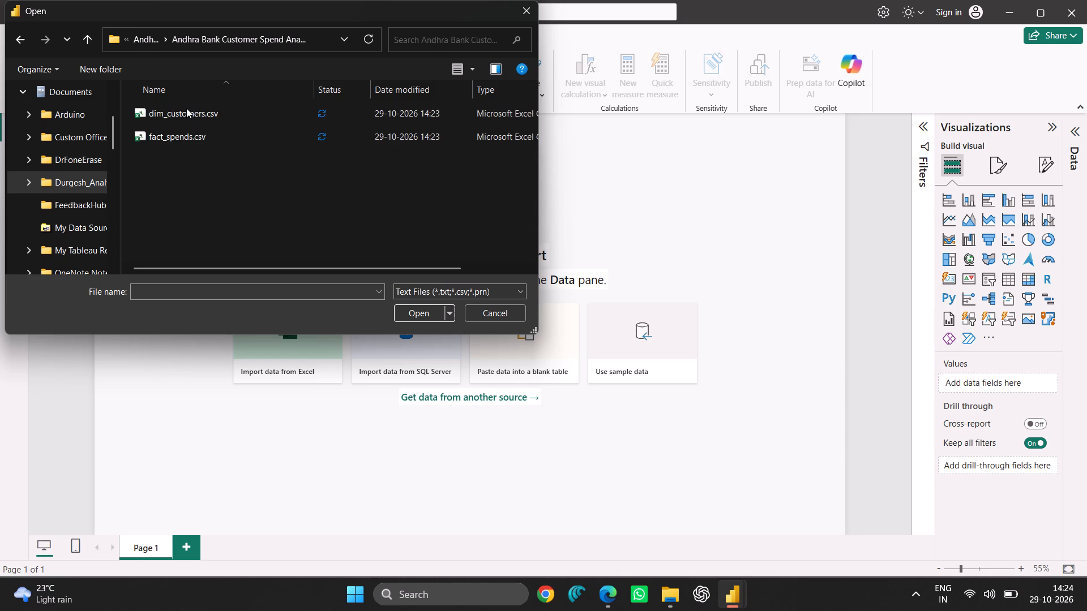
double_click(219, 111)
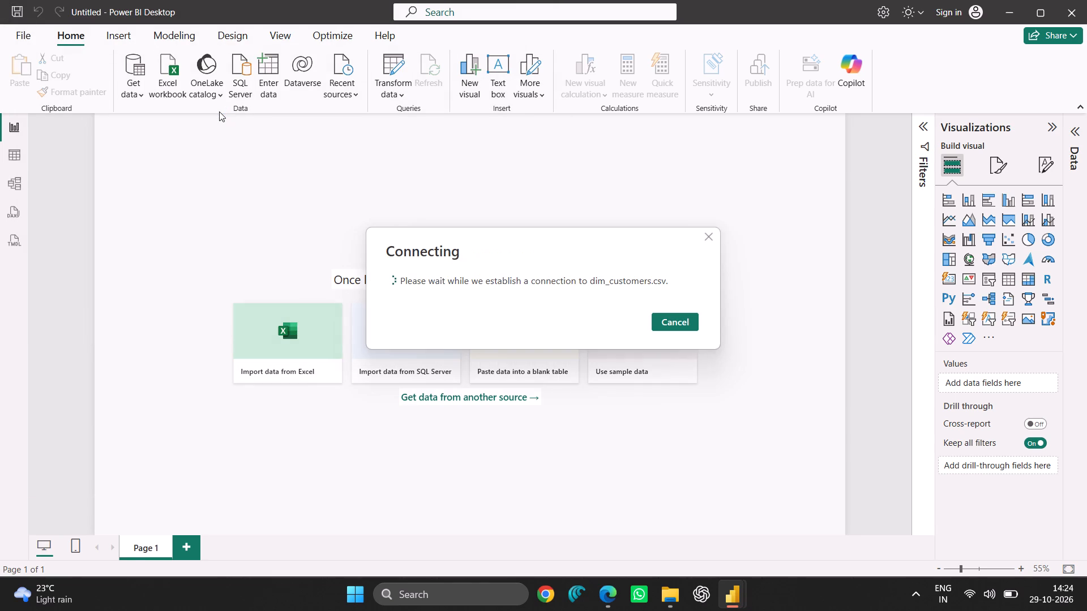
scroll(583, 246, "right", 1)
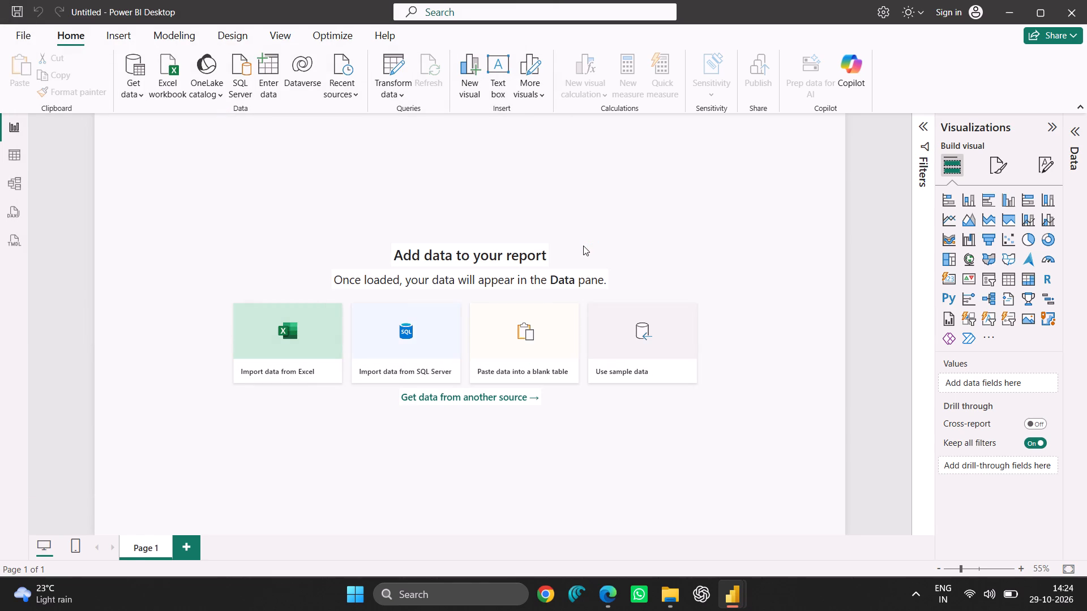
scroll(583, 246, "right", 2)
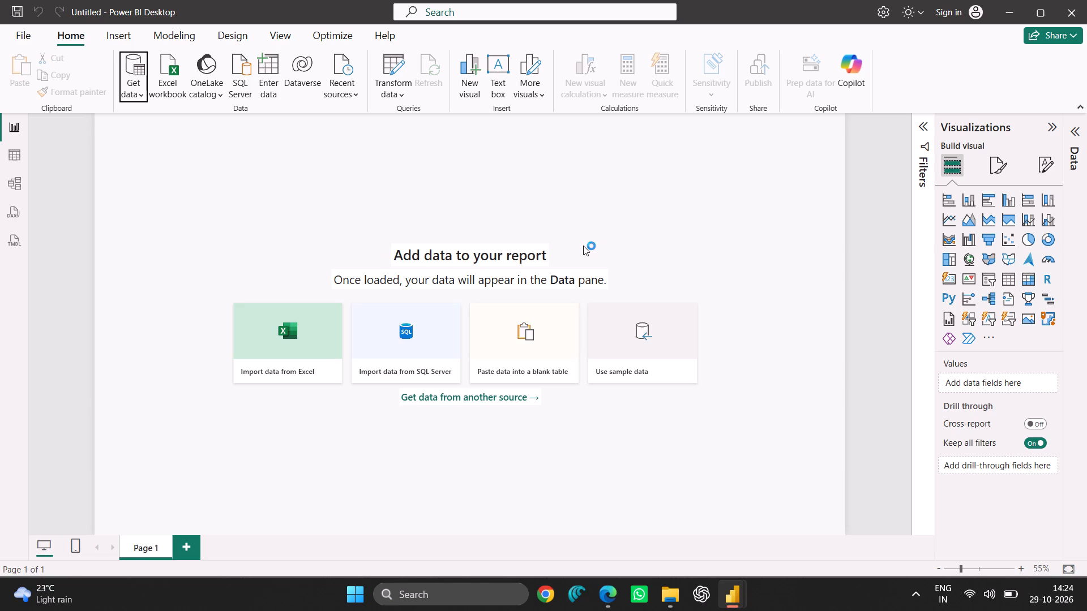
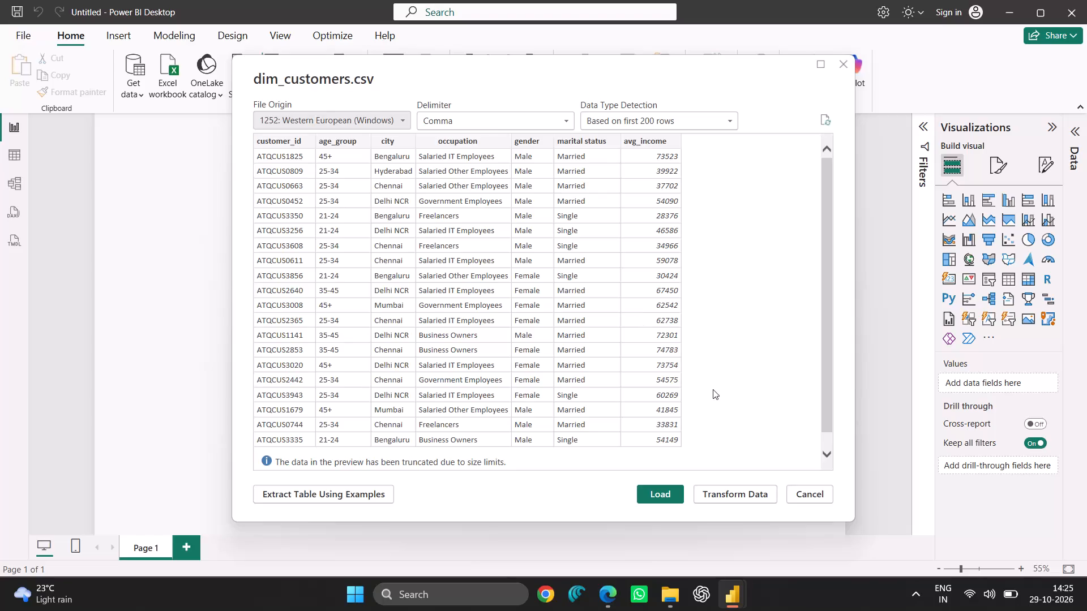
Open the dim_customers.csv data in Power Query Editor for transformation instead of loading it directly.
left_click(754, 492)
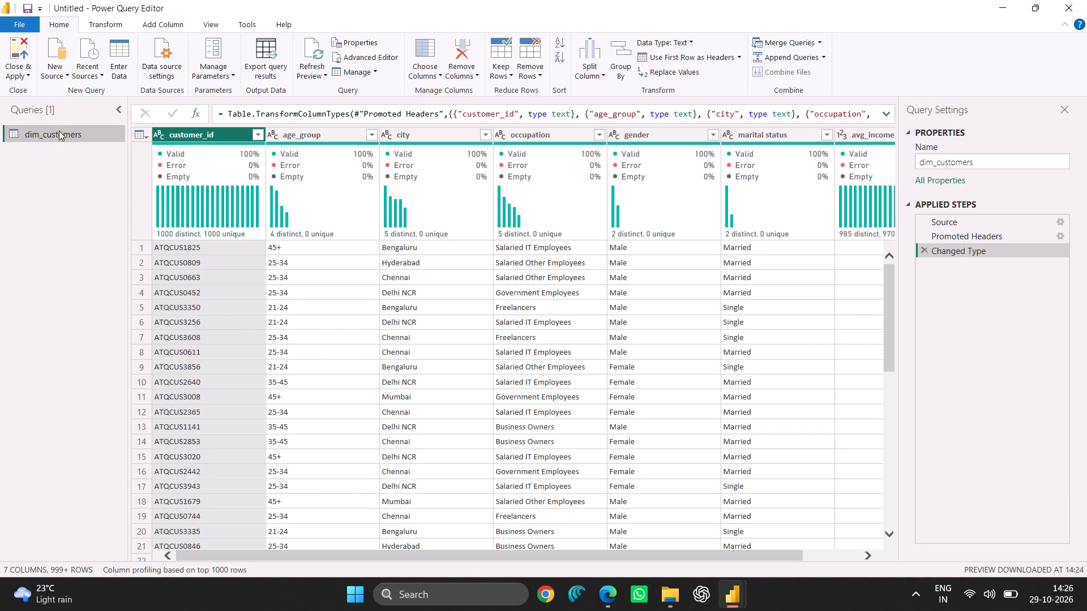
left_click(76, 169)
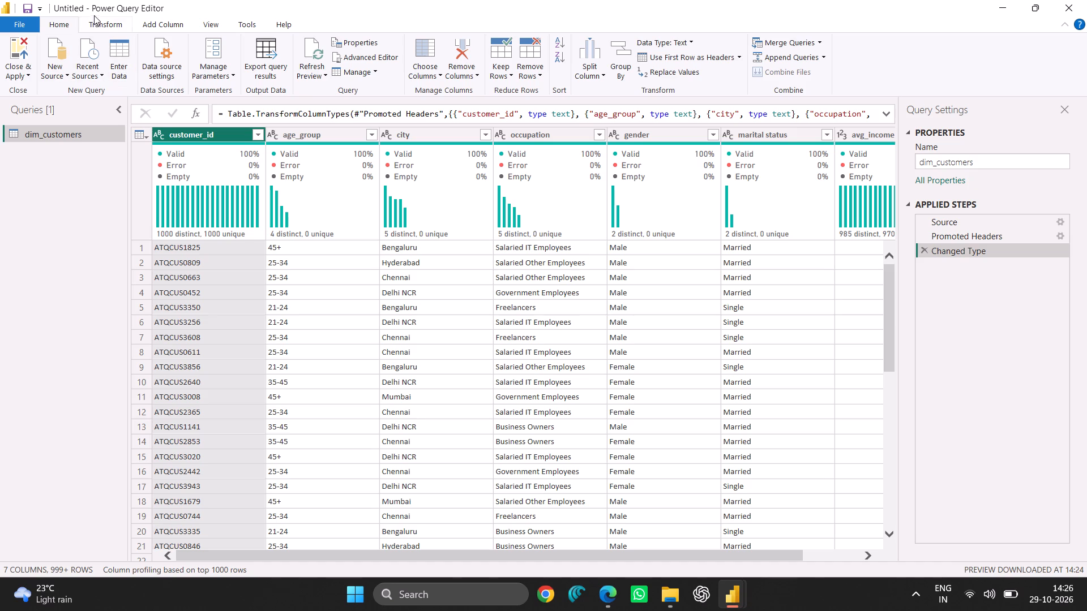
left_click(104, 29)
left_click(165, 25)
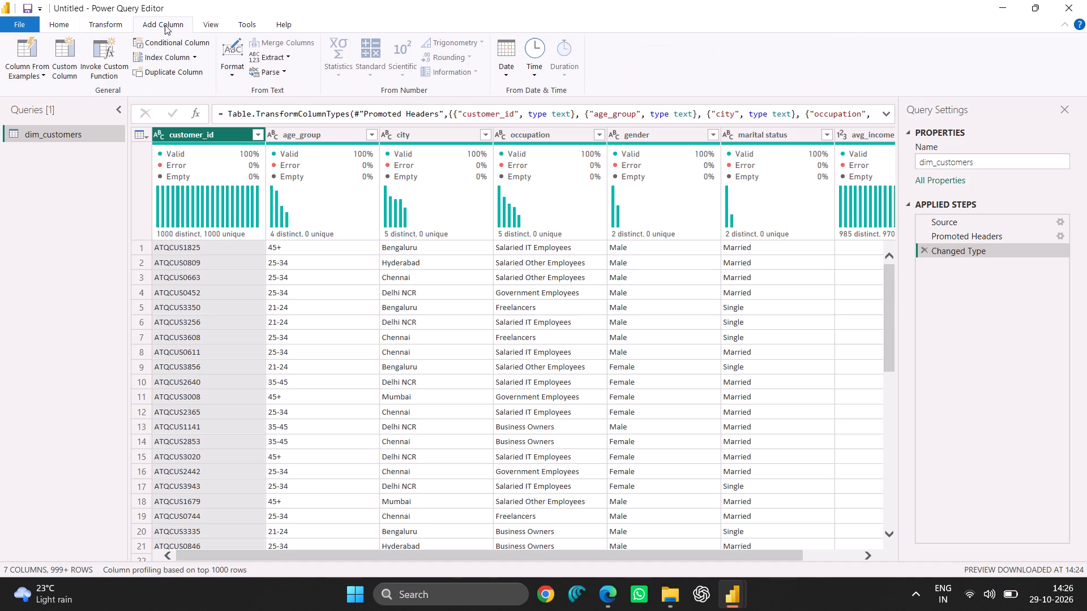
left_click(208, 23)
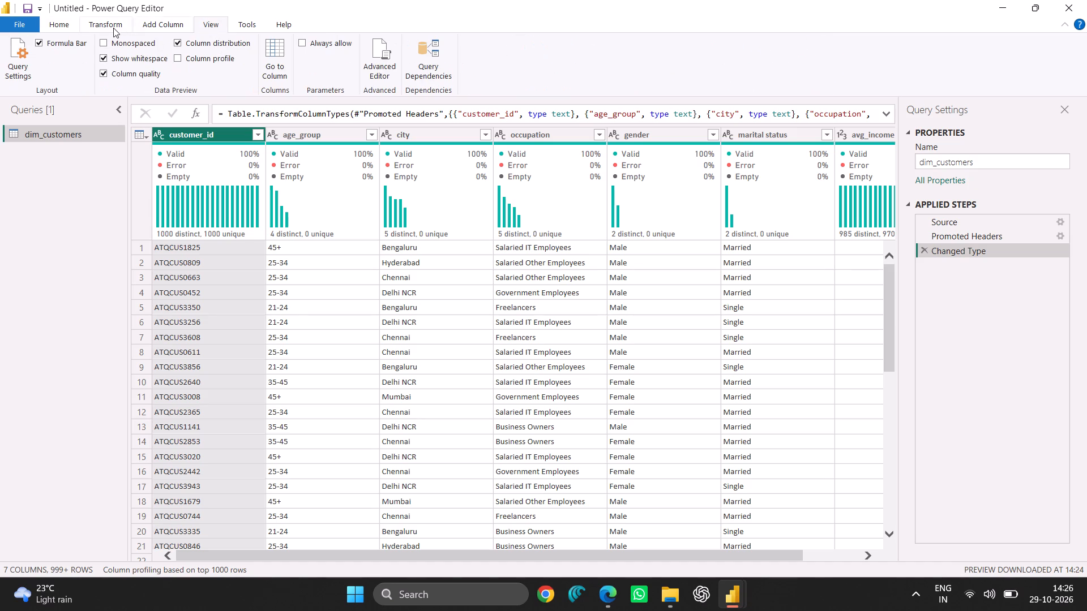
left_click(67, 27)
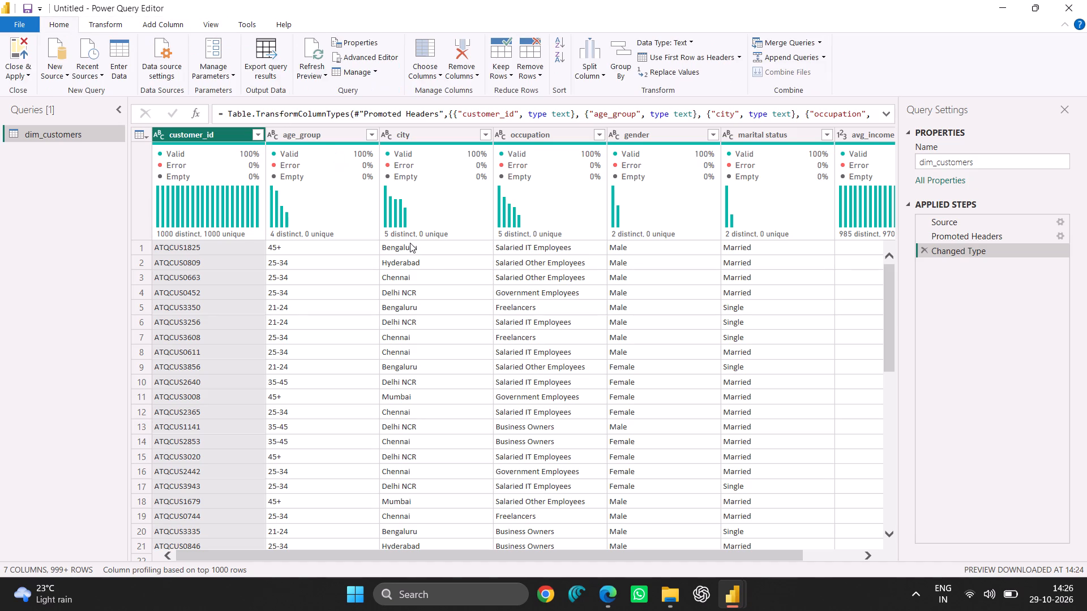
Examine the dim_customers rows across the table, checking the customer, city, occupation, gender and marital status values.
left_click(424, 253)
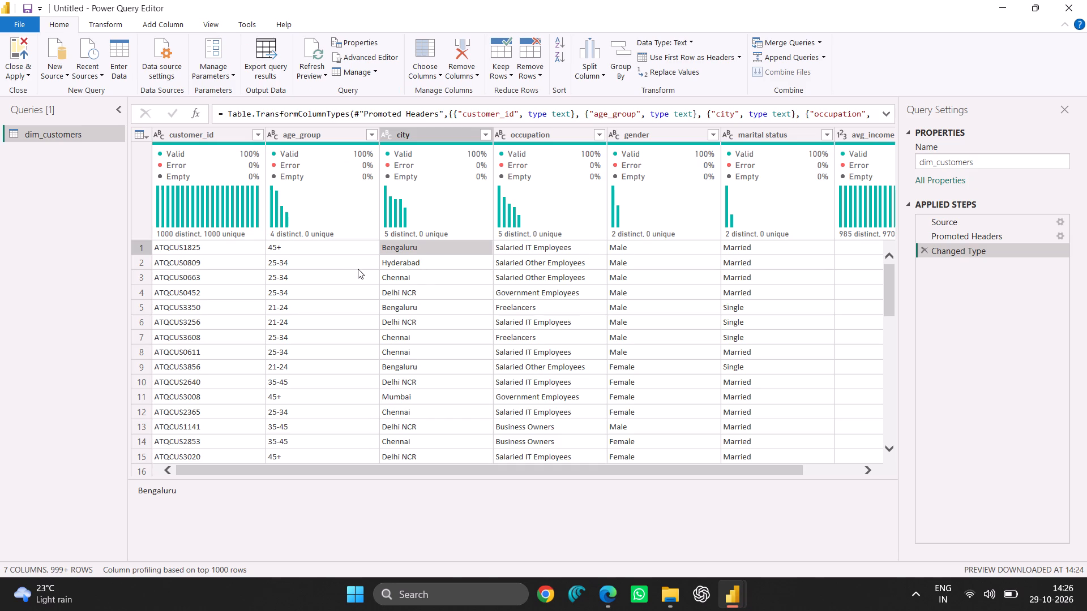
scroll(358, 269, "down", 15)
scroll(358, 269, "down", 20)
scroll(358, 269, "down", 20)
scroll(358, 269, "down", 20)
scroll(358, 269, "down", 19)
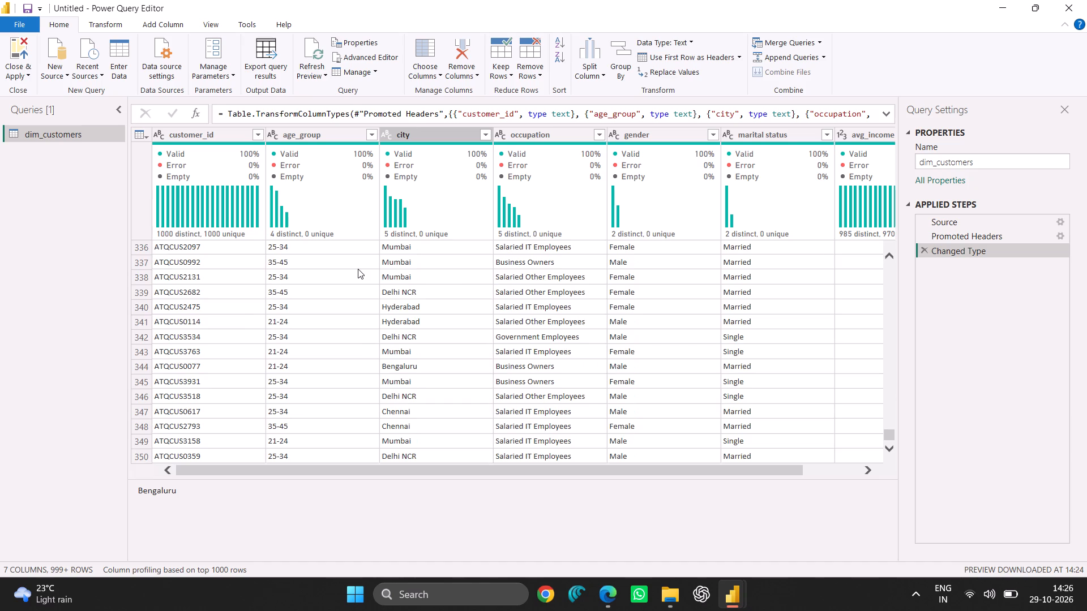
scroll(358, 269, "down", 14)
scroll(358, 269, "down", 20)
scroll(358, 269, "down", 20)
scroll(358, 269, "down", 6)
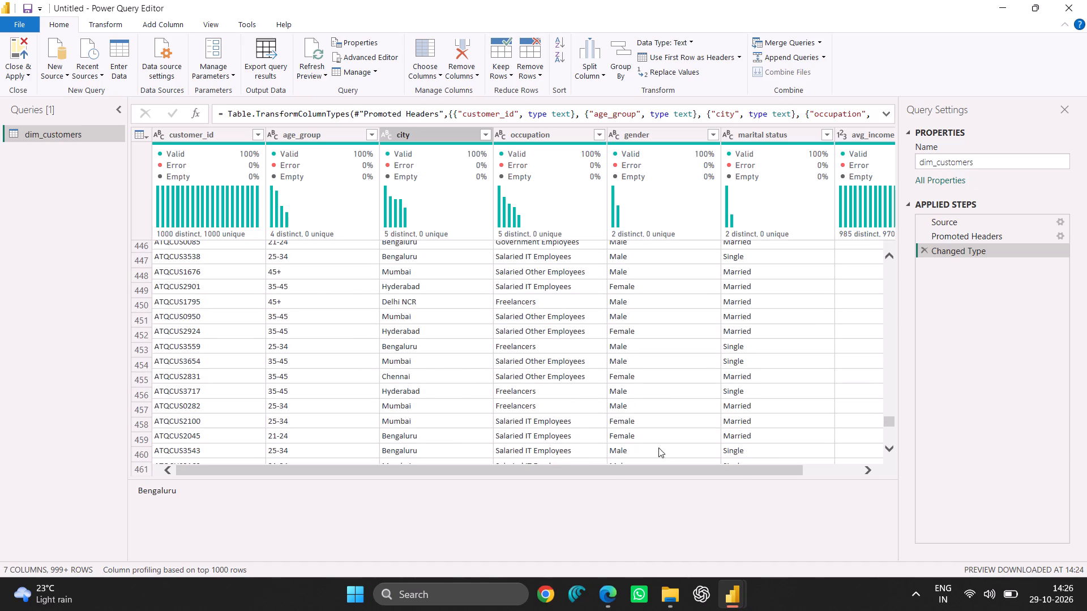
left_click(891, 440)
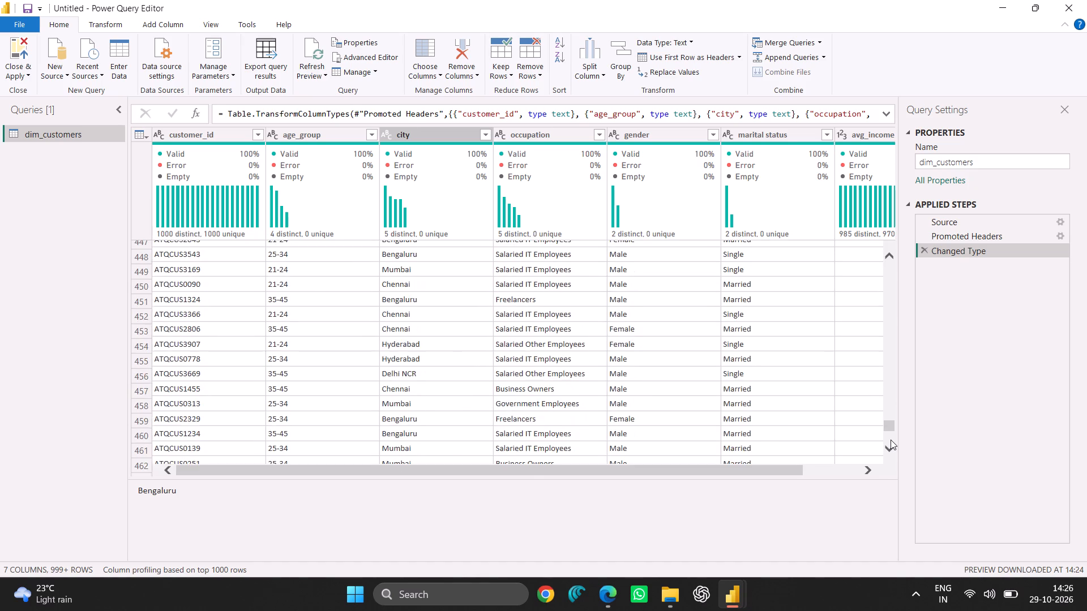
triple_click(891, 440)
double_click(891, 440)
triple_click(891, 440)
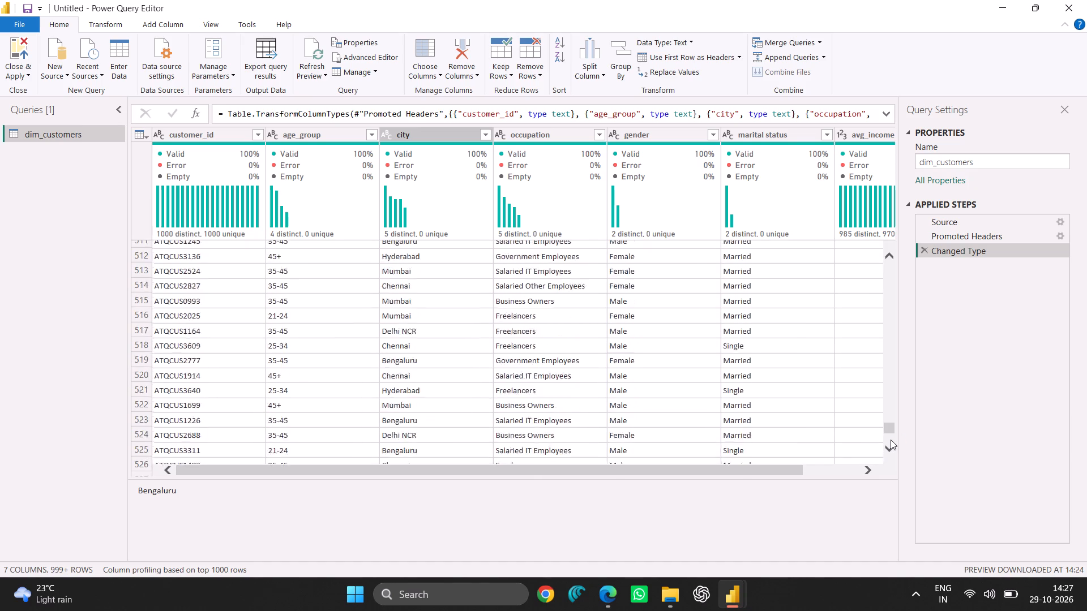
triple_click(891, 440)
triple_click(891, 440)
triple_click(891, 440)
left_click_drag(891, 440, 875, 518)
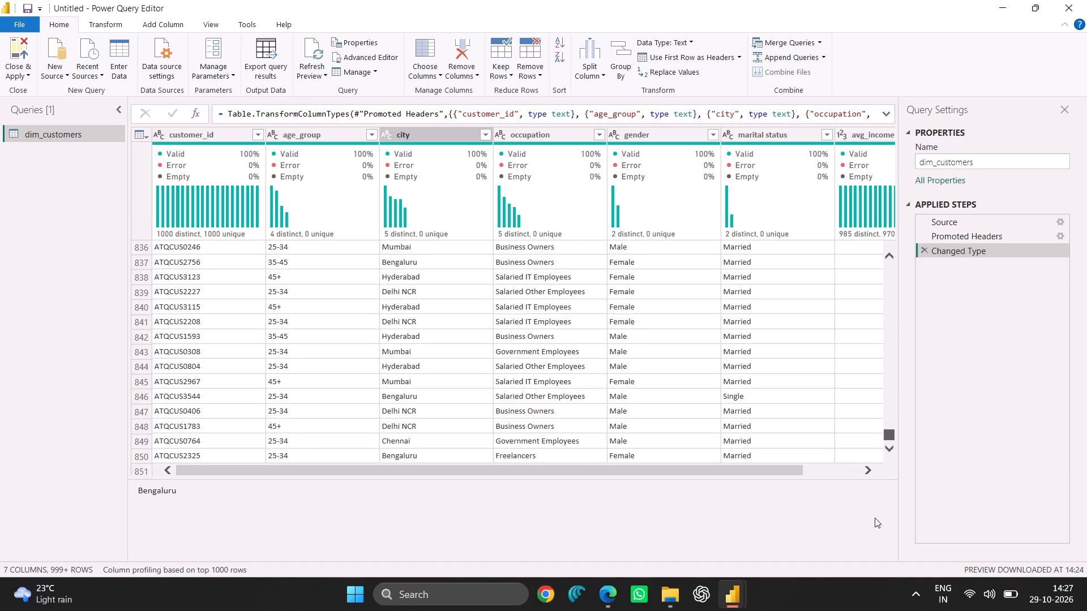
left_click_drag(875, 518, 872, 569)
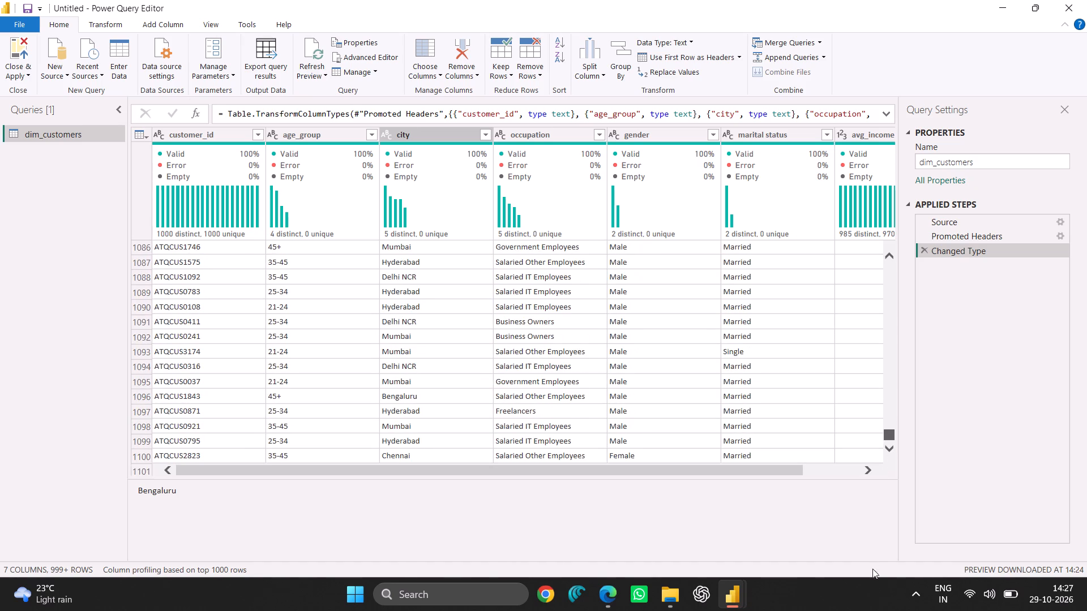
left_click_drag(872, 569, 878, 597)
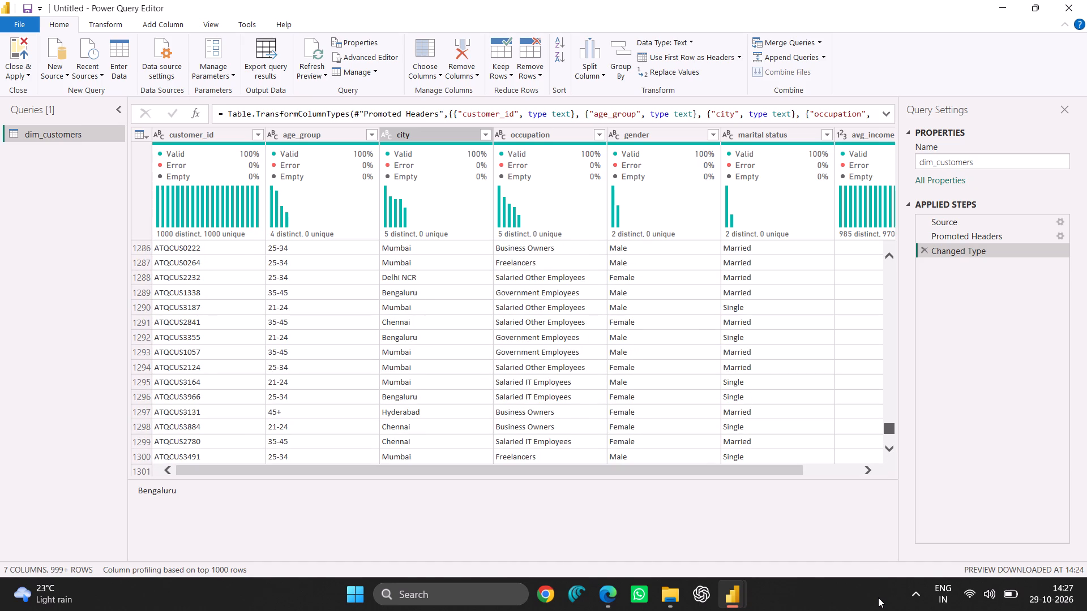
left_click_drag(878, 597, 861, 76)
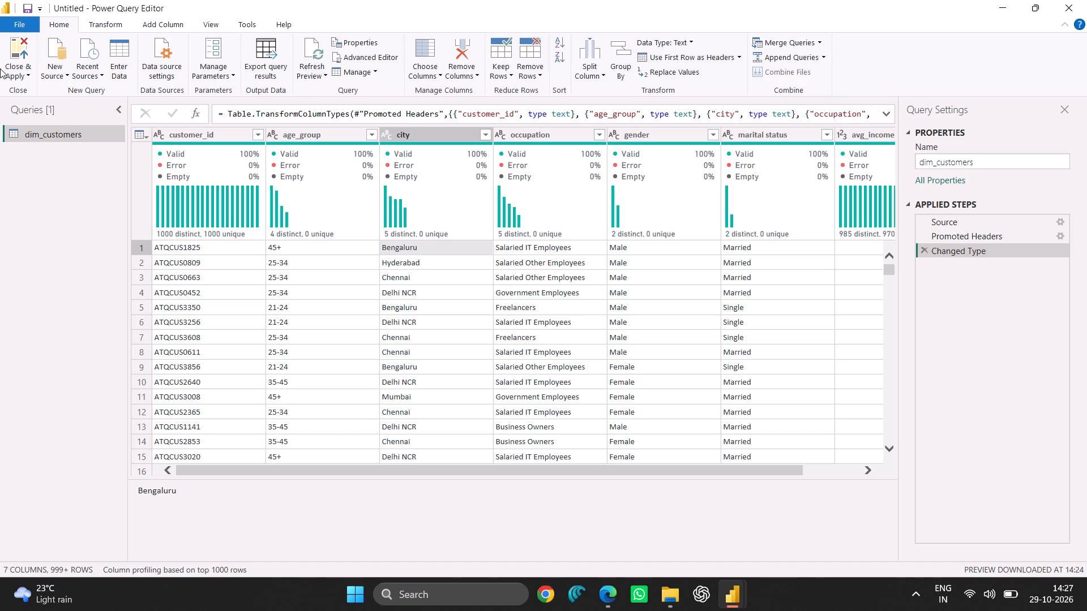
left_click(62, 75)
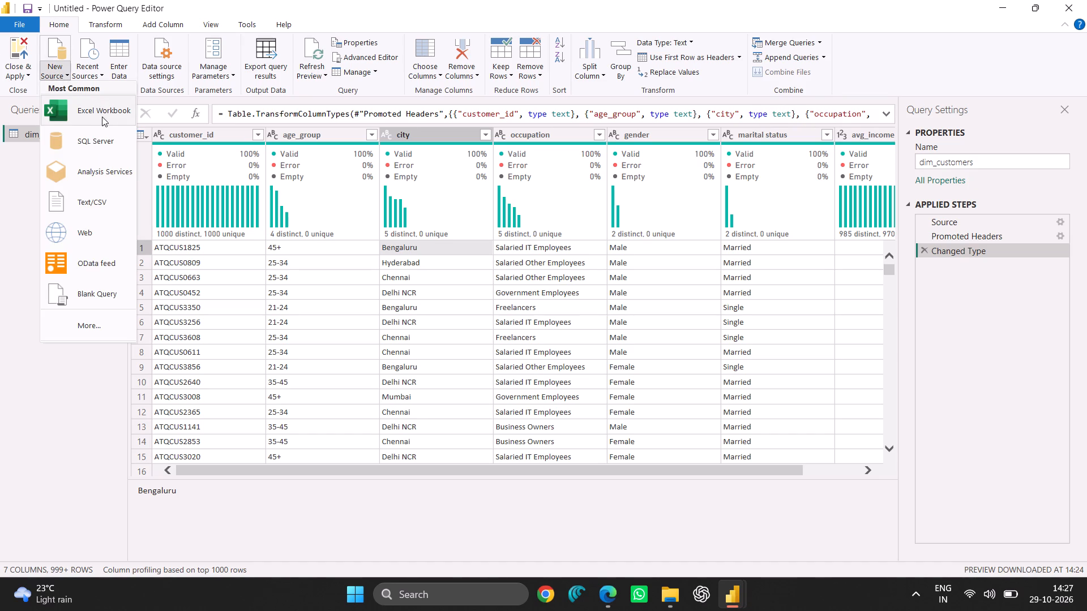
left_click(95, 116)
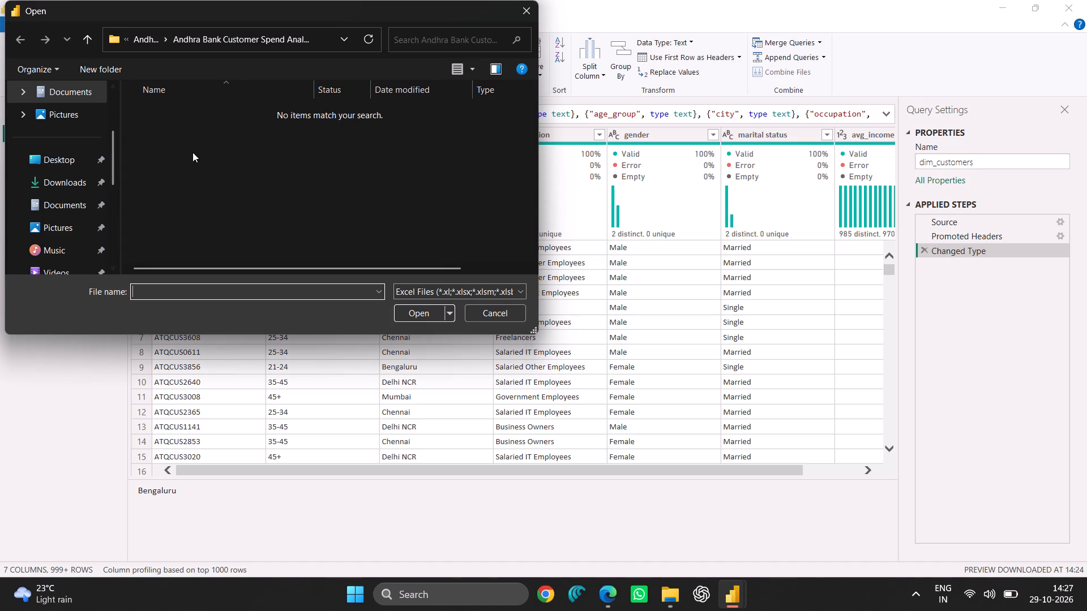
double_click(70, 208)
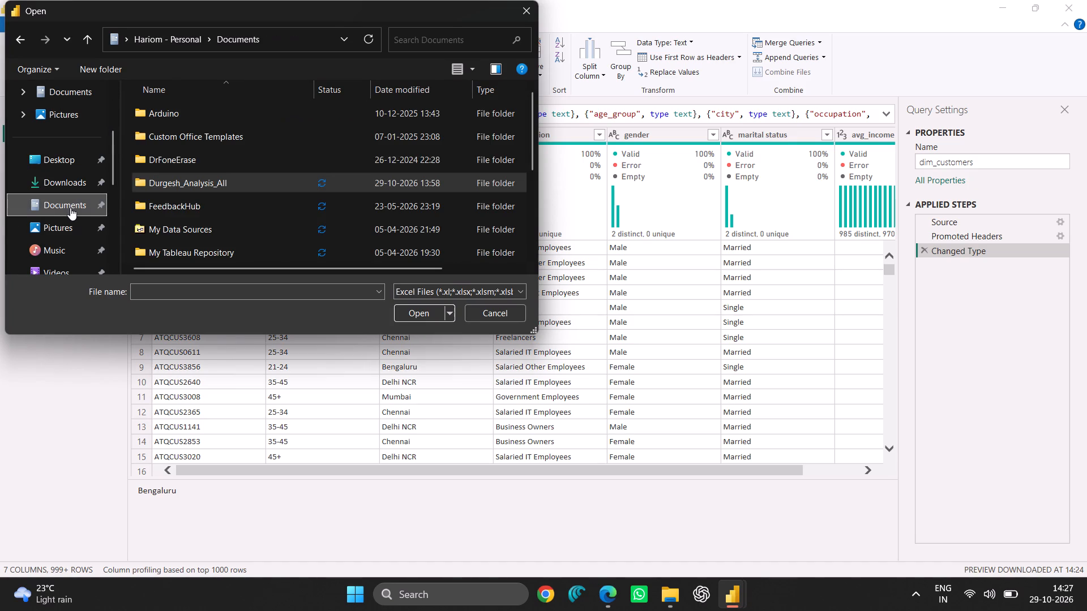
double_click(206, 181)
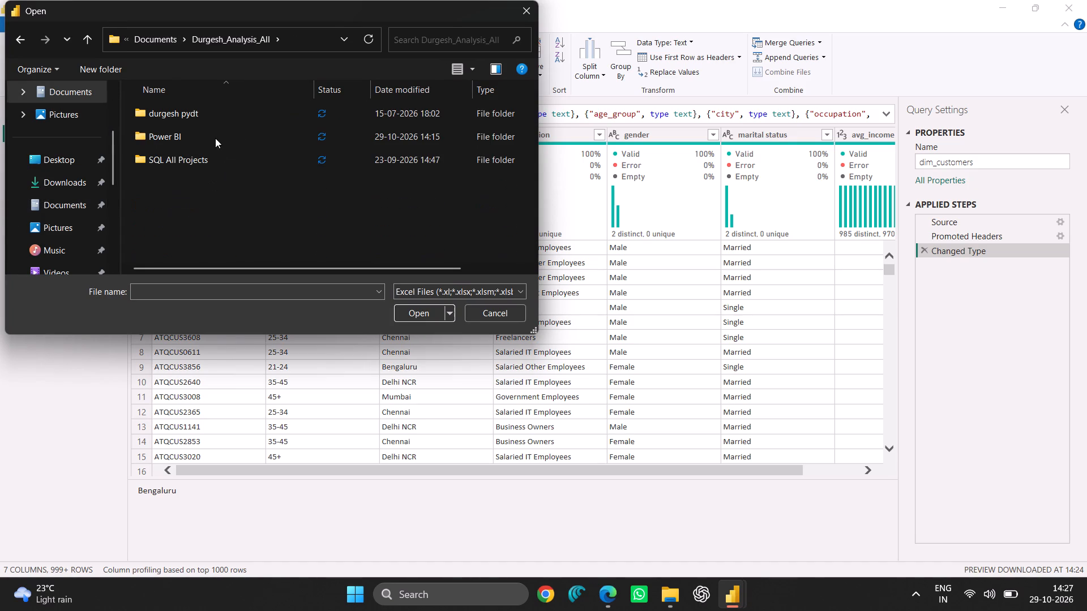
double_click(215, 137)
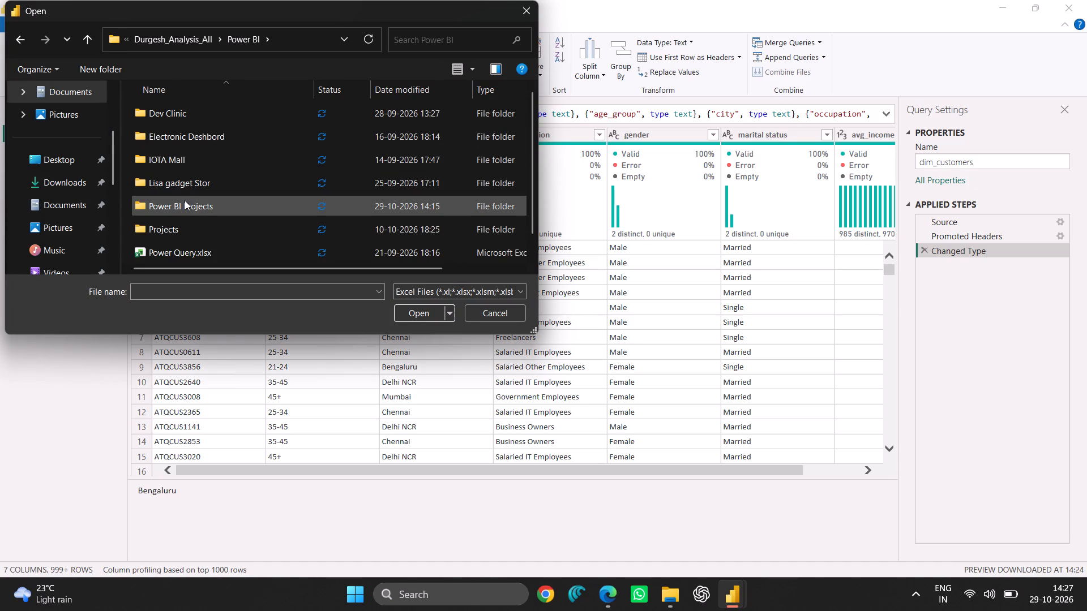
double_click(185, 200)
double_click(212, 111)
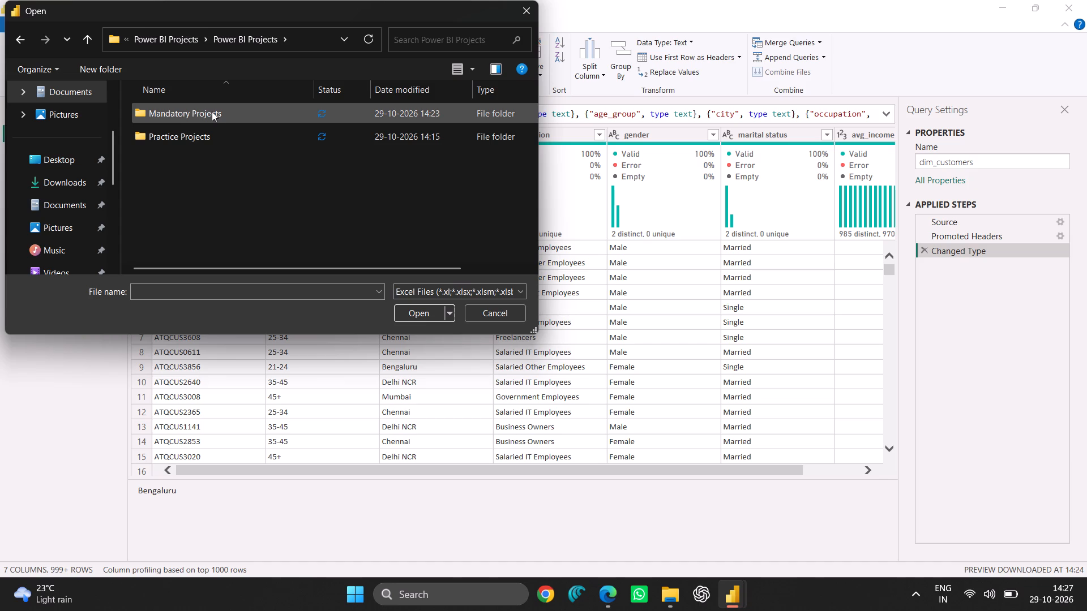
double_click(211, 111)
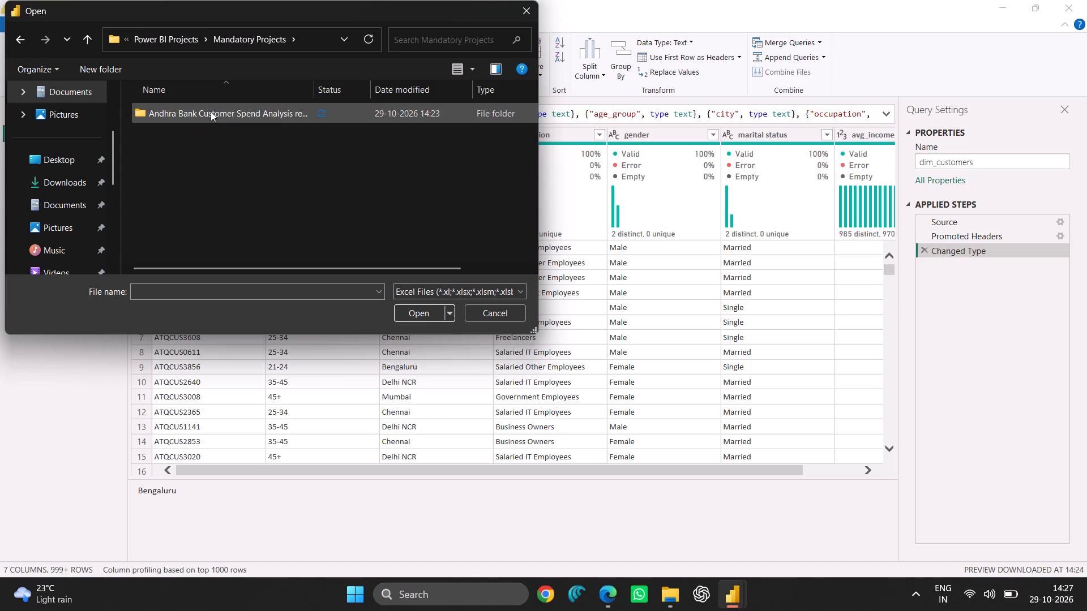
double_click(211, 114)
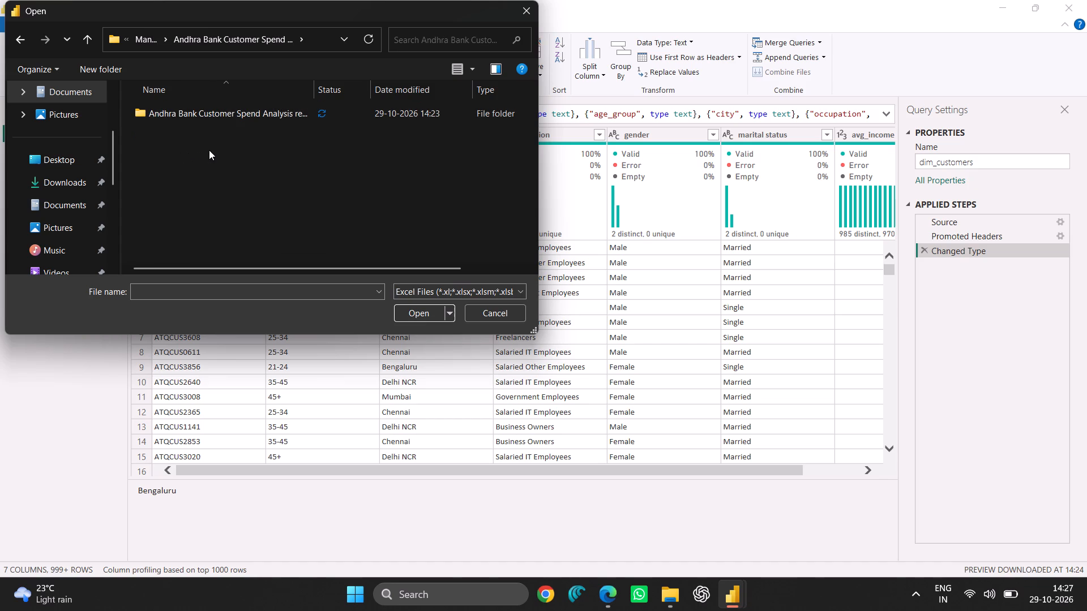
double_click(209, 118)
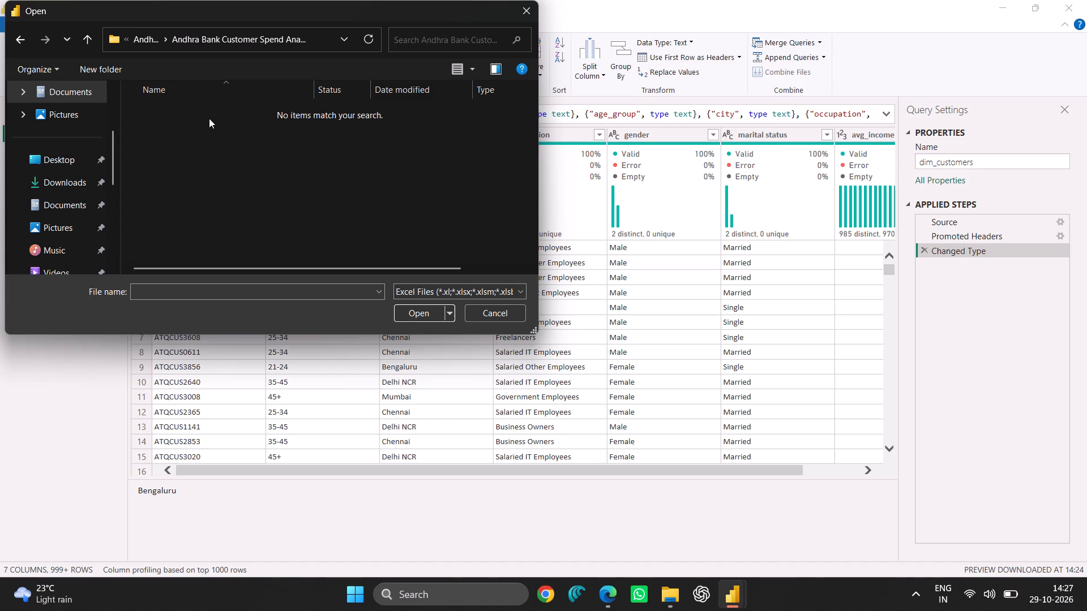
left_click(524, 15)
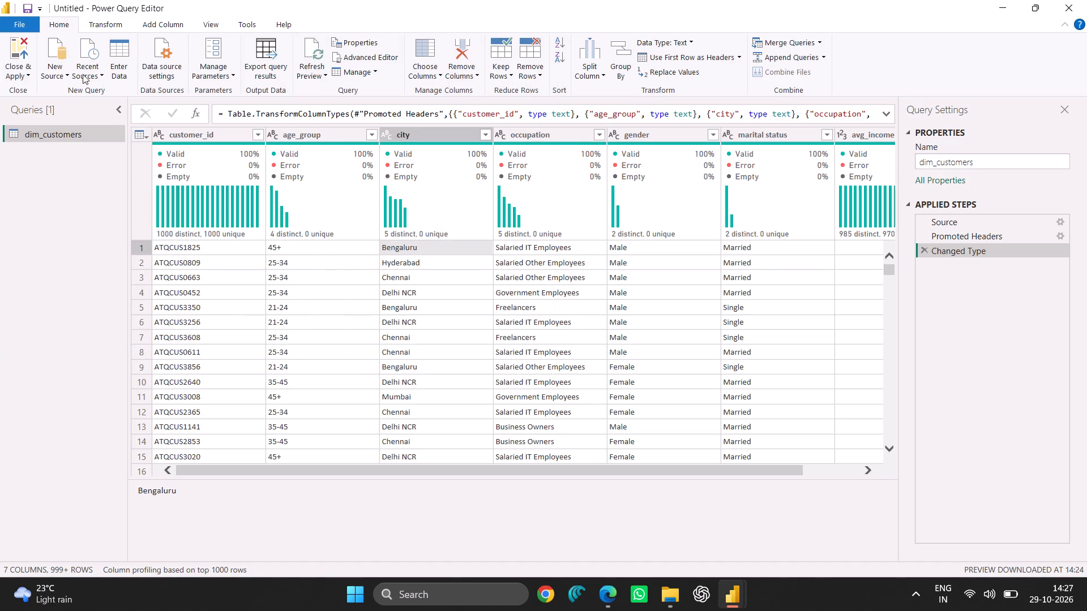
Import fact_spends.csv as a new Text/CSV source from the Andhra Bank Customer Spend Analysis report folder, keeping the comma delimiter.
left_click(61, 74)
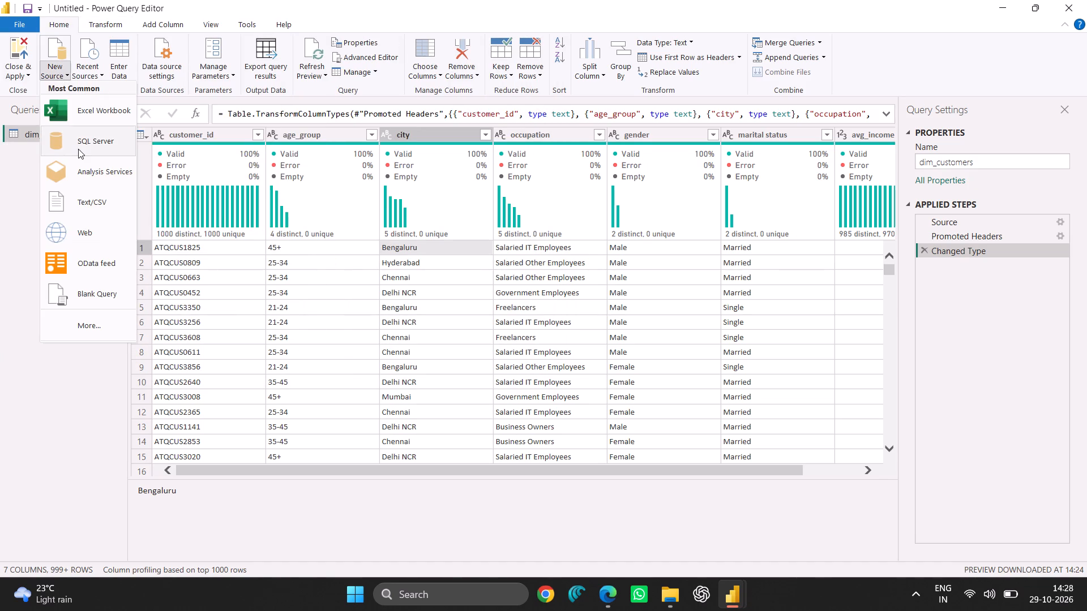
left_click(97, 205)
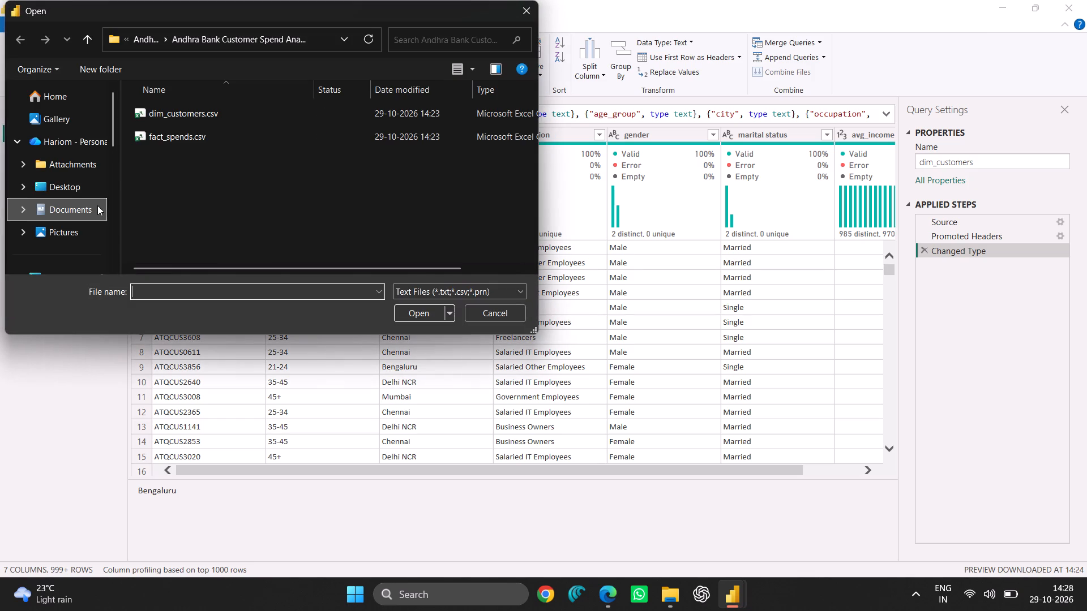
double_click(183, 139)
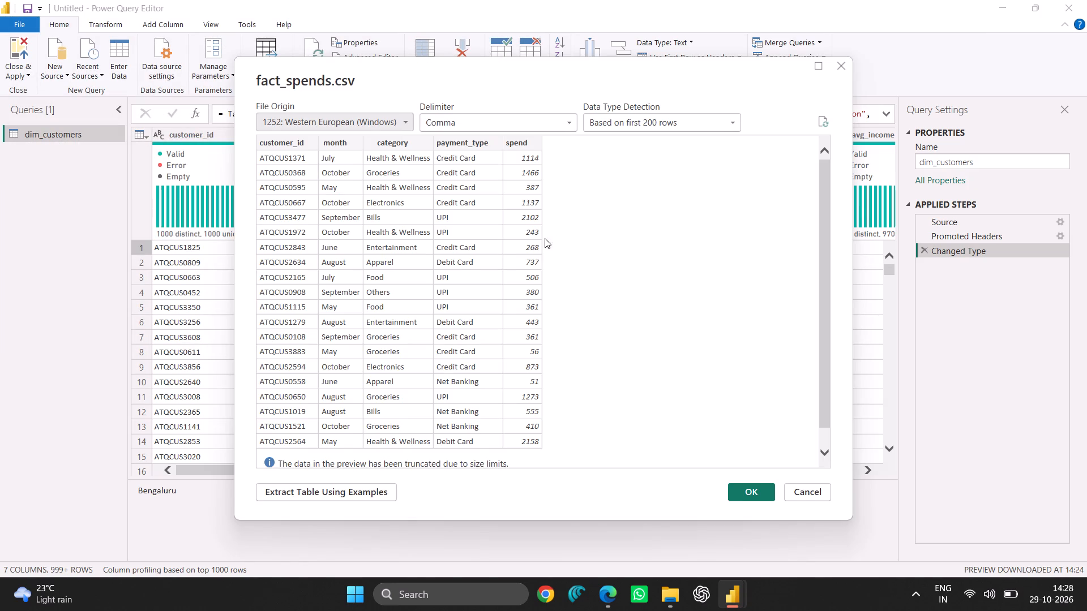
scroll(500, 253, "down", 5)
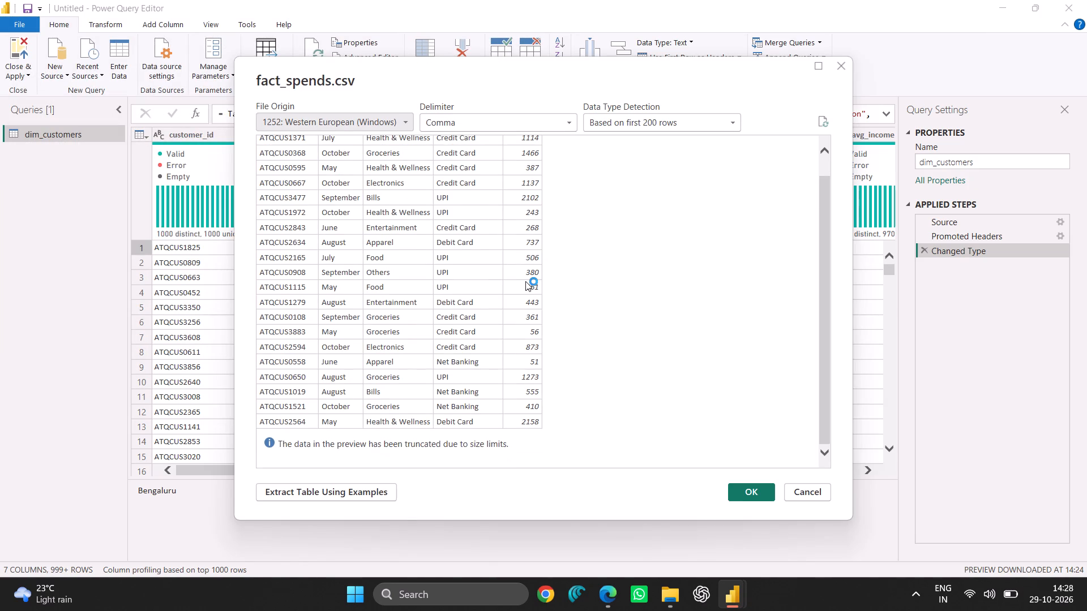
scroll(525, 281, "down", 9)
scroll(525, 281, "up", 8)
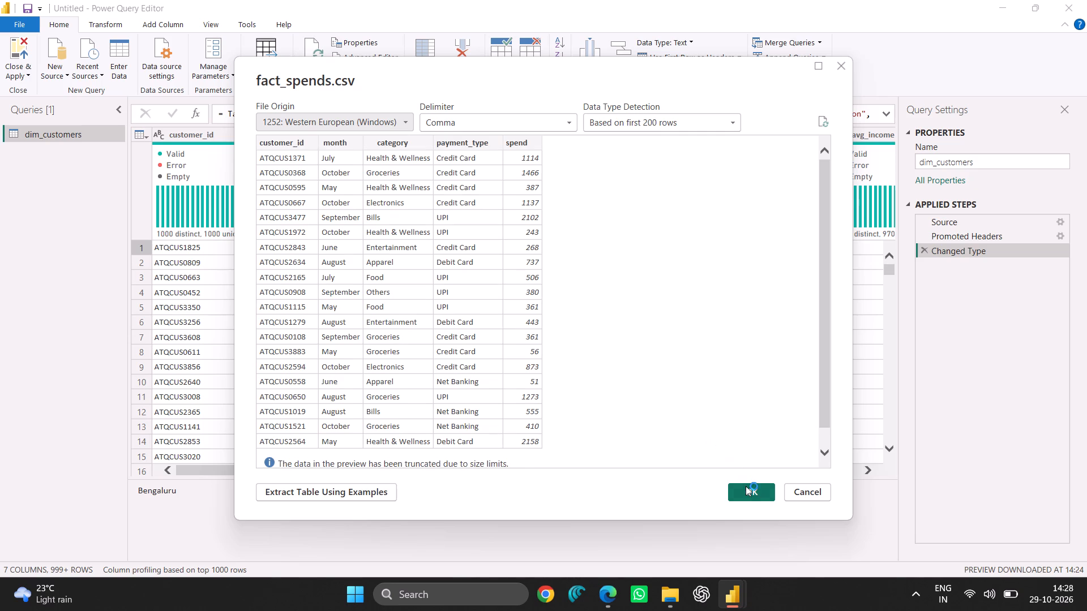
left_click(746, 488)
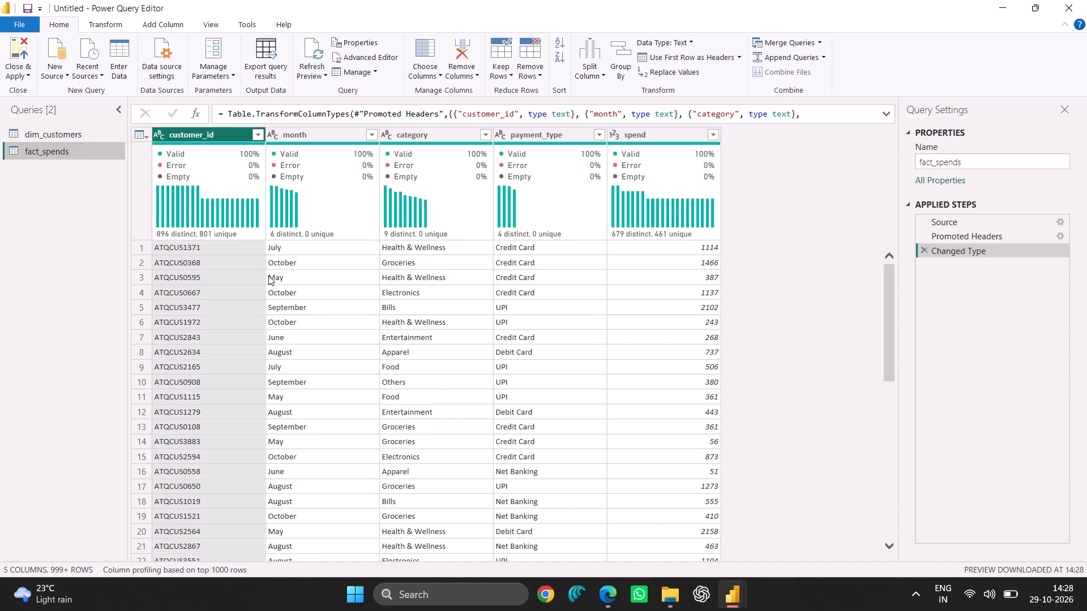
Examine the customer_id, month, category, payment_type and spend columns of the fact_spends query.
left_click(176, 252)
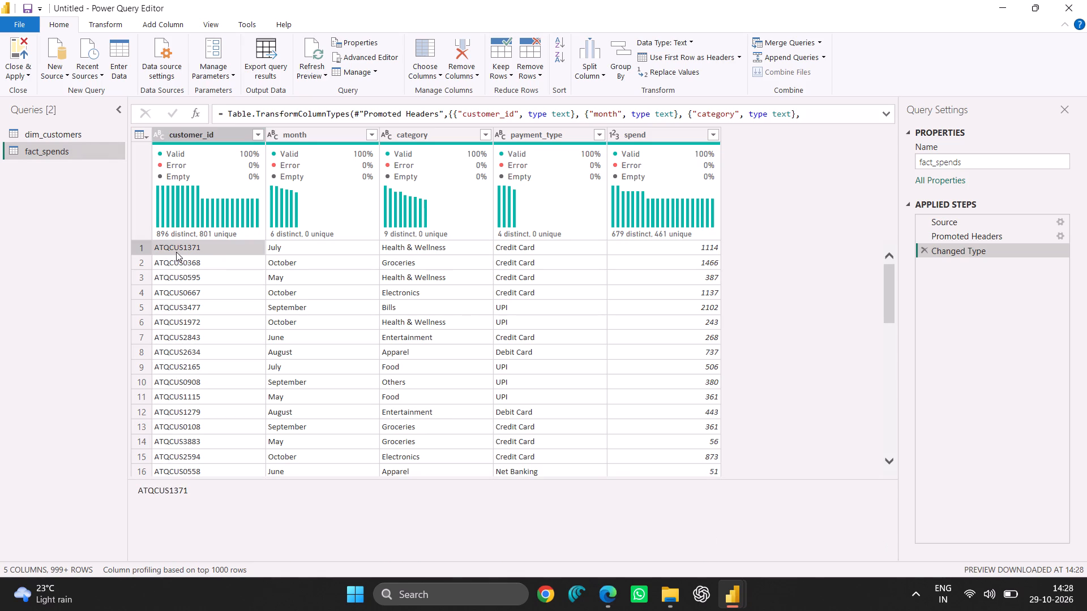
left_click(315, 245)
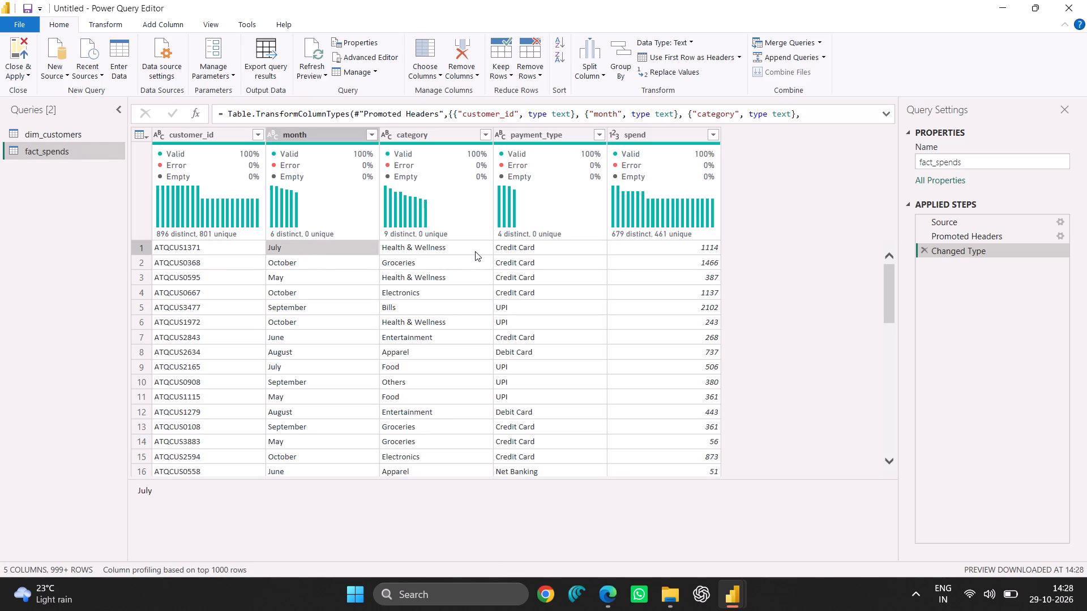
left_click(475, 251)
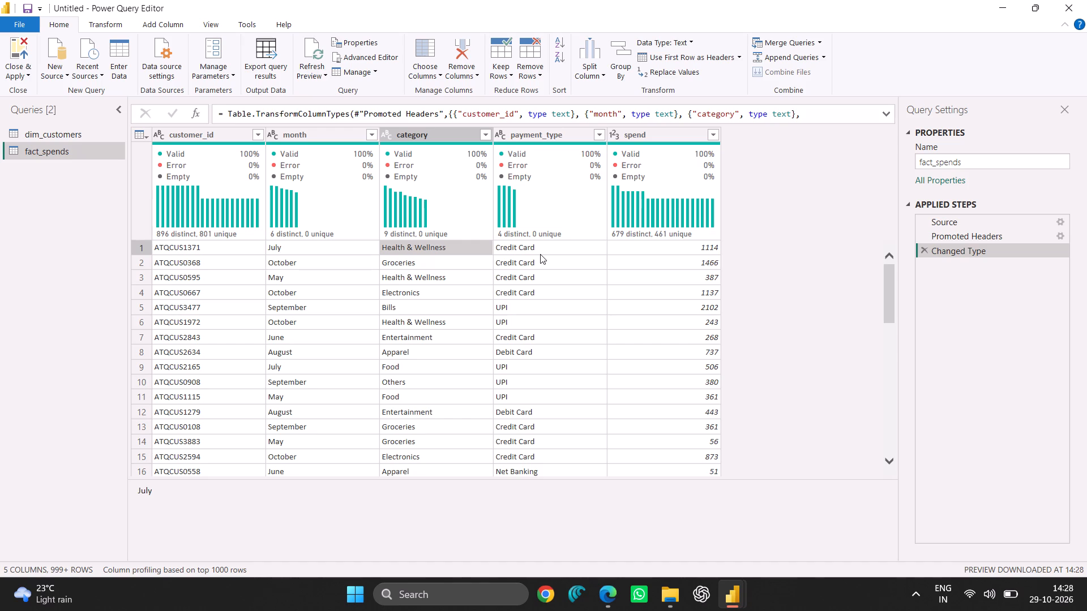
left_click(540, 254)
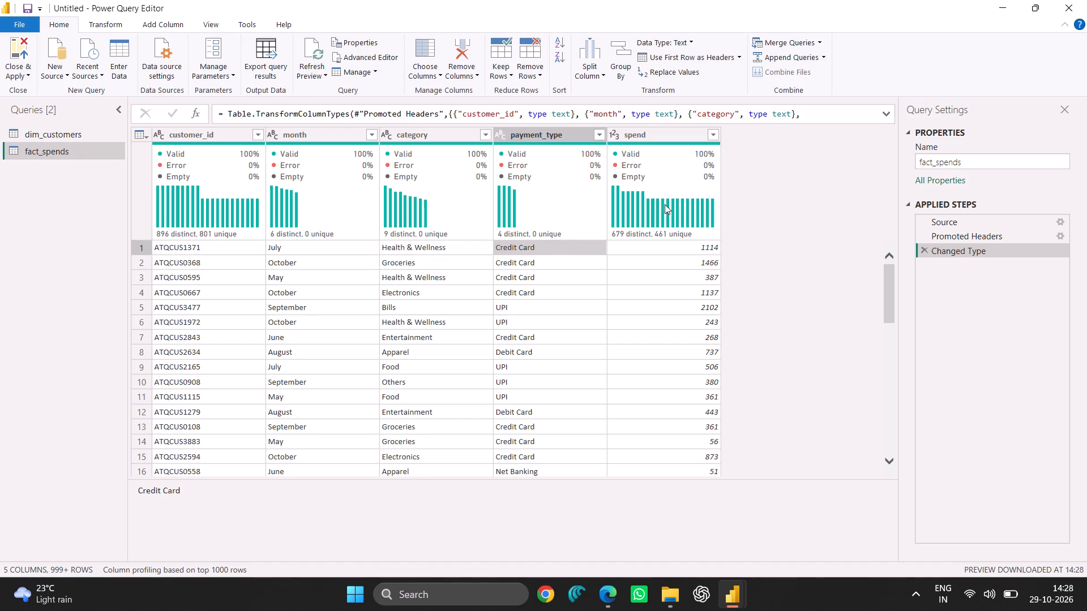
scroll(665, 204, "left", 2)
left_click(639, 269)
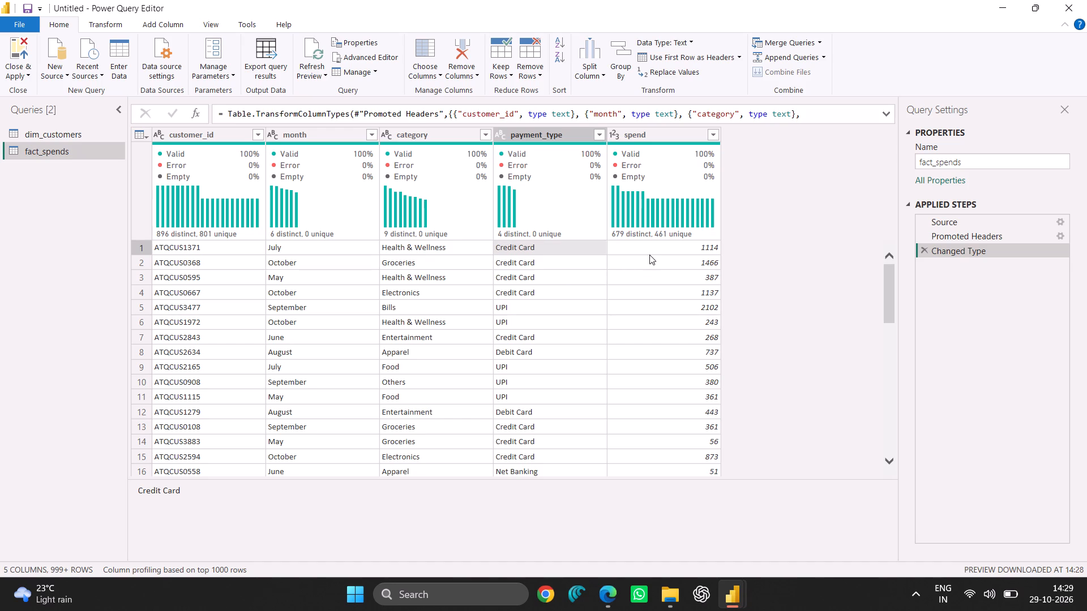
left_click(649, 255)
left_click(659, 252)
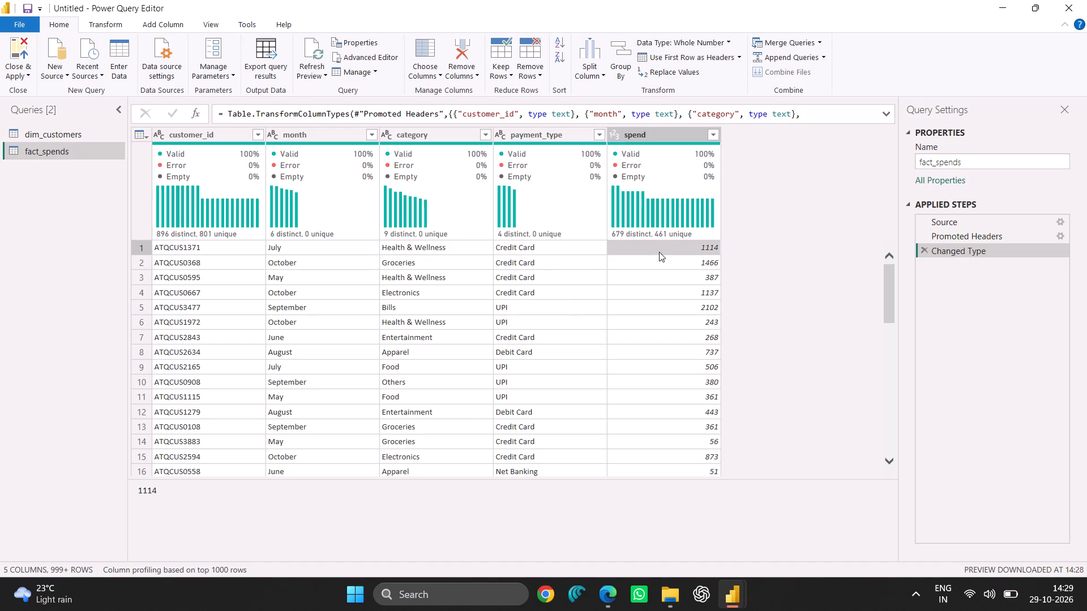
left_click(670, 247)
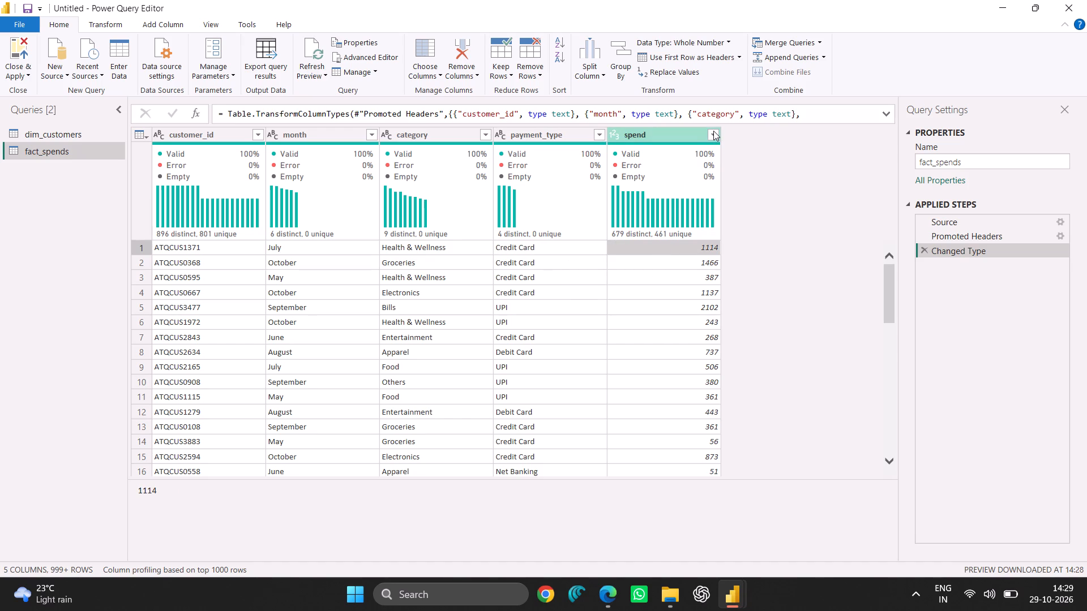
left_click(713, 131)
left_click(713, 131)
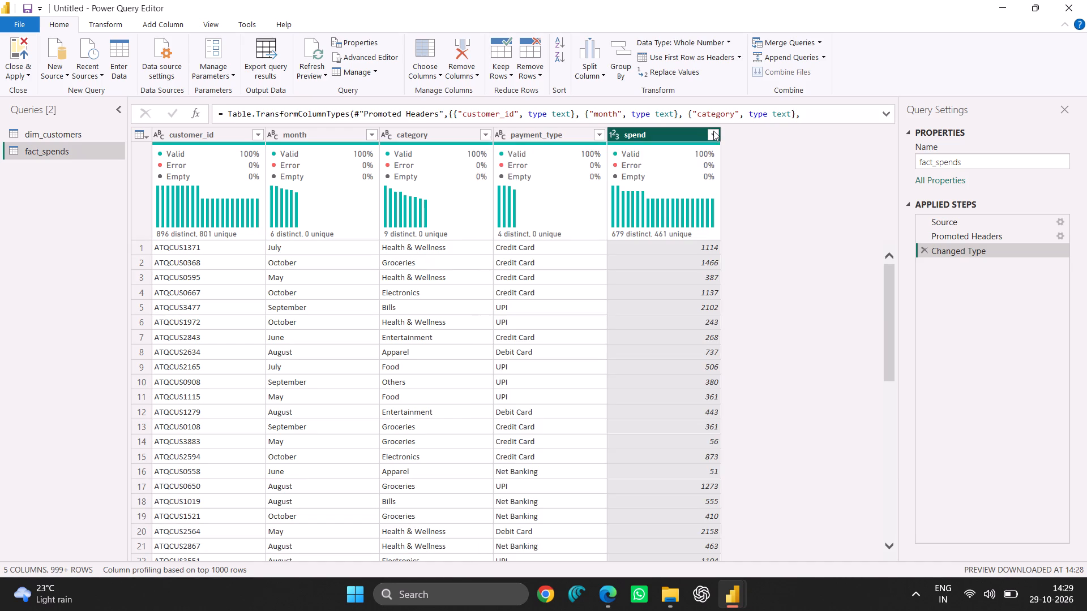
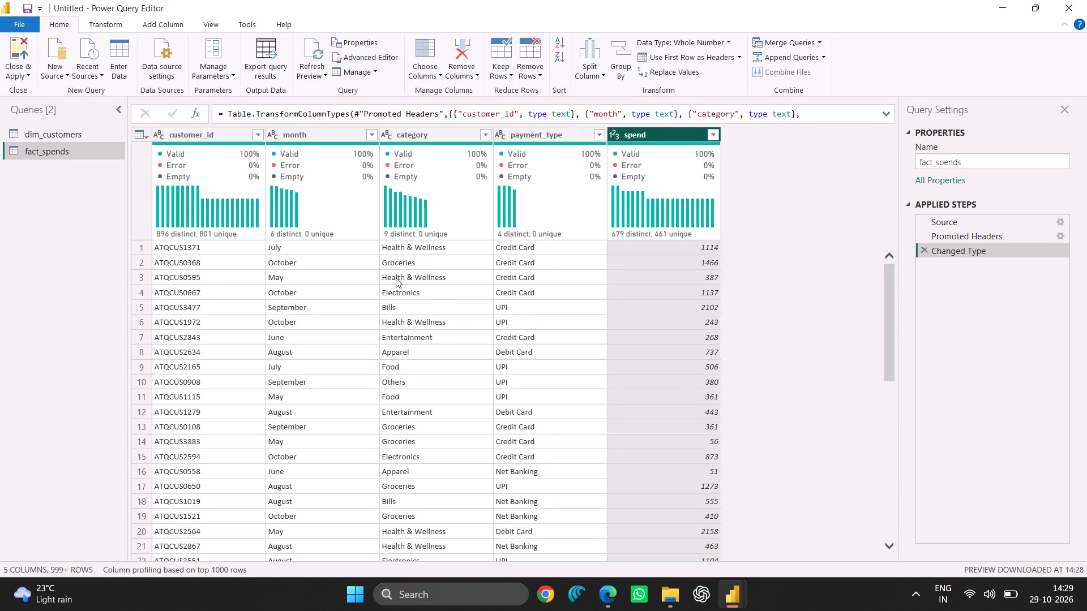
Recheck the fact_spends rows, and examine the dim_customers columns from customer_id across to avg_income.
scroll(641, 248, "left", 1)
scroll(421, 296, "down", 1)
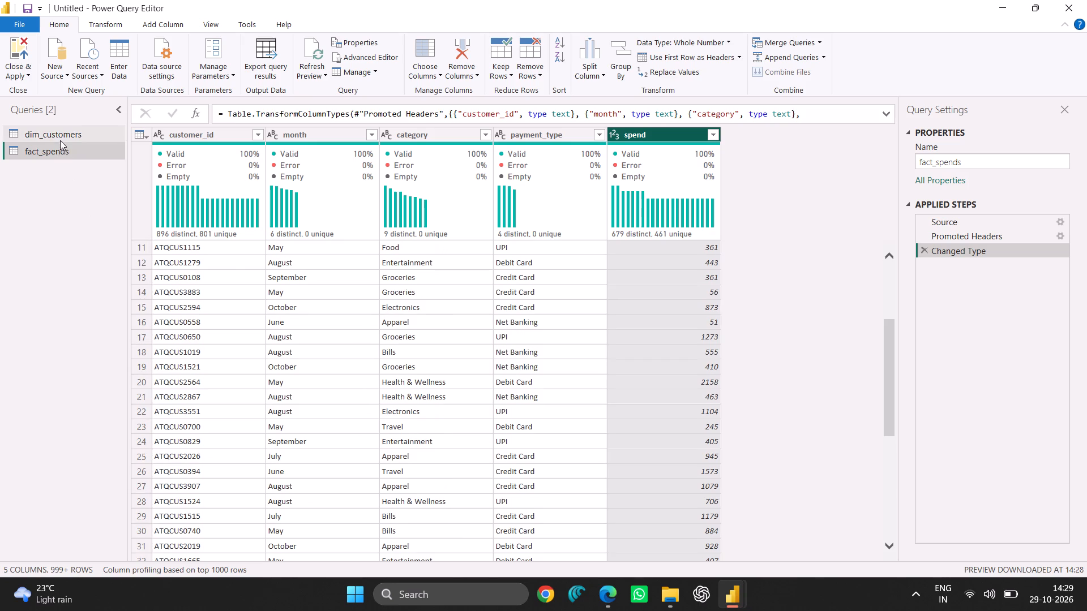
left_click(60, 135)
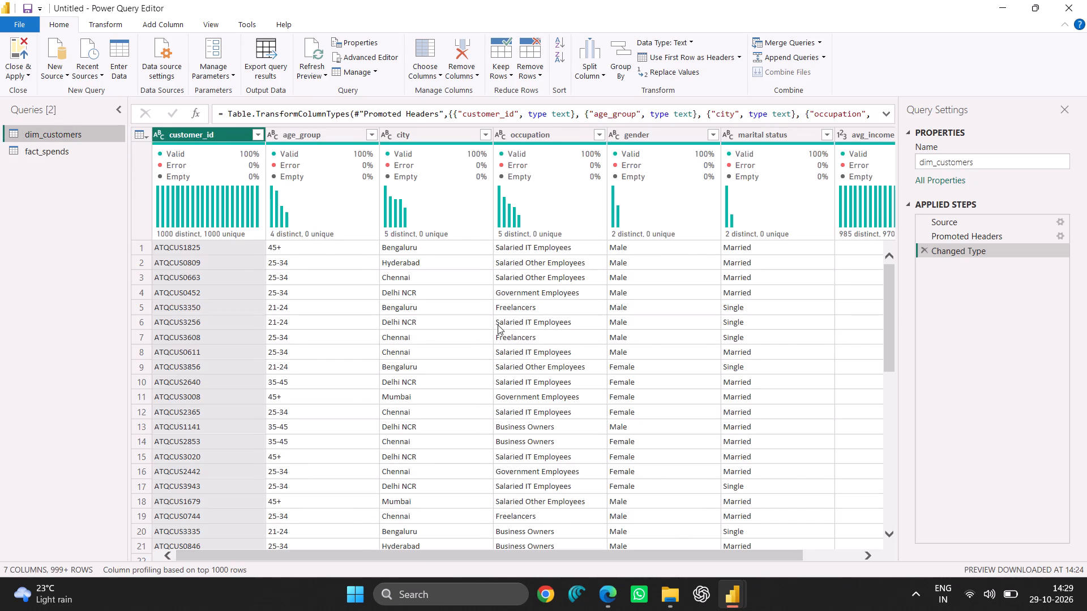
scroll(498, 325, "left", 4)
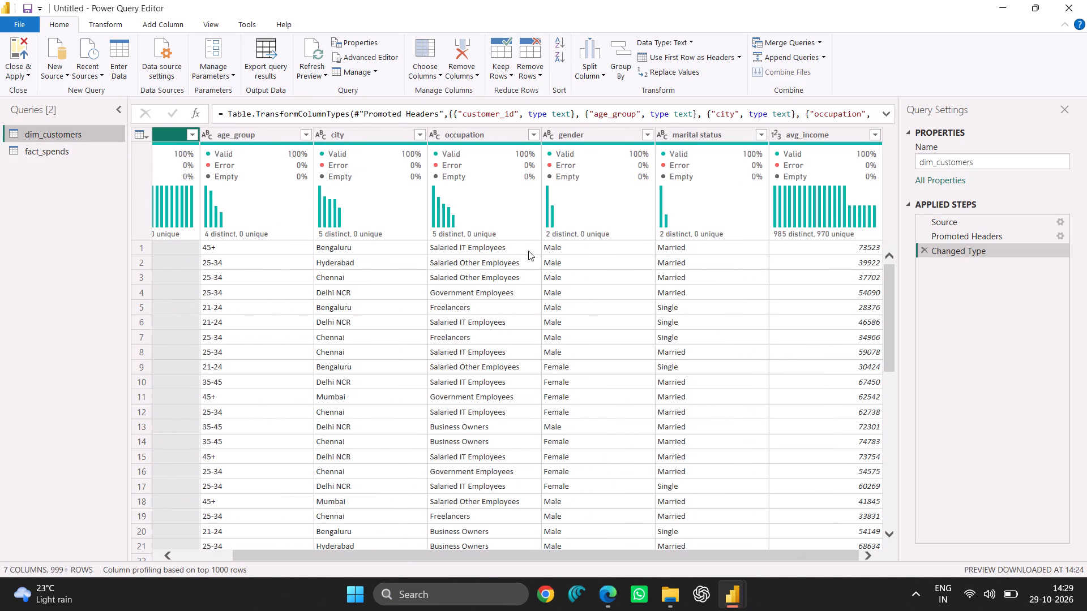
scroll(505, 266, "right", 1)
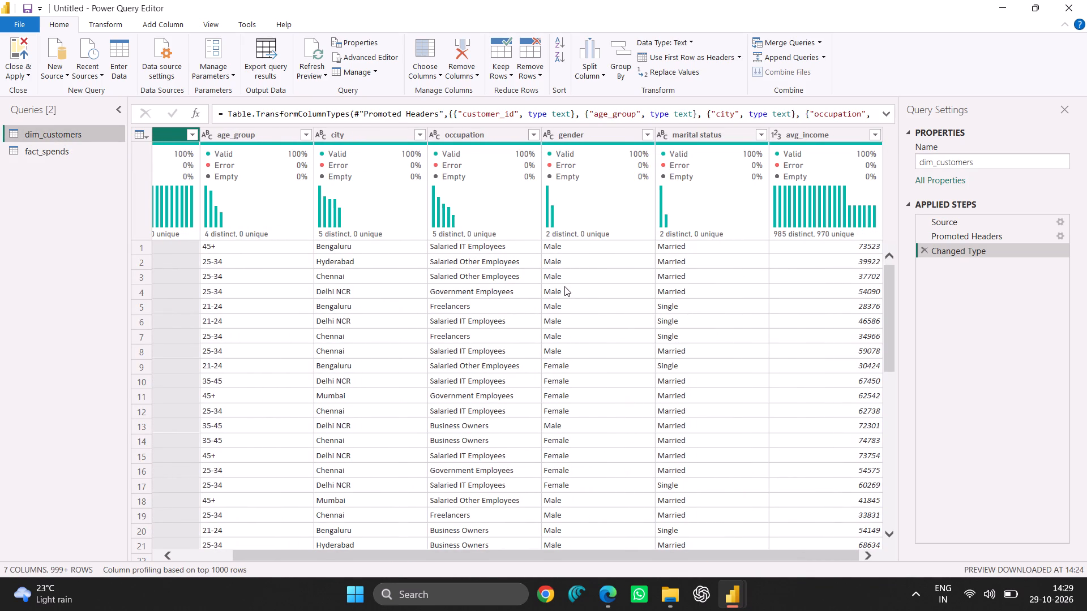
scroll(570, 286, "up", 7)
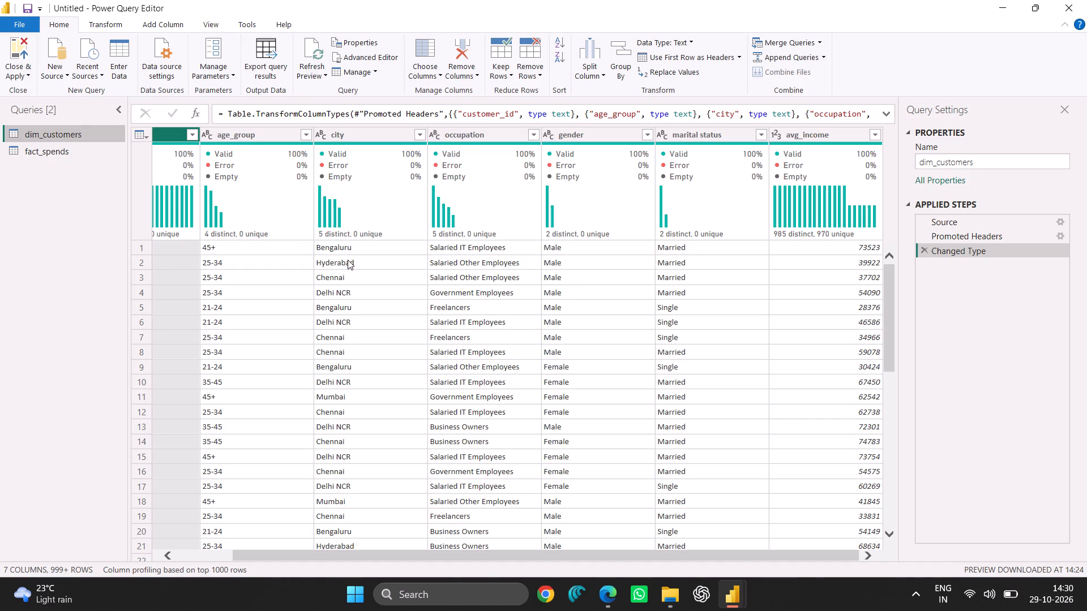
scroll(348, 260, "right", 1)
Replace the value Delhi NCR with Delhi in the city column of the dim_customers query.
left_click(366, 256)
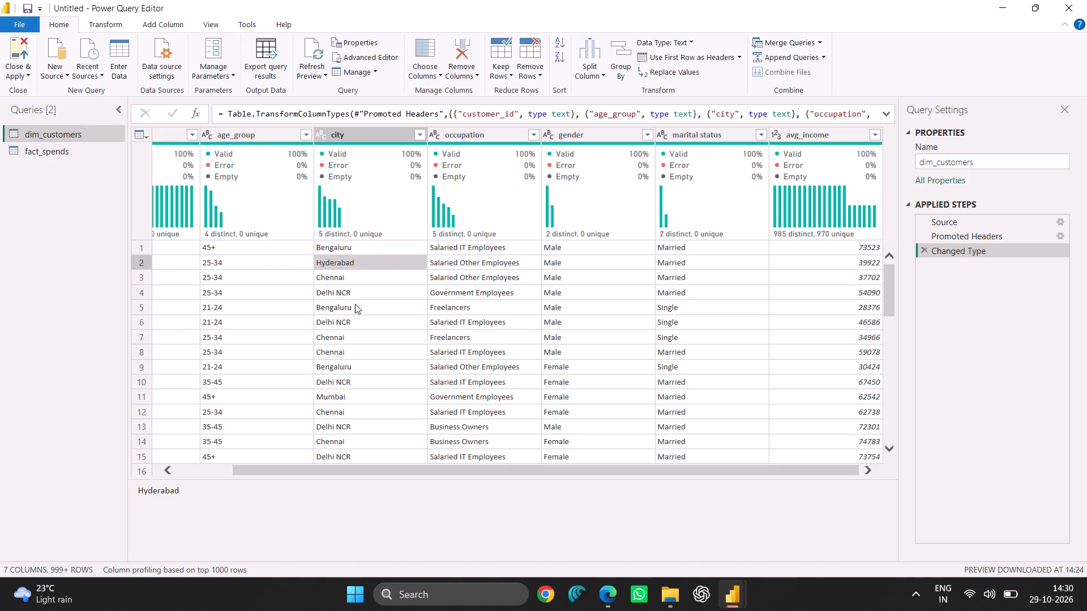
left_click(344, 319)
double_click(344, 319)
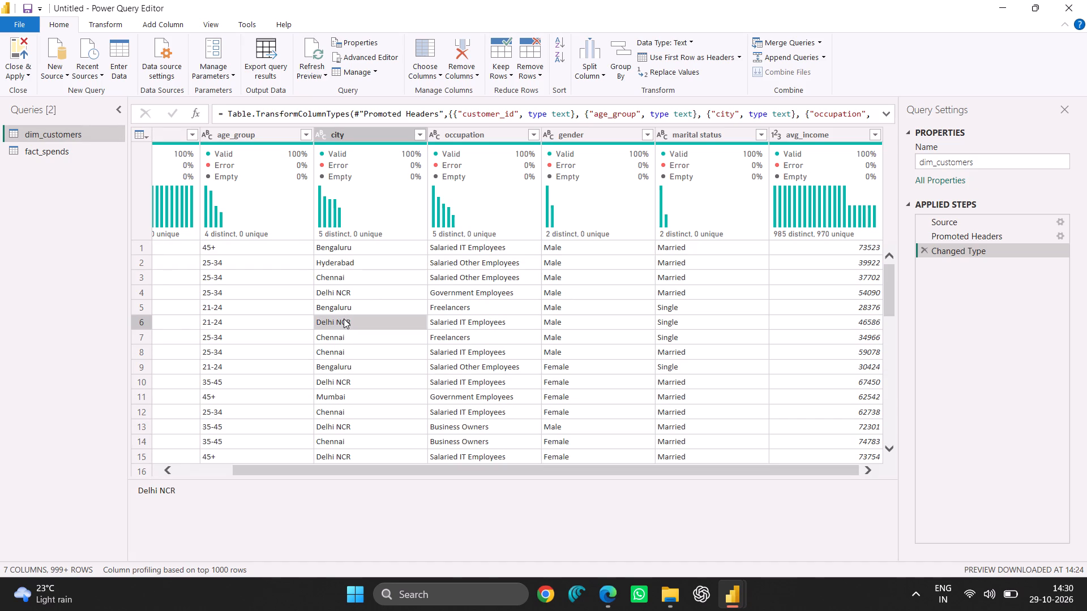
right_click(344, 319)
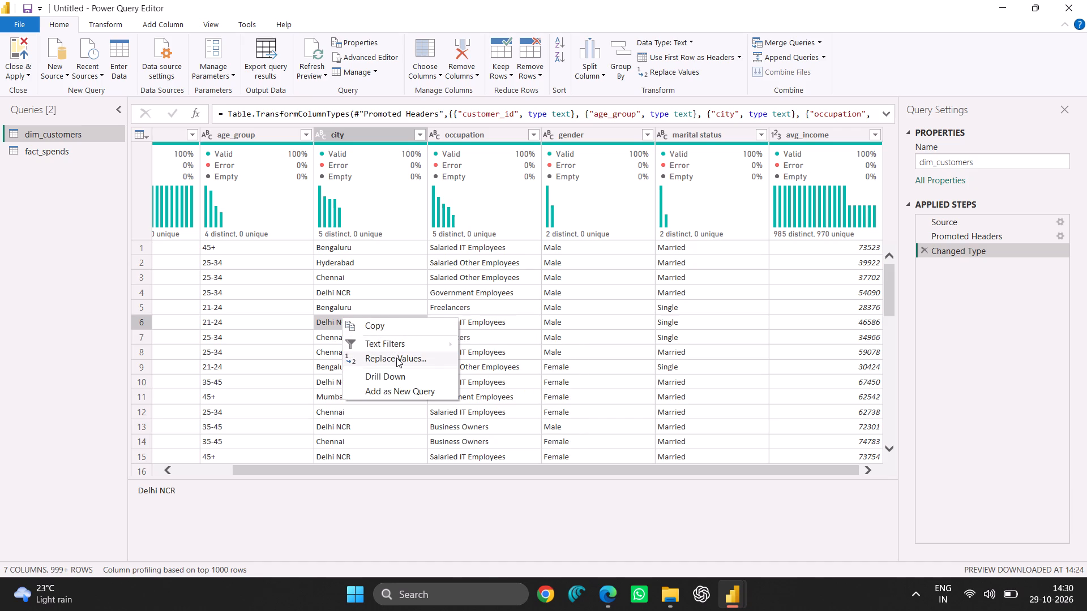
left_click(396, 358)
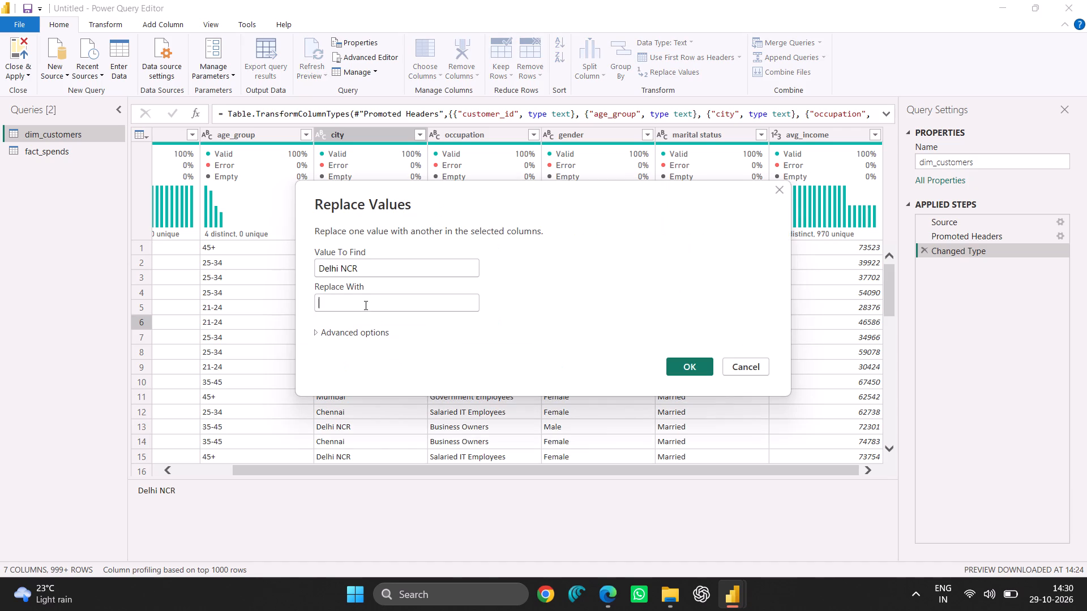
key("shift+d")
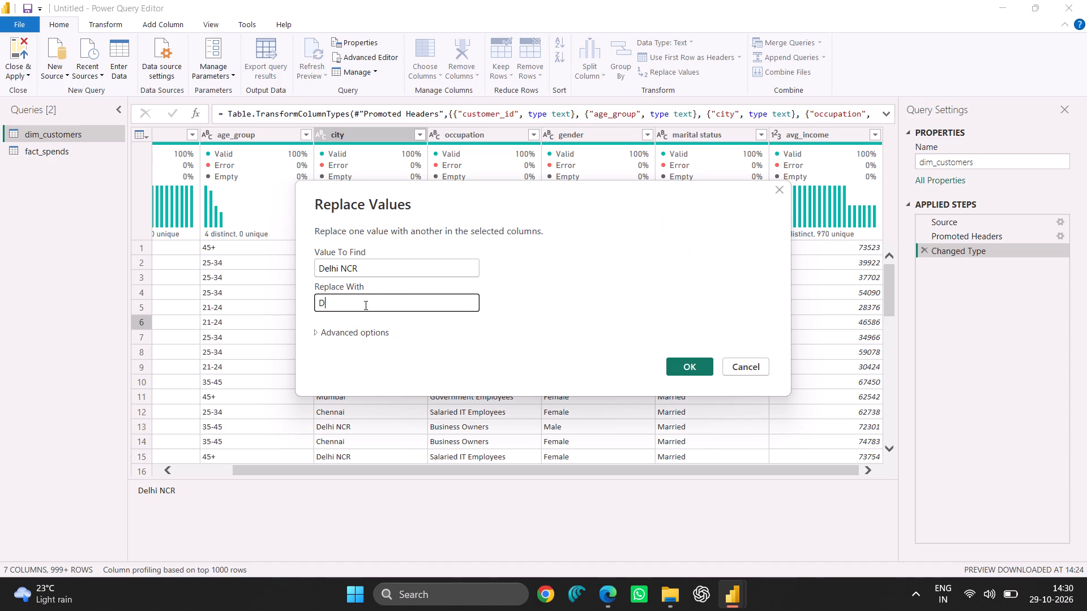
key("e")
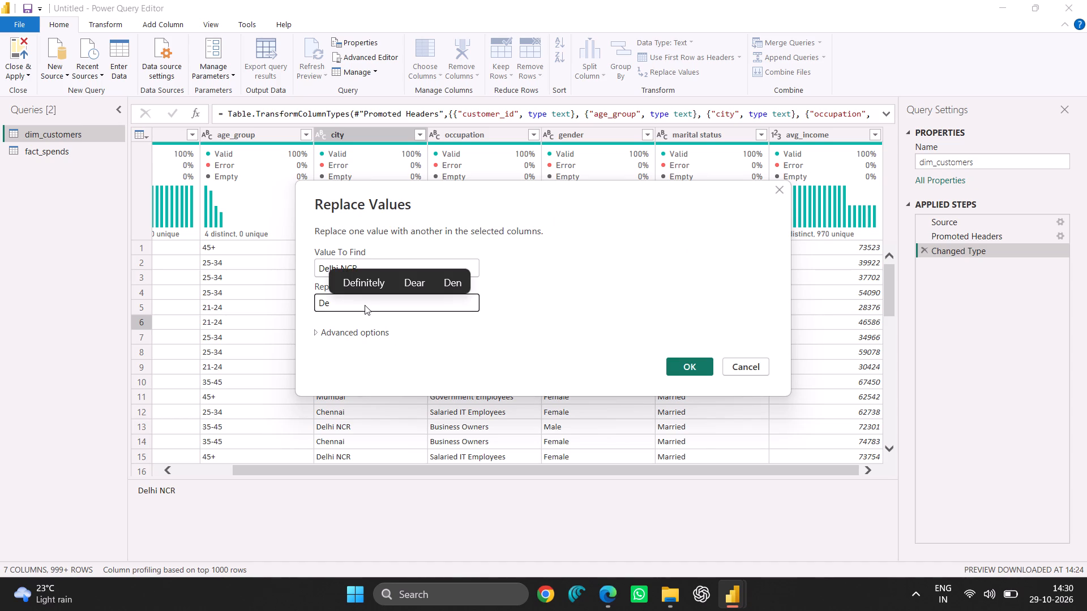
key("l")
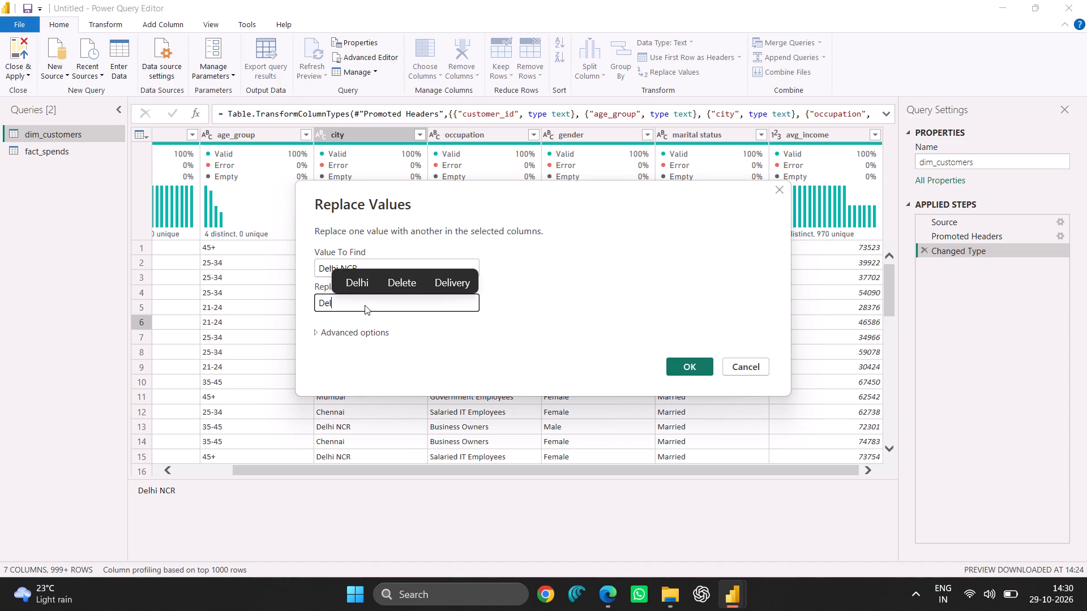
type("hi")
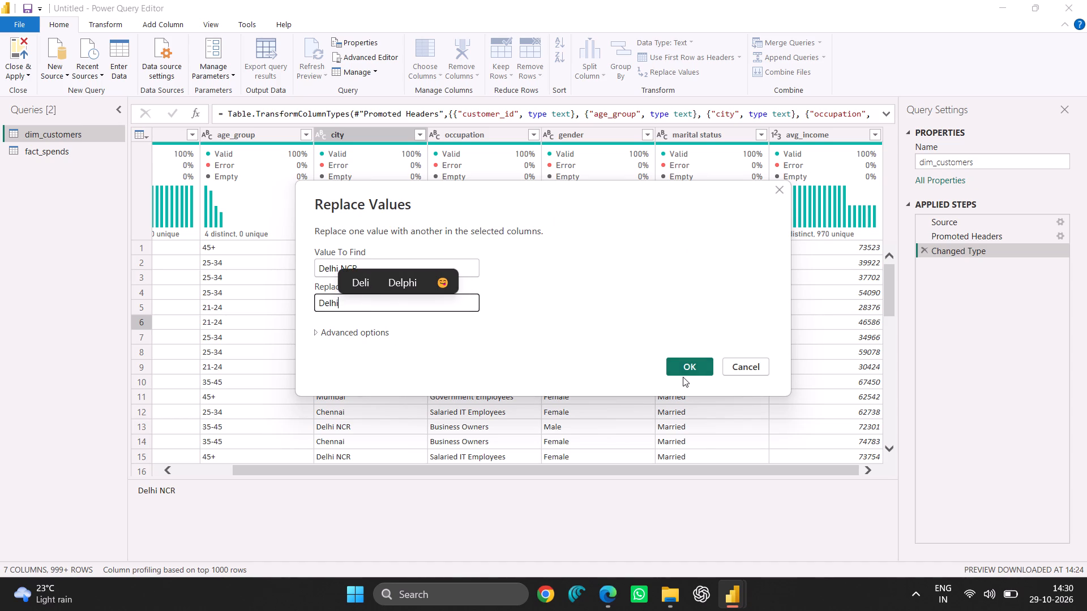
left_click(687, 362)
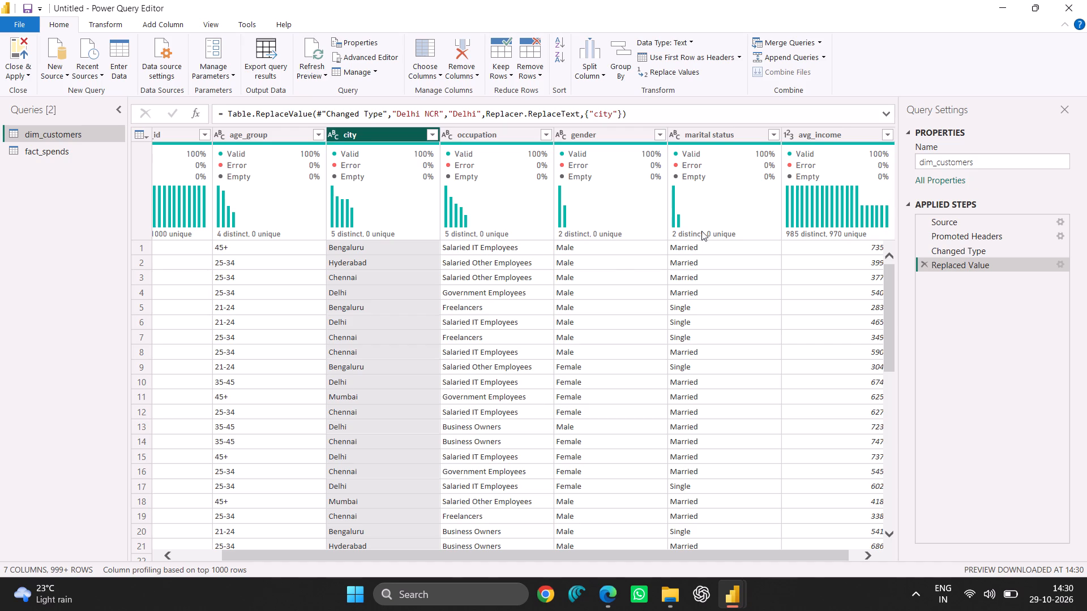
Review the dim_customers columns and their profiles, including avg_income, and compare them with the fact_spends query.
scroll(833, 299, "left", 3)
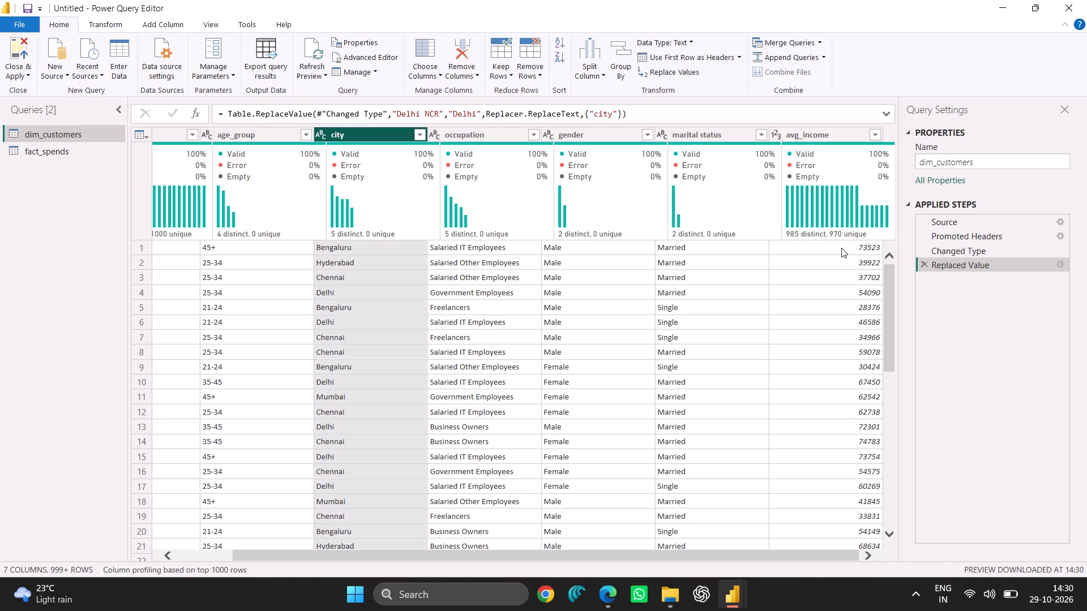
left_click(841, 248)
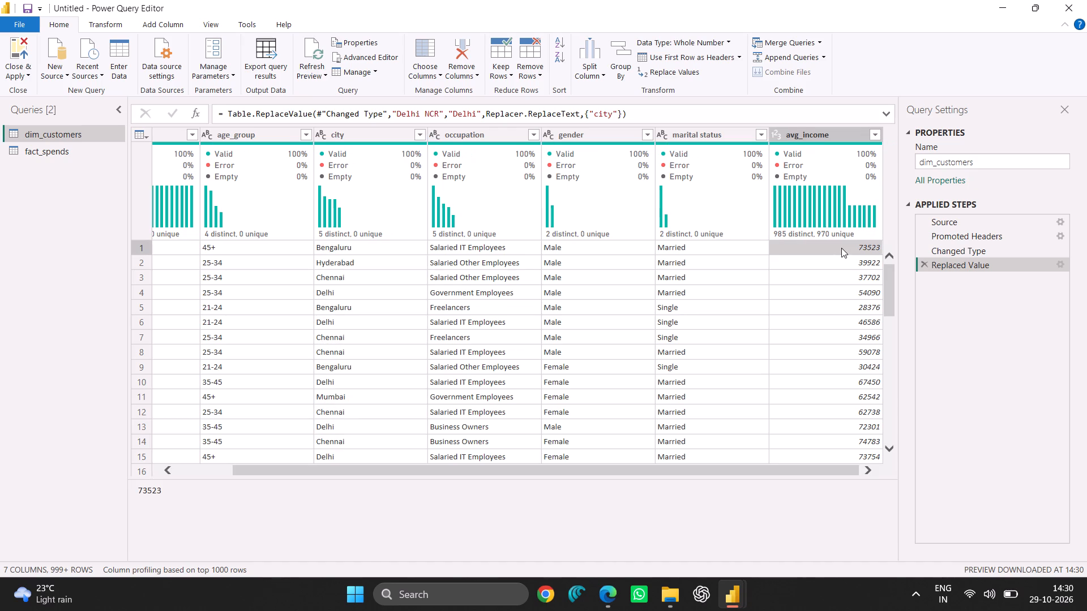
scroll(841, 248, "left", 1)
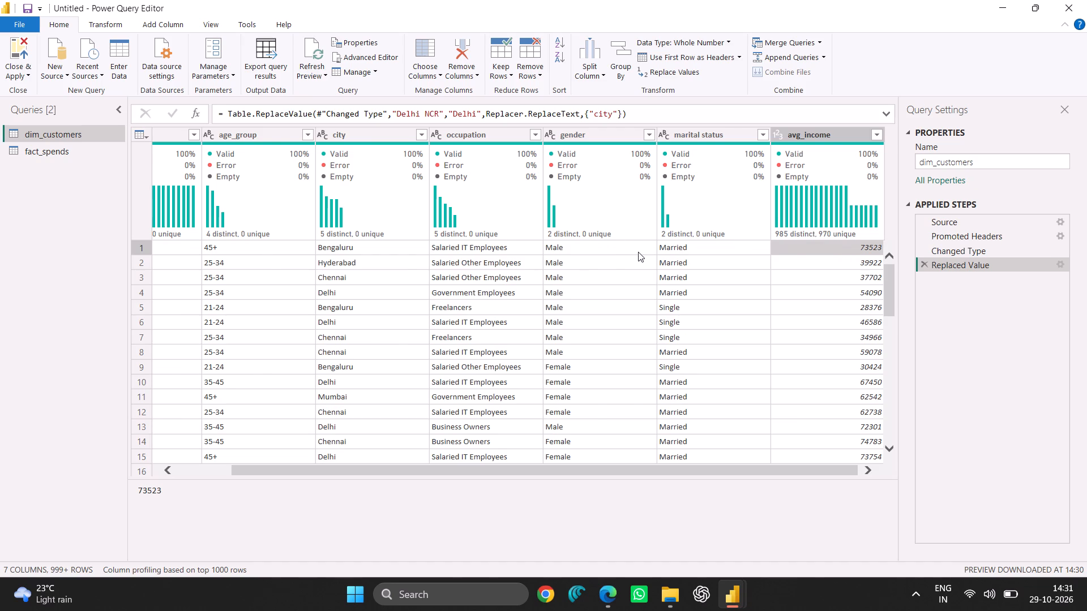
scroll(638, 252, "right", 4)
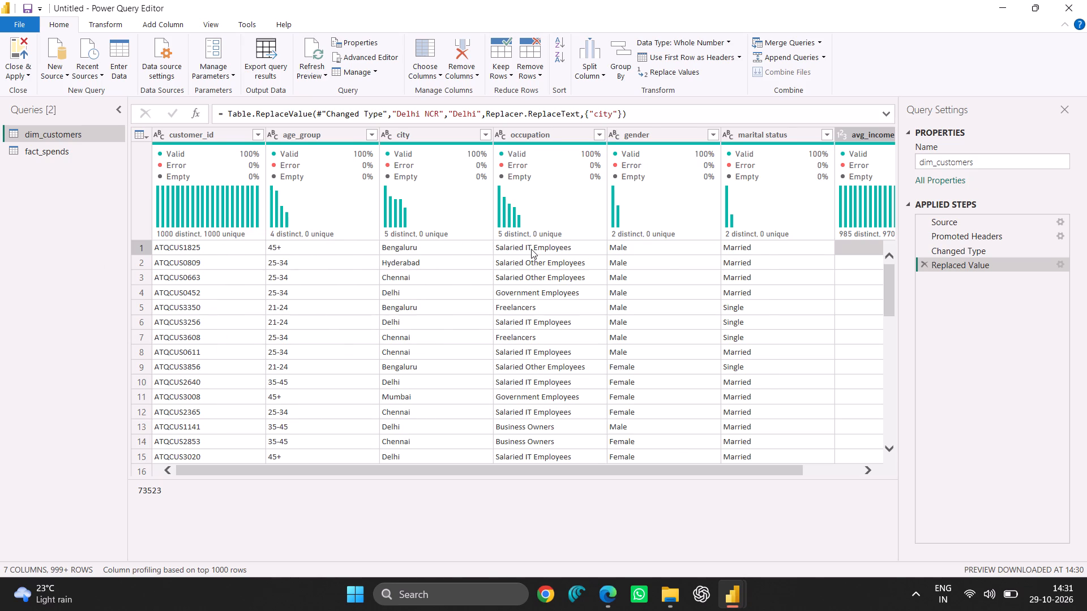
scroll(531, 249, "left", 4)
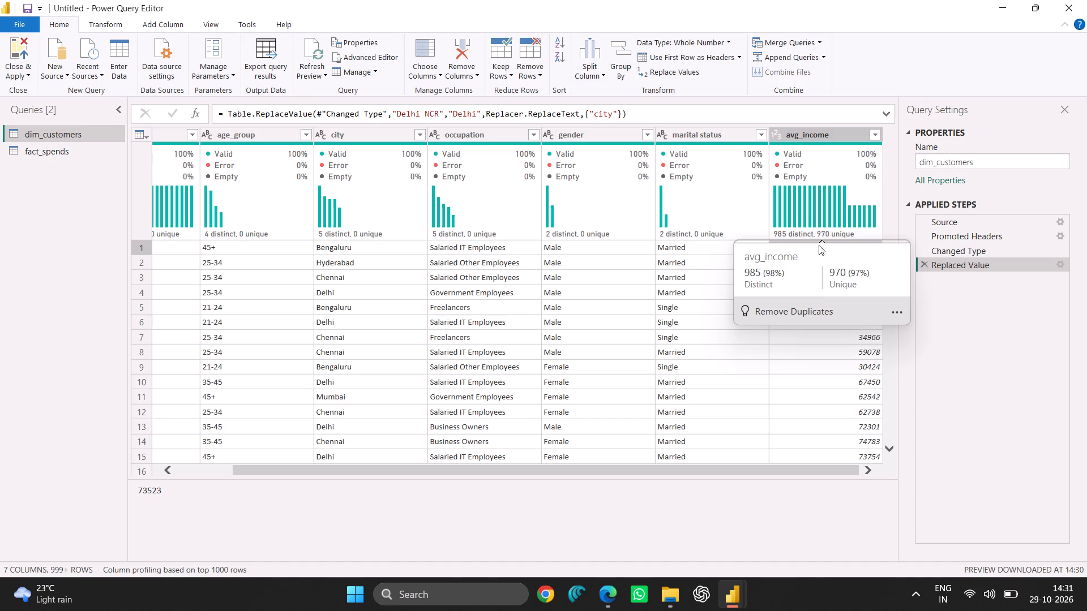
scroll(614, 282, "right", 1)
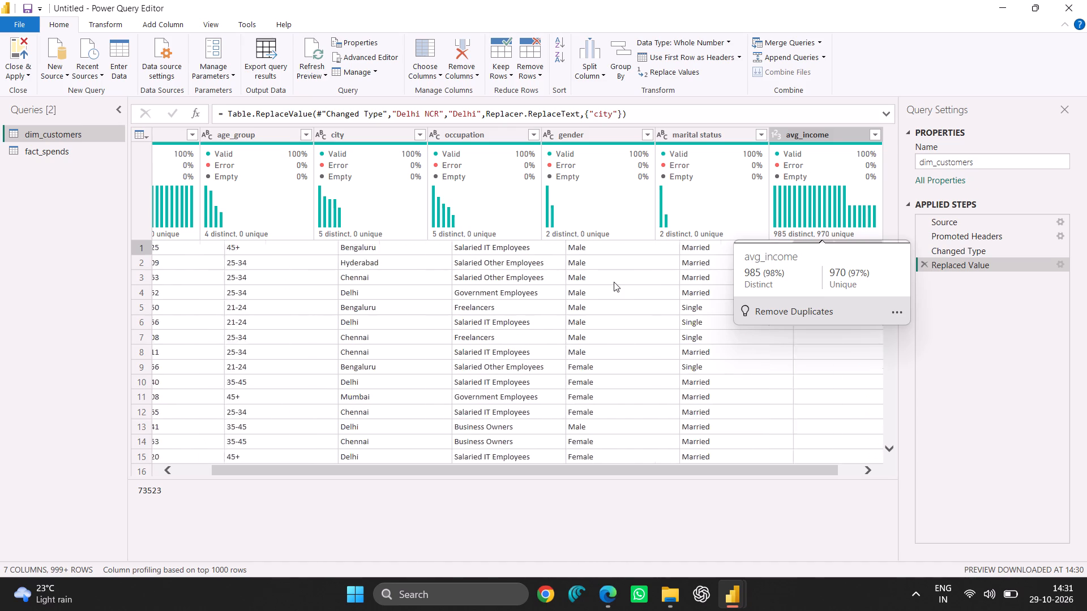
scroll(614, 282, "right", 9)
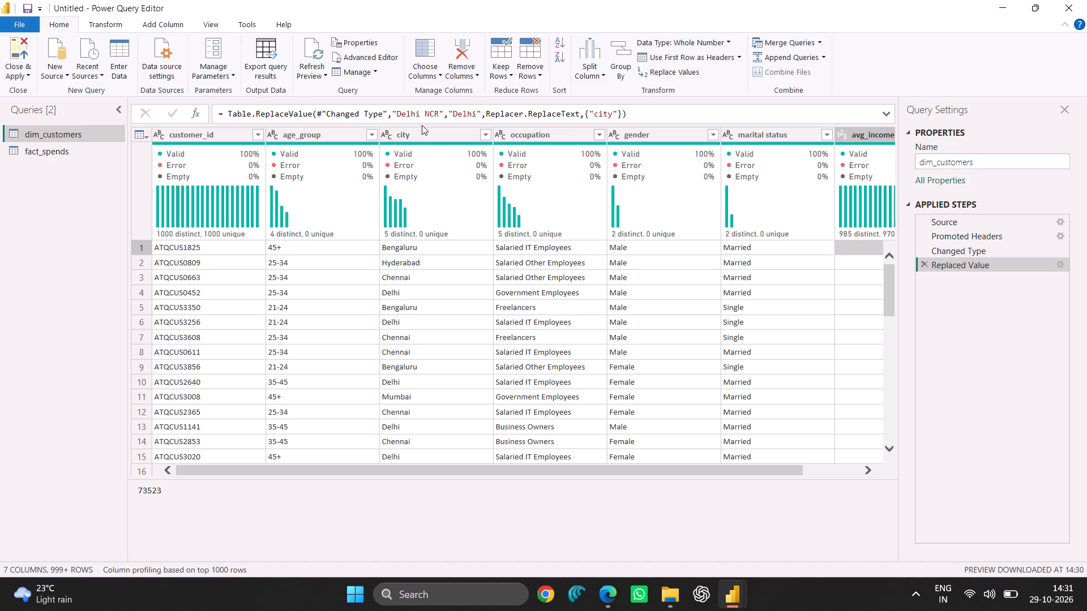
scroll(628, 208, "left", 1)
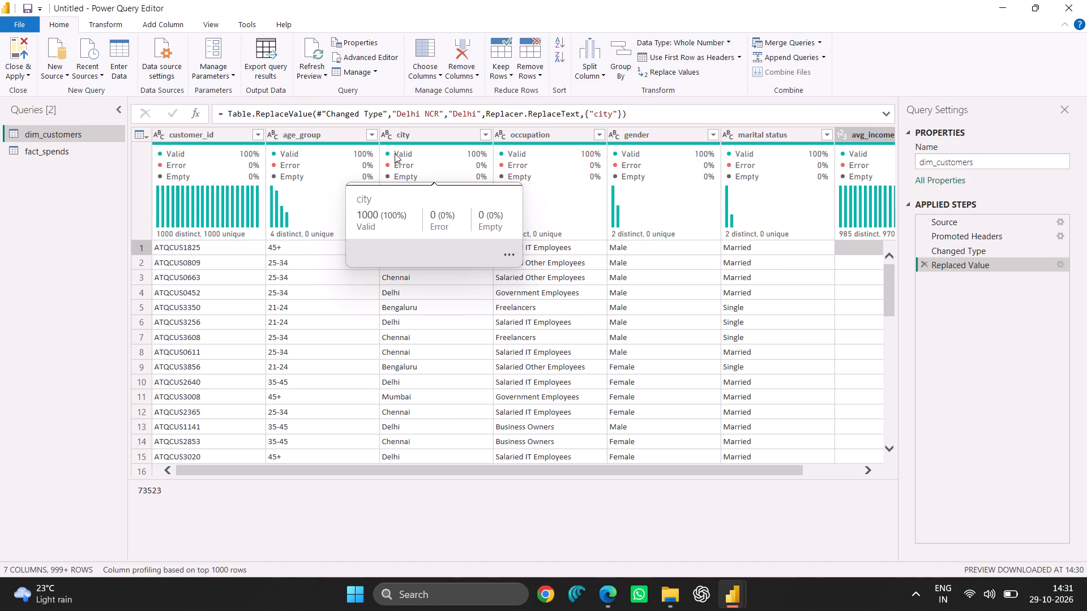
left_click(56, 153)
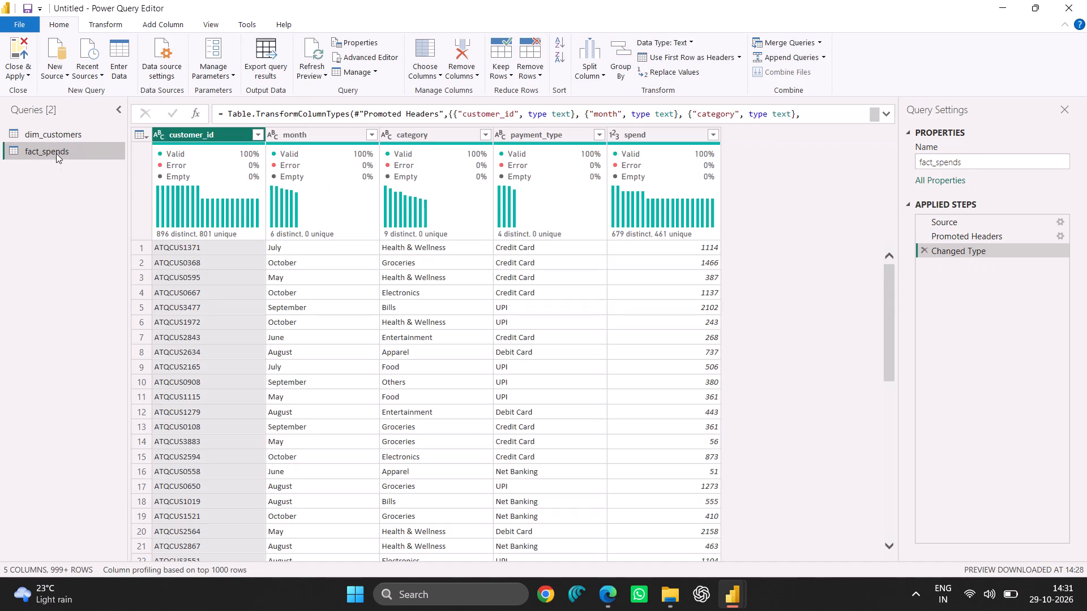
left_click(76, 127)
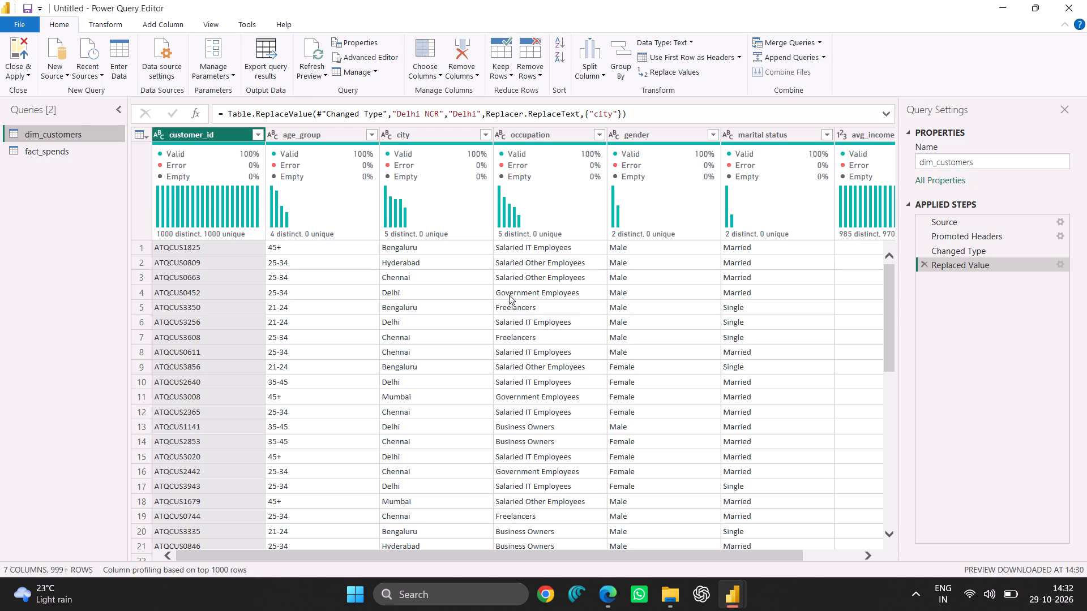
scroll(512, 317, "down", 7)
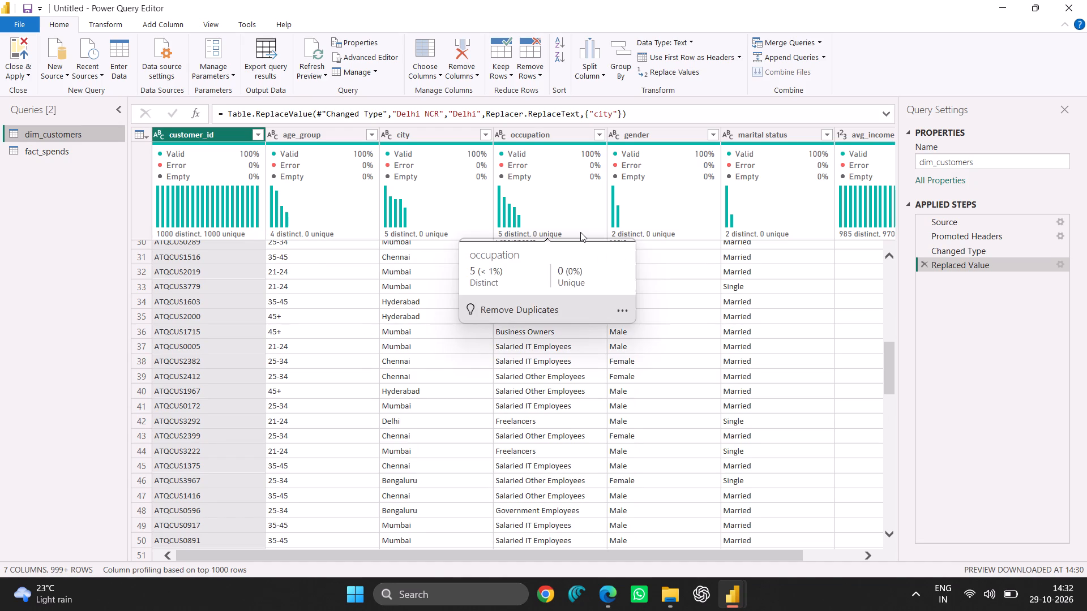
scroll(580, 232, "left", 3)
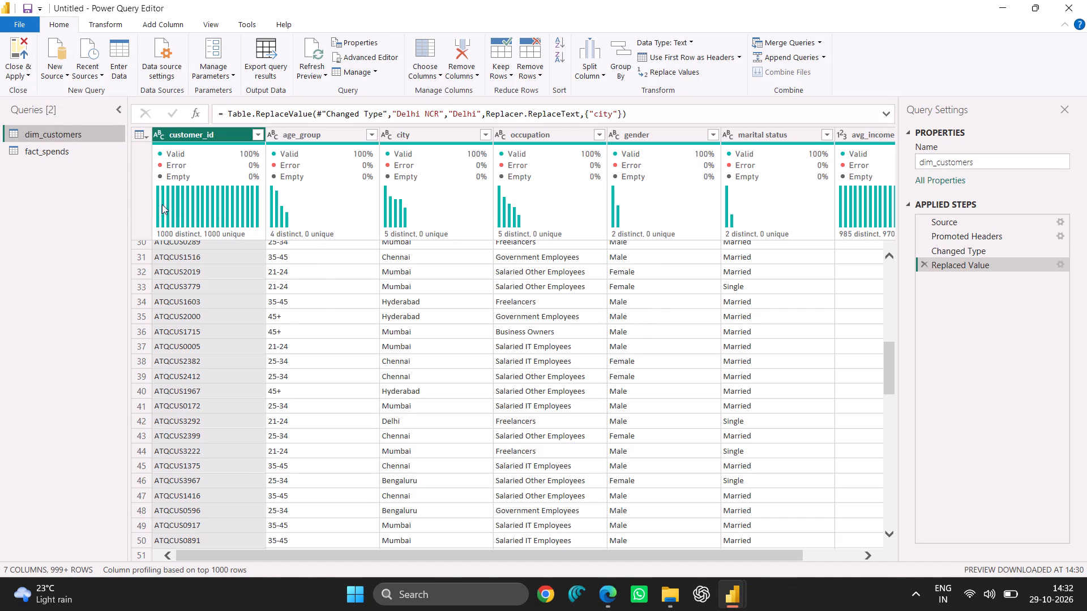
left_click(87, 156)
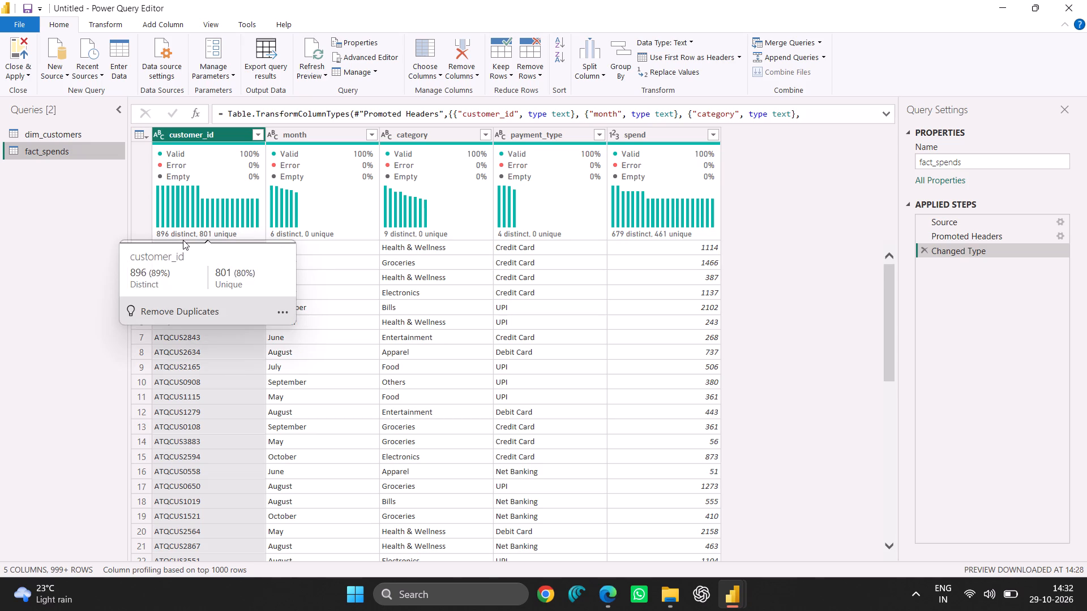
left_click(80, 198)
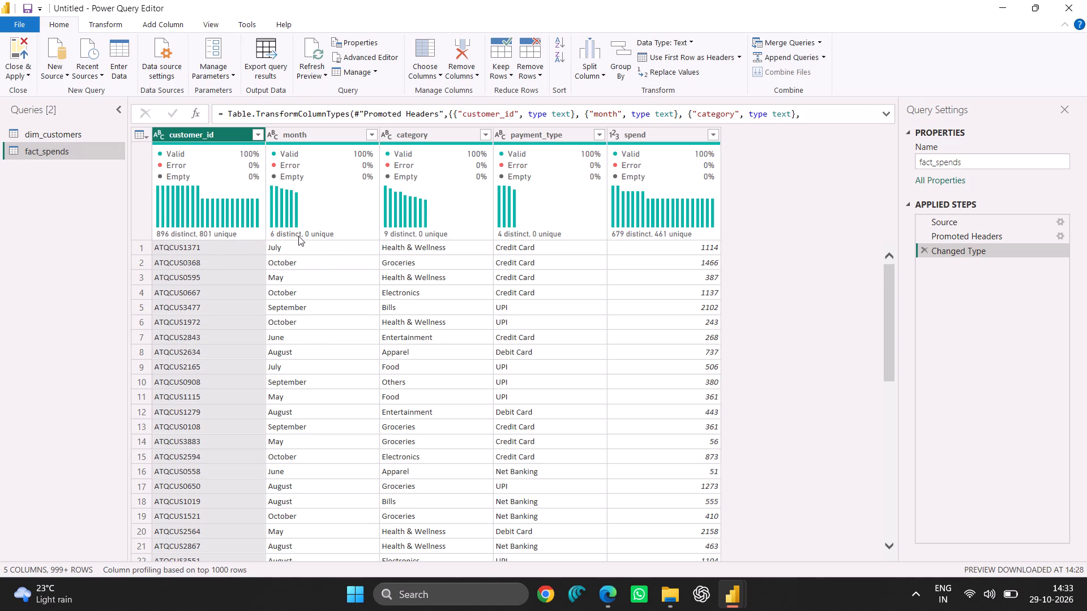
scroll(494, 239, "left", 4)
Close Power Query Editor and apply the dim_customers and fact_spends queries to the report.
left_click(17, 57)
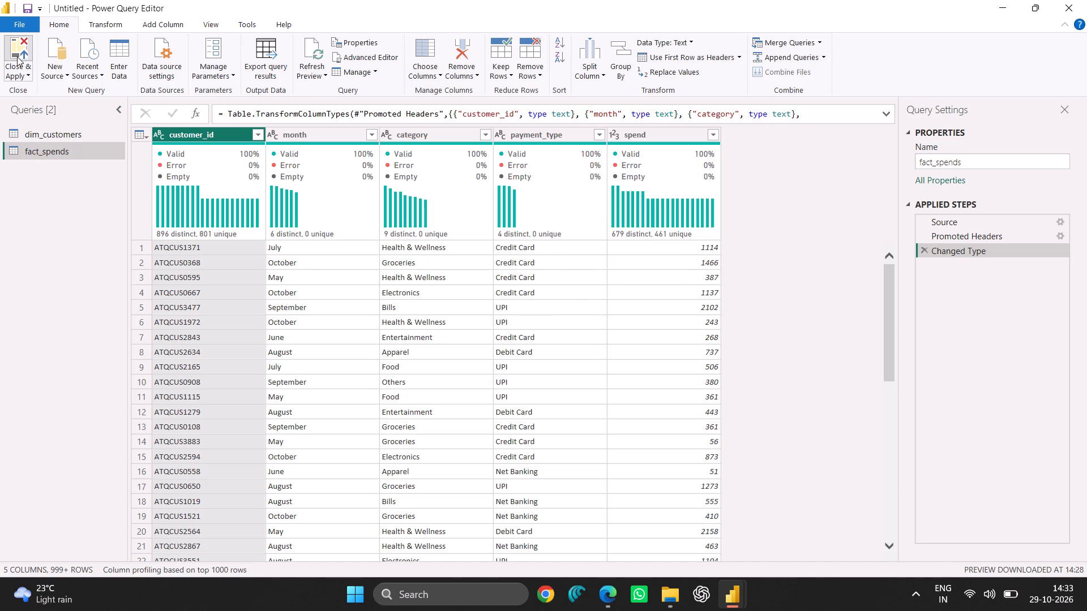
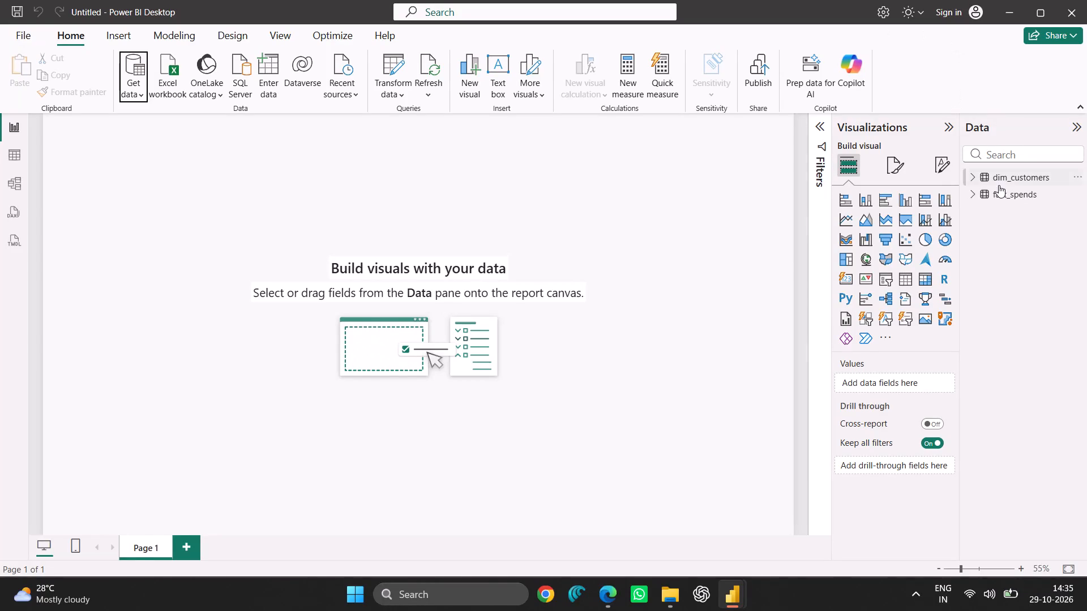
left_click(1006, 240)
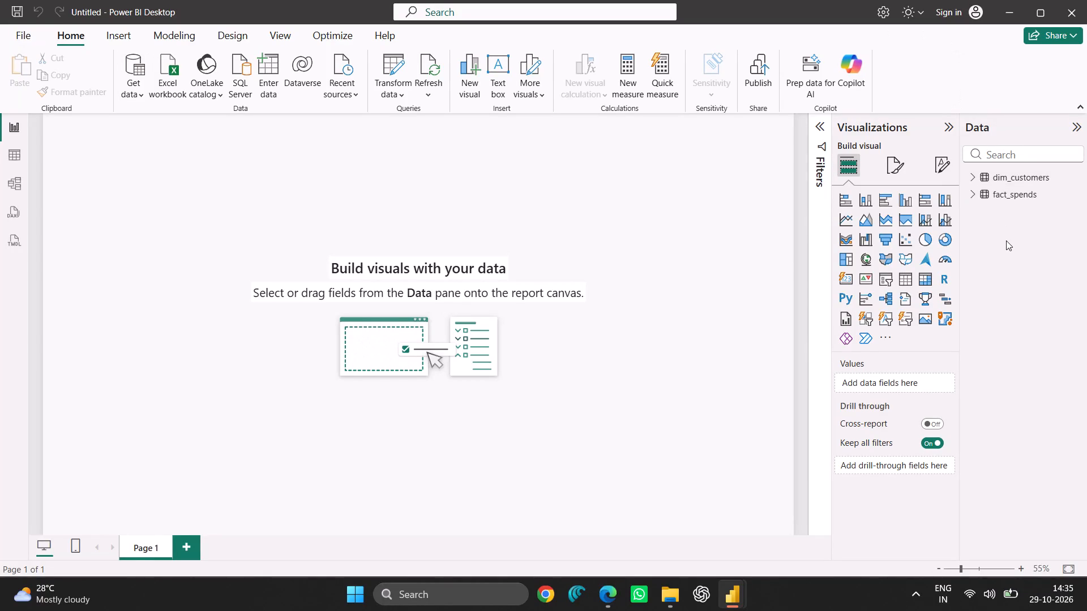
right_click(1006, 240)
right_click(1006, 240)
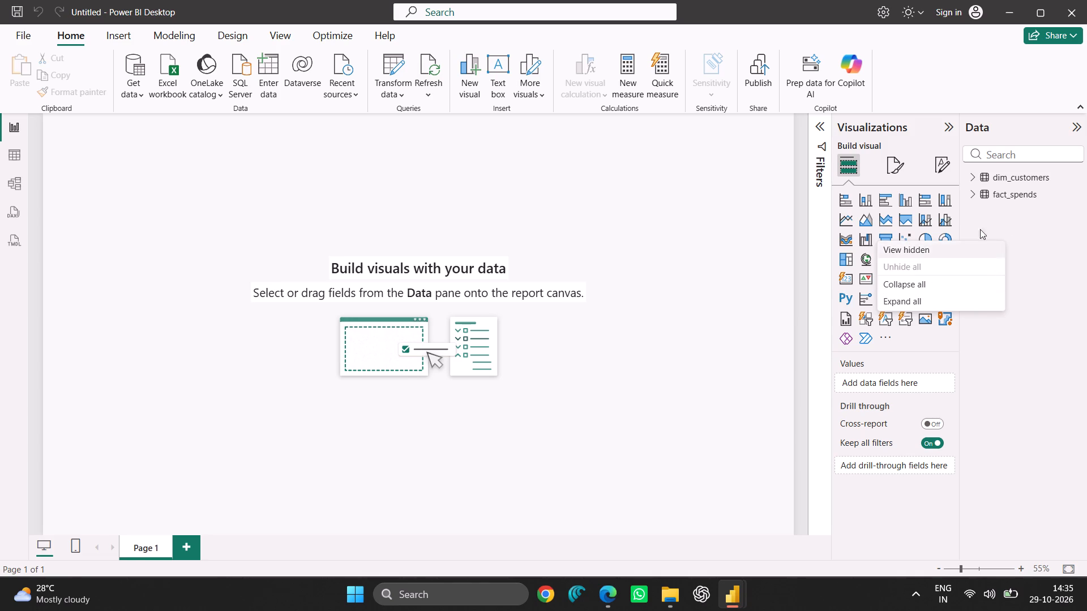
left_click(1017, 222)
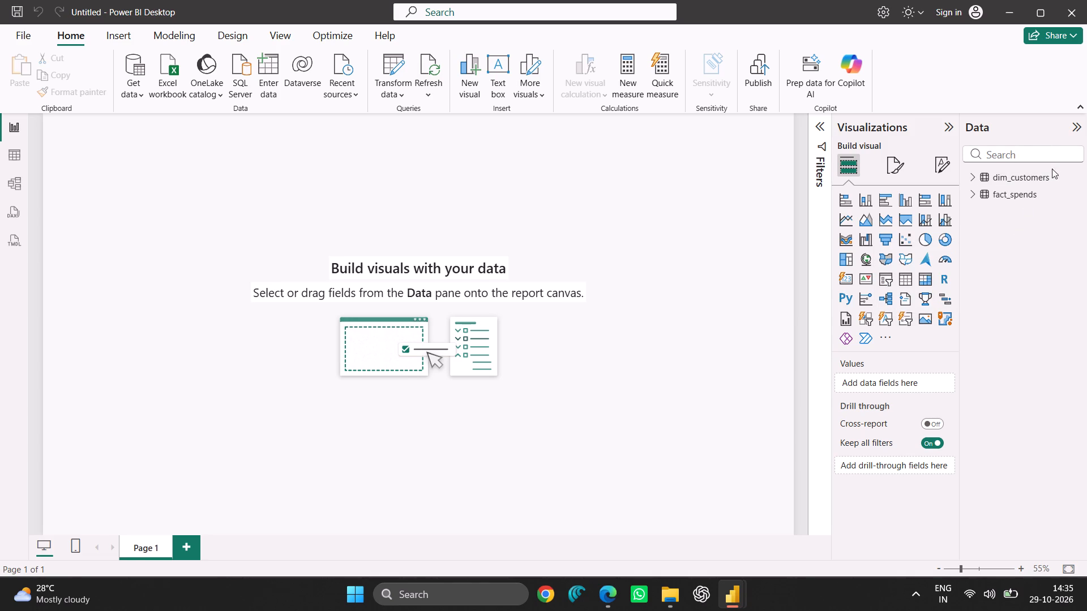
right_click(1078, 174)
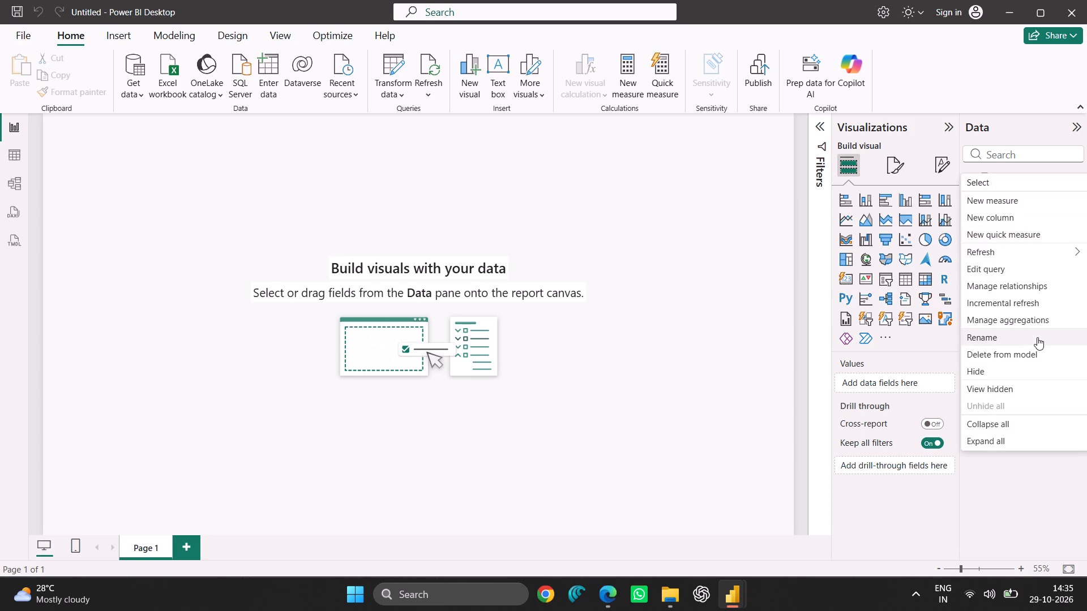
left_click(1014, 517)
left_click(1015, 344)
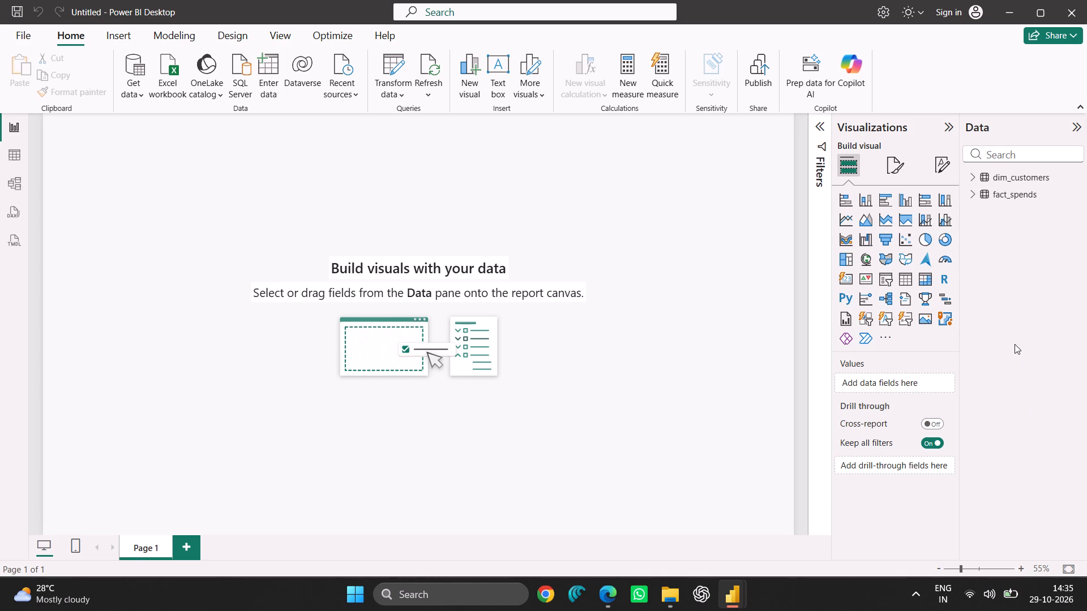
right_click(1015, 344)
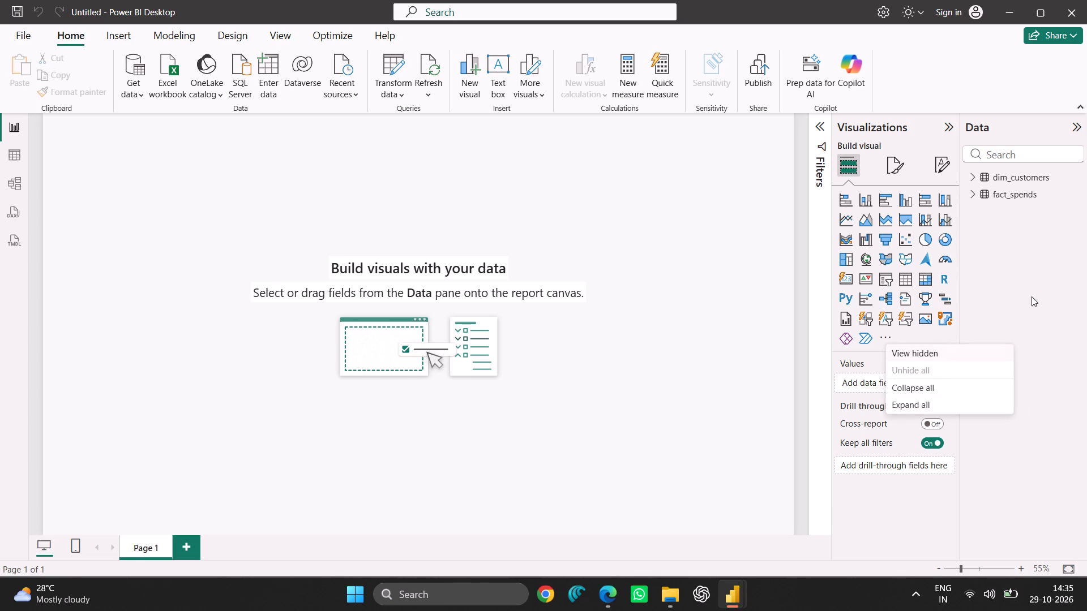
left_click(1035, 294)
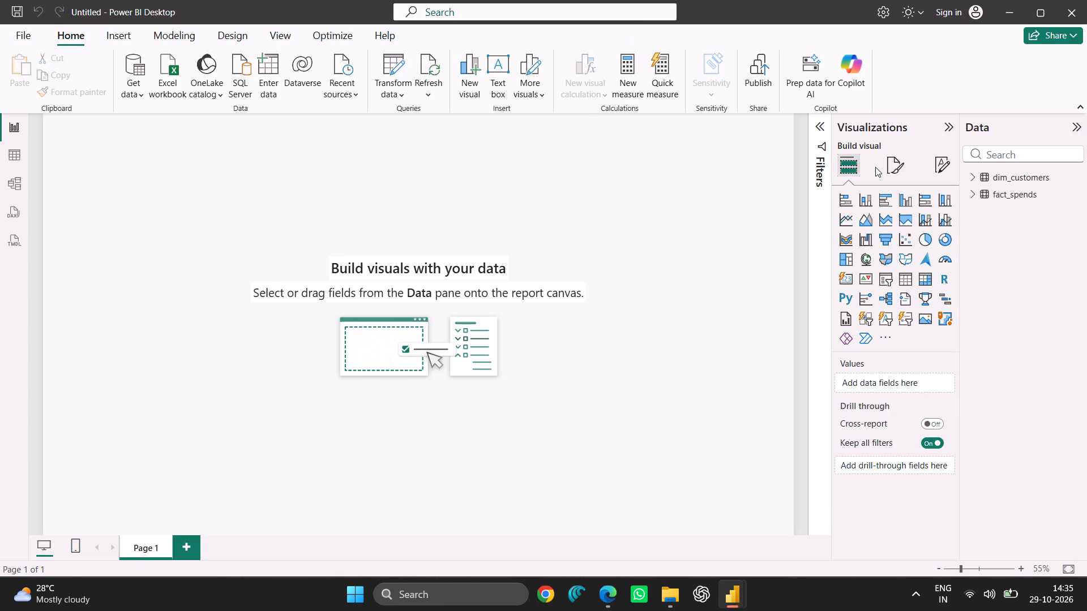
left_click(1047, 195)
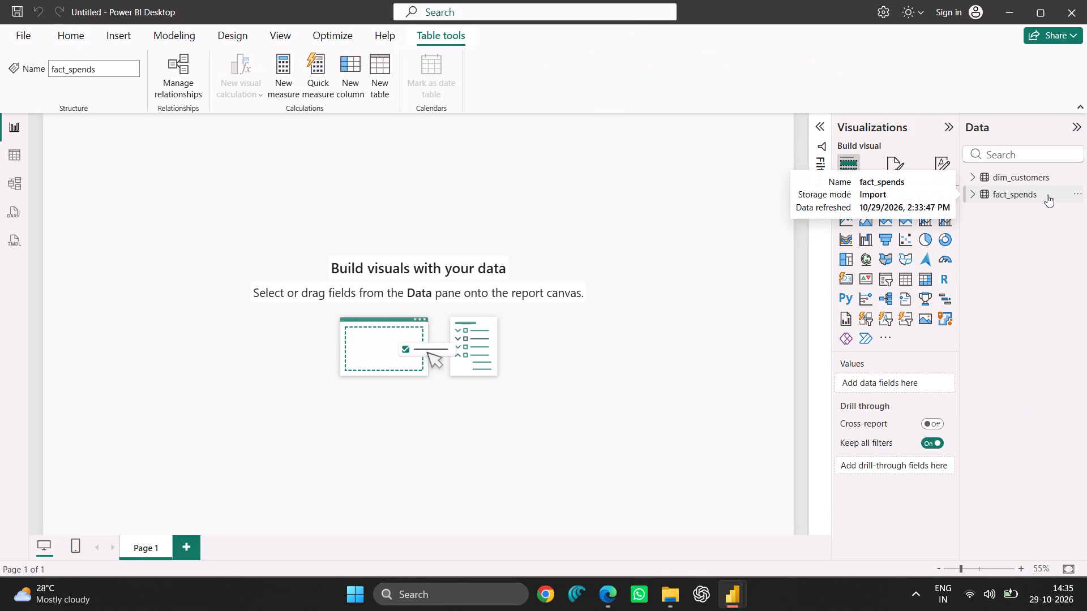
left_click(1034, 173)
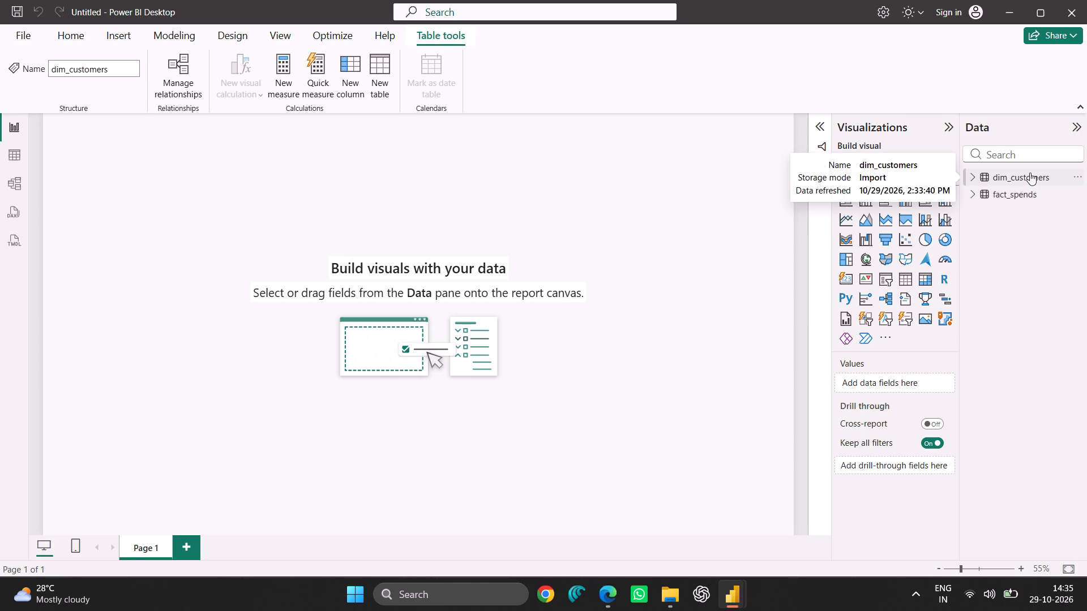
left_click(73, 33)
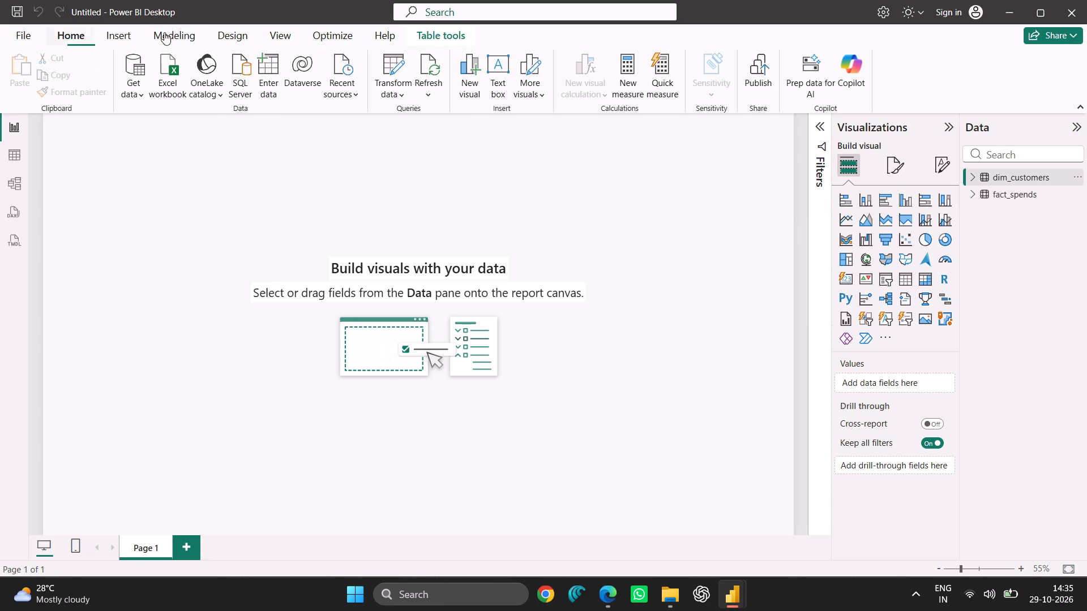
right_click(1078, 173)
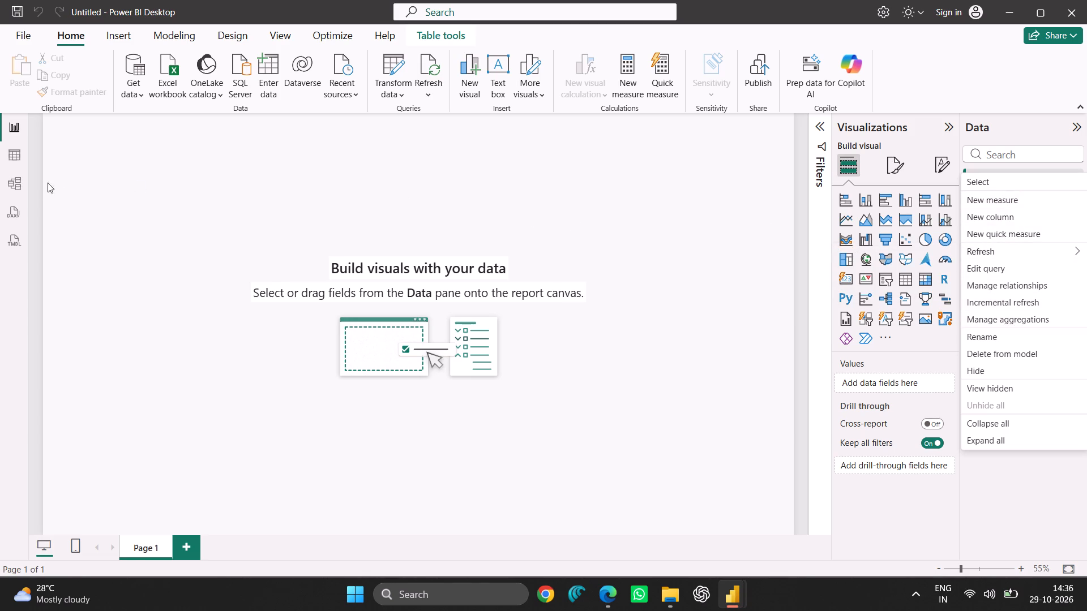
In the model diagram, move the dim_customers table diagonally below and to the right of the fact_spends table.
left_click(15, 183)
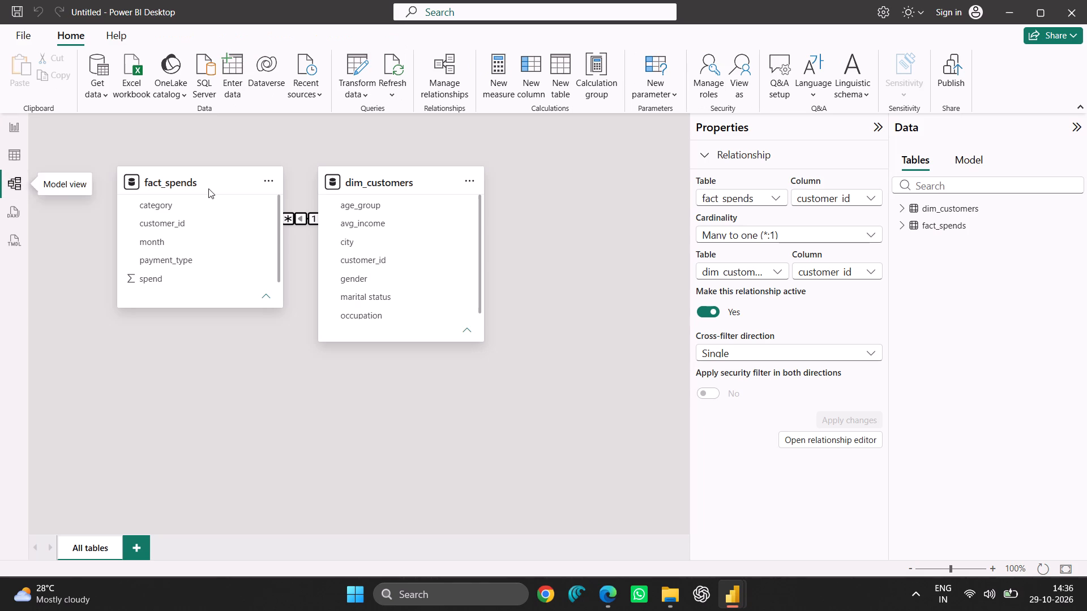
left_click_drag(416, 182, 436, 233)
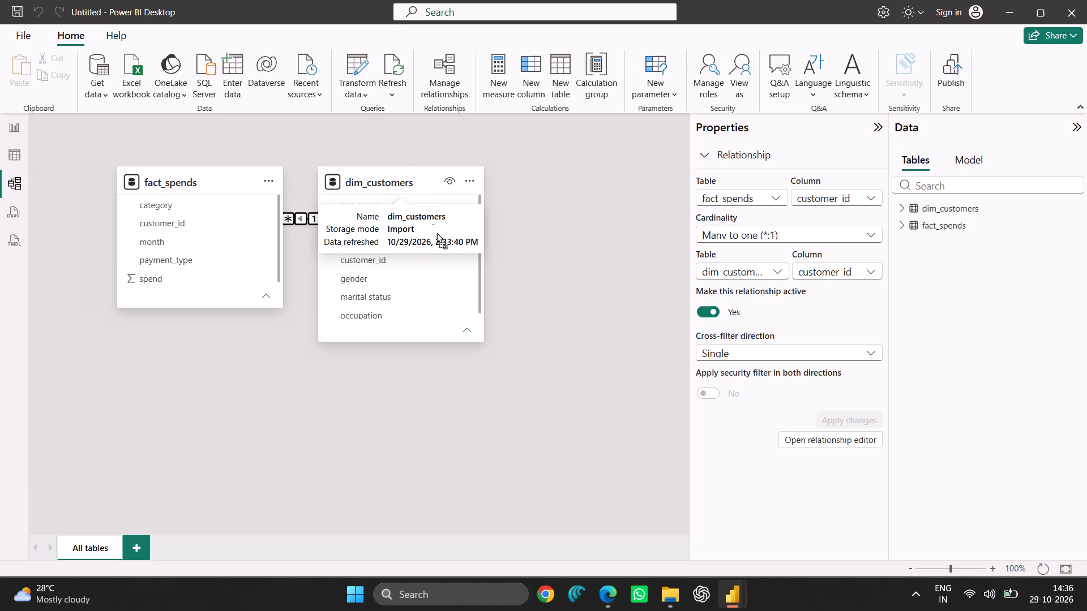
left_click_drag(436, 233, 494, 304)
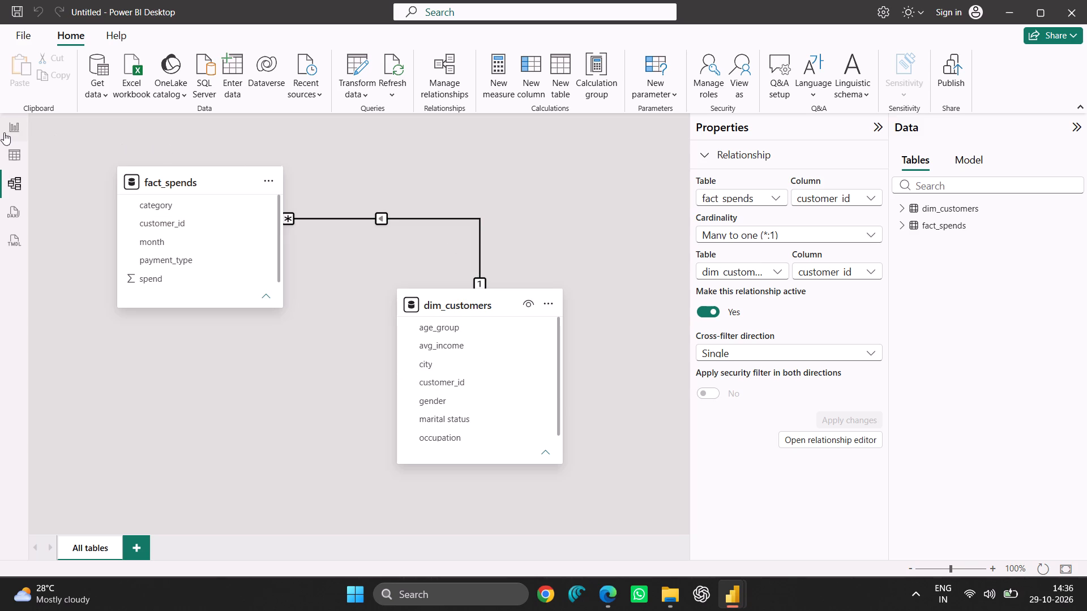
Examine the loaded dim_customers rows in the data table, checking city, occupation, marital status and avg_income, and return to the report page.
left_click(12, 148)
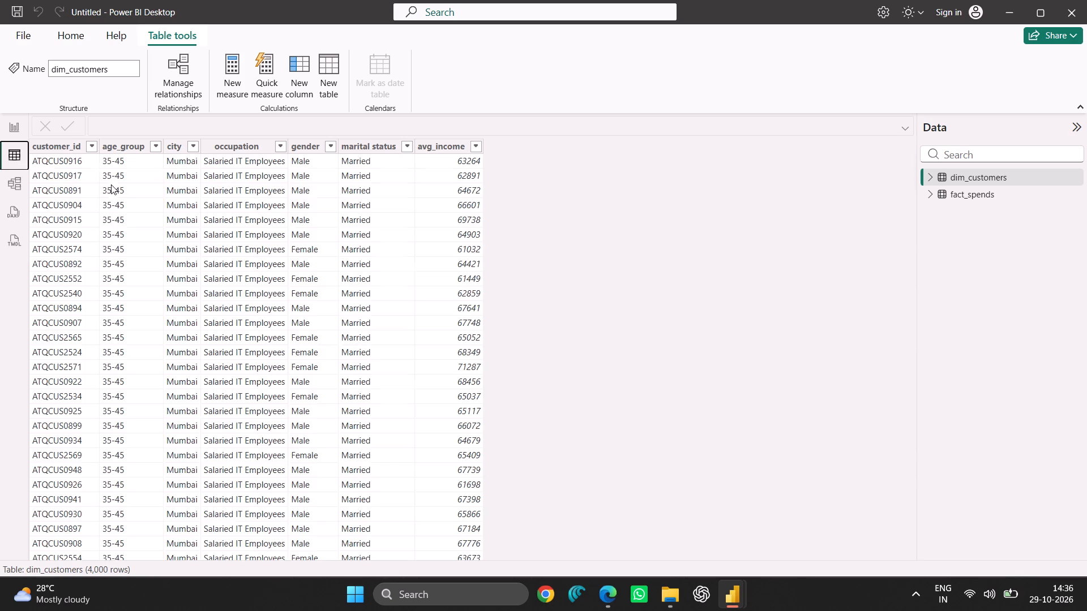
scroll(224, 184, "down", 1)
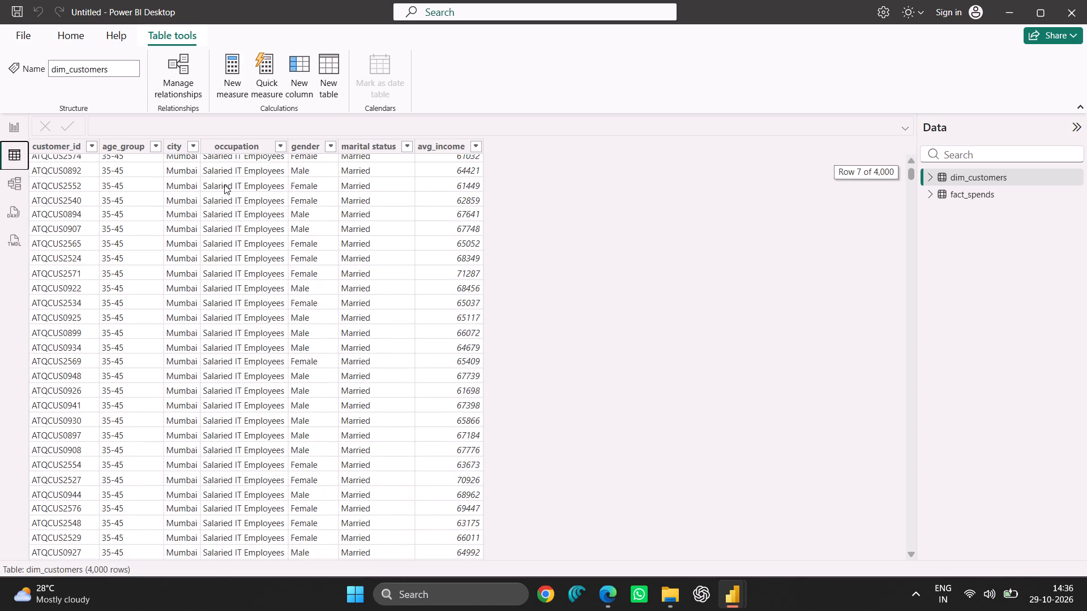
scroll(224, 184, "down", 10)
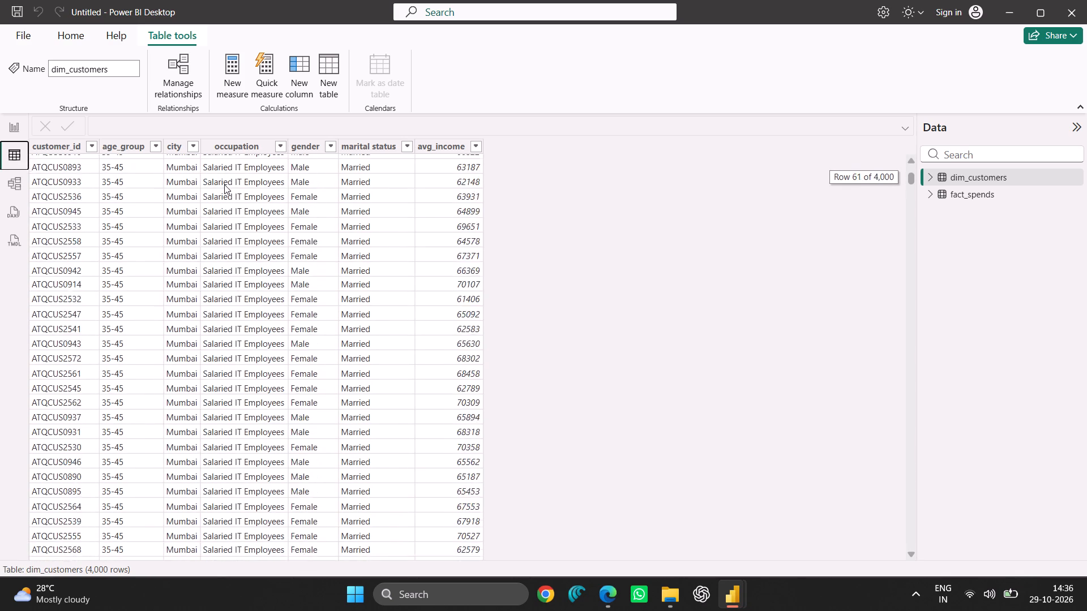
scroll(224, 184, "down", 20)
scroll(224, 184, "down", 18)
scroll(224, 184, "up", 1)
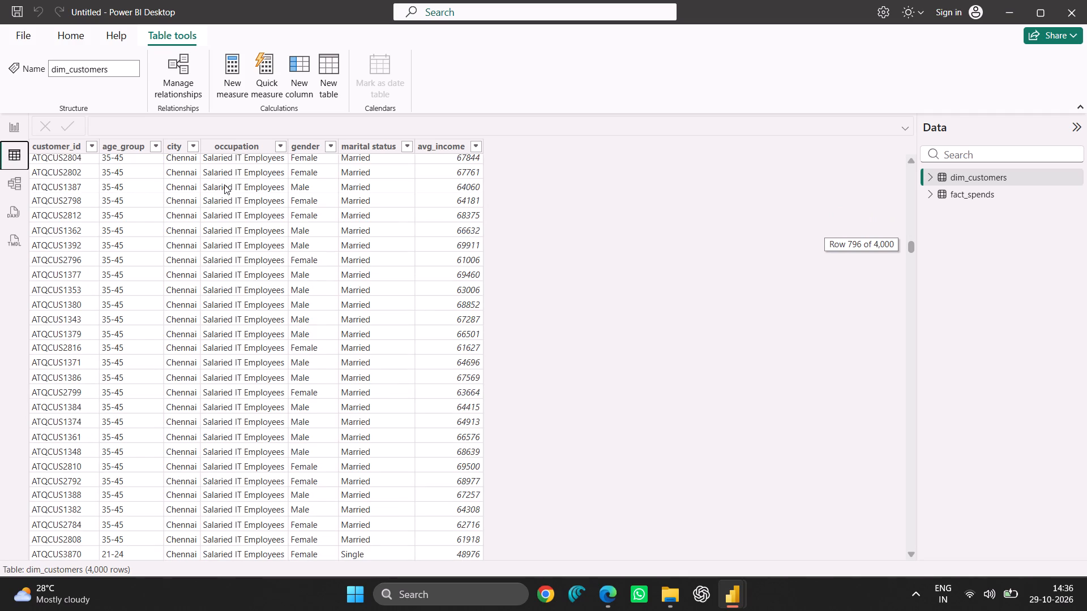
scroll(306, 355, "down", 6)
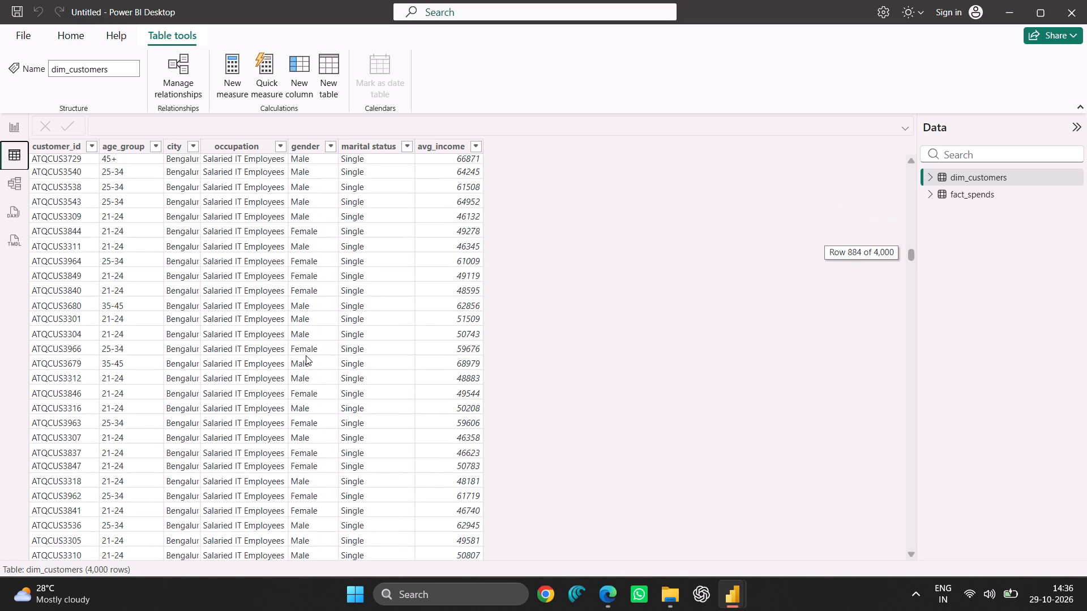
key("Down")
key("Down")
key("Down")
key("Down")
key("Down")
key("Down")
key("Down")
key("Down")
key("Down")
key("Down")
key("Down")
key("Down")
key("Down")
key("Down")
key("Down")
key("Down")
key("Down")
key("Down")
key("Down")
key("Down")
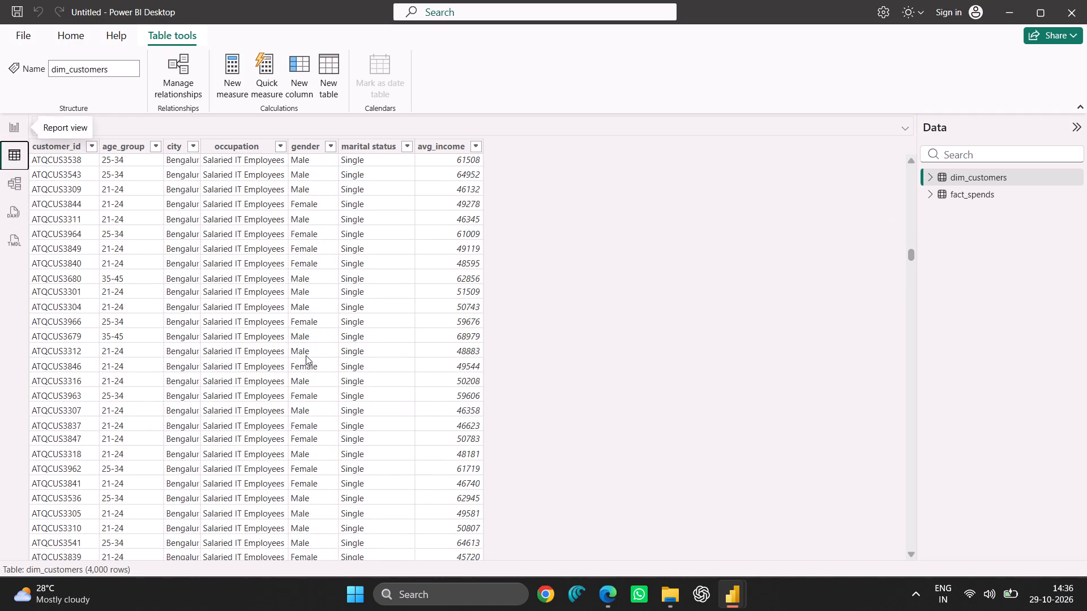
key("Down")
key("Down")
key("Down")
key("Down")
key("Down")
key("Down")
key("Down")
key("Down")
key("Up")
key("Up")
key("Right")
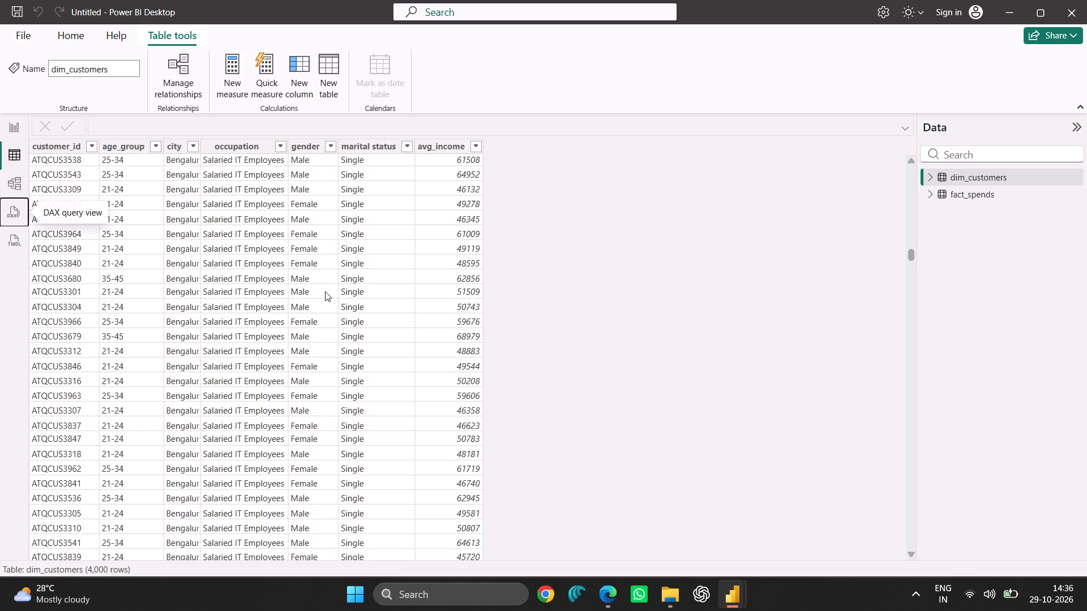
left_click(15, 150)
left_click(15, 130)
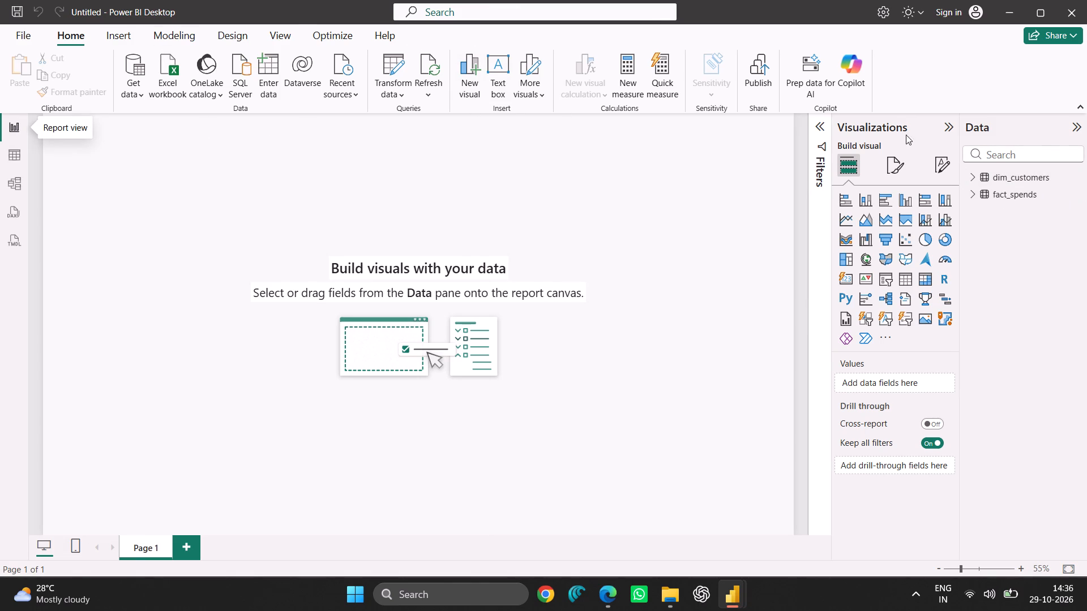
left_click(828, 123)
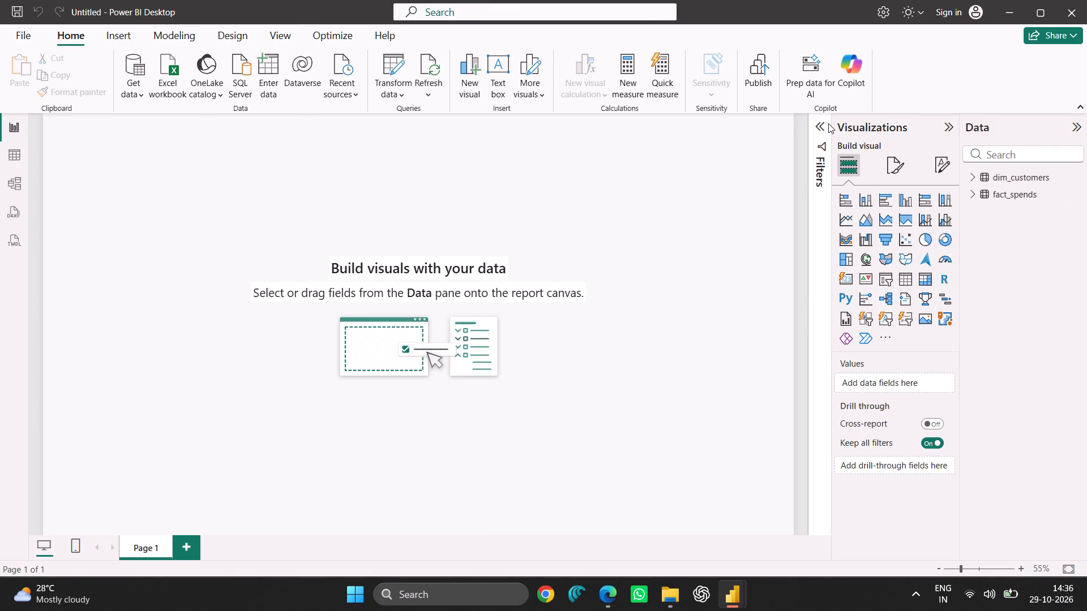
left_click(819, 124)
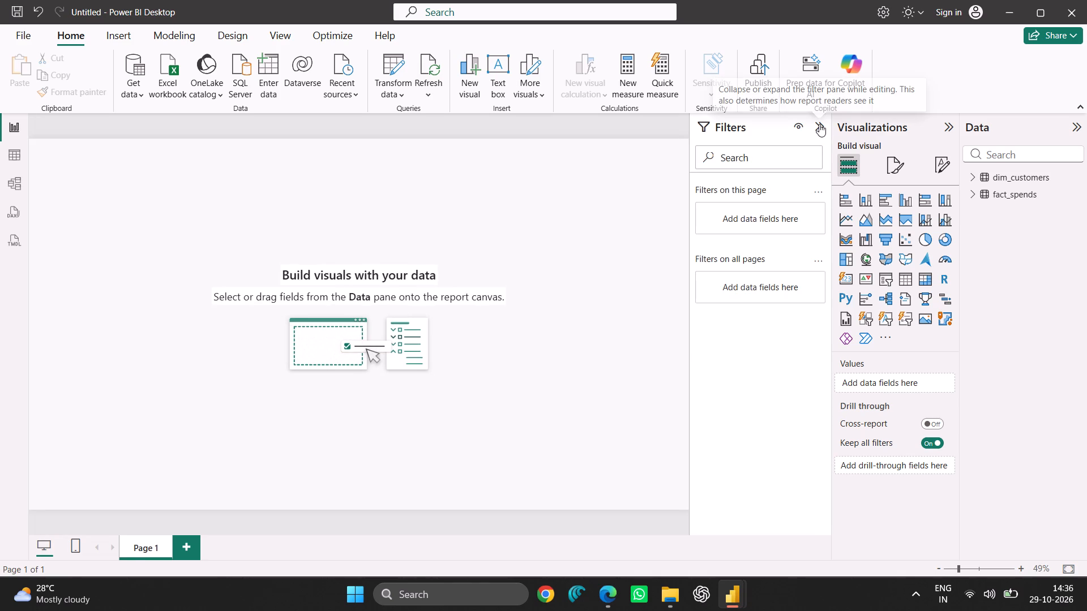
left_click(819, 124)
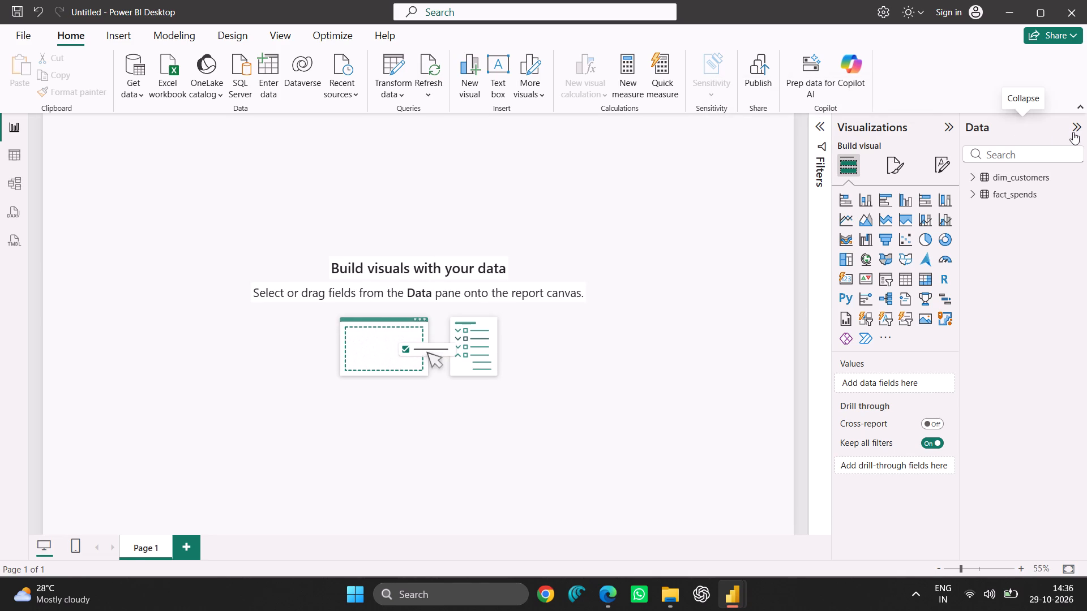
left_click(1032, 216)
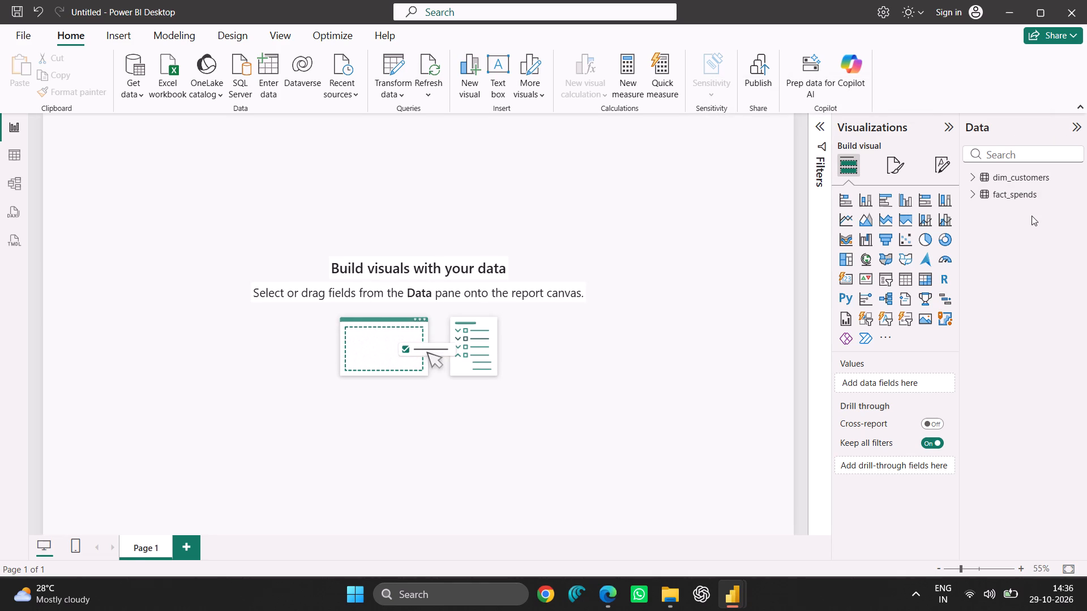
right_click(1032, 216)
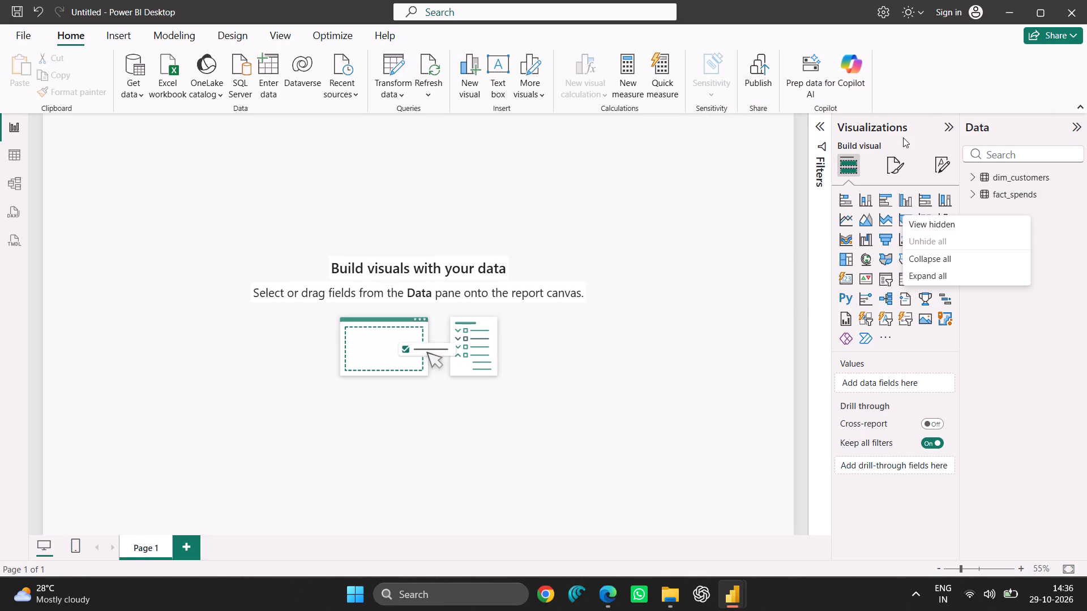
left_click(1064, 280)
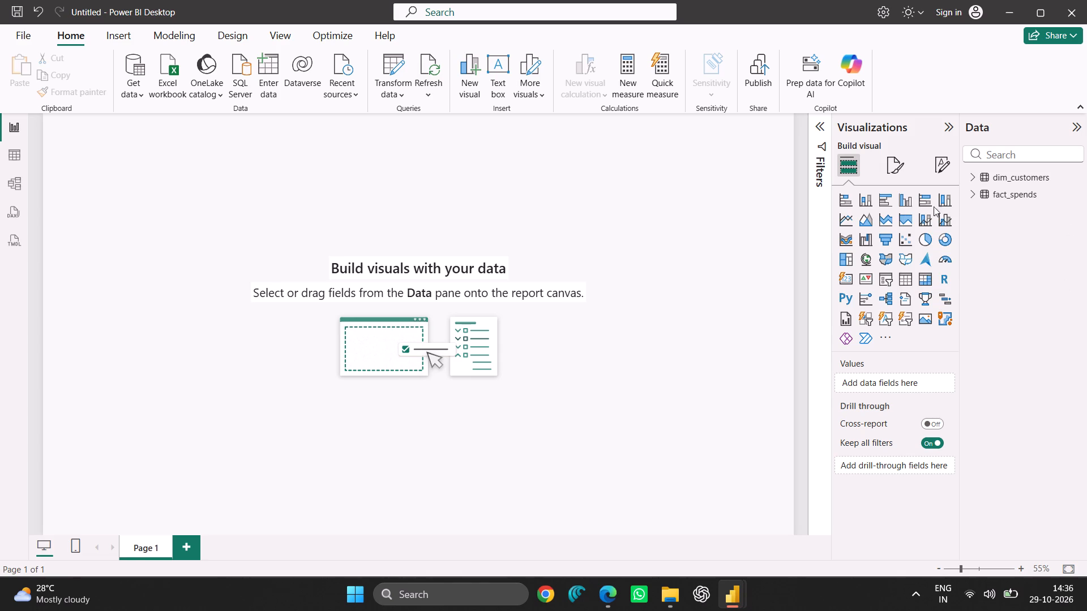
Start a new measure in the dim_customers table and name it Total customers.
left_click(630, 81)
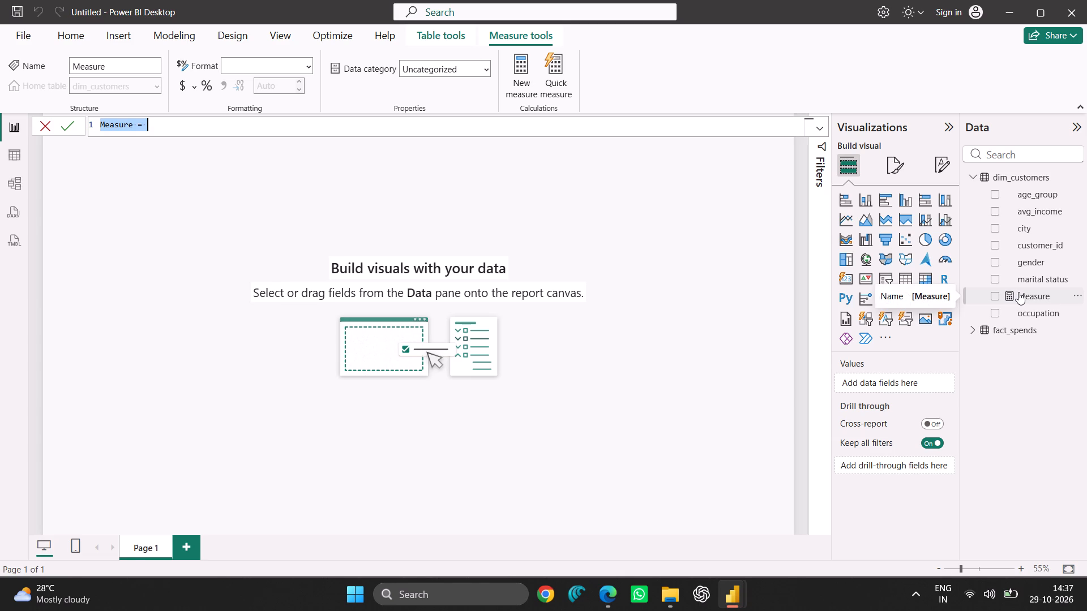
left_click(1081, 294)
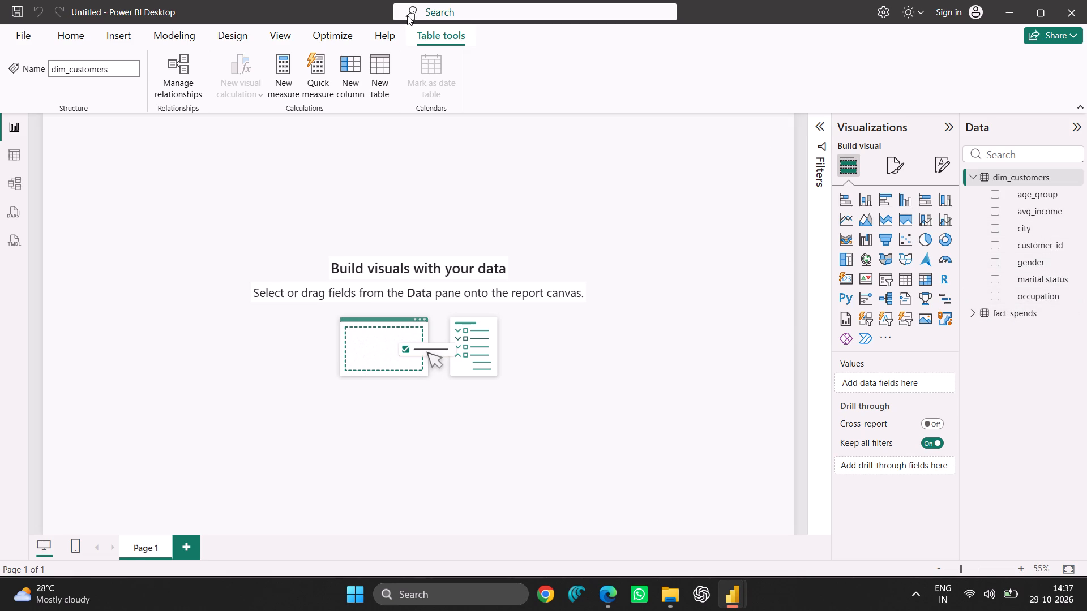
left_click(285, 71)
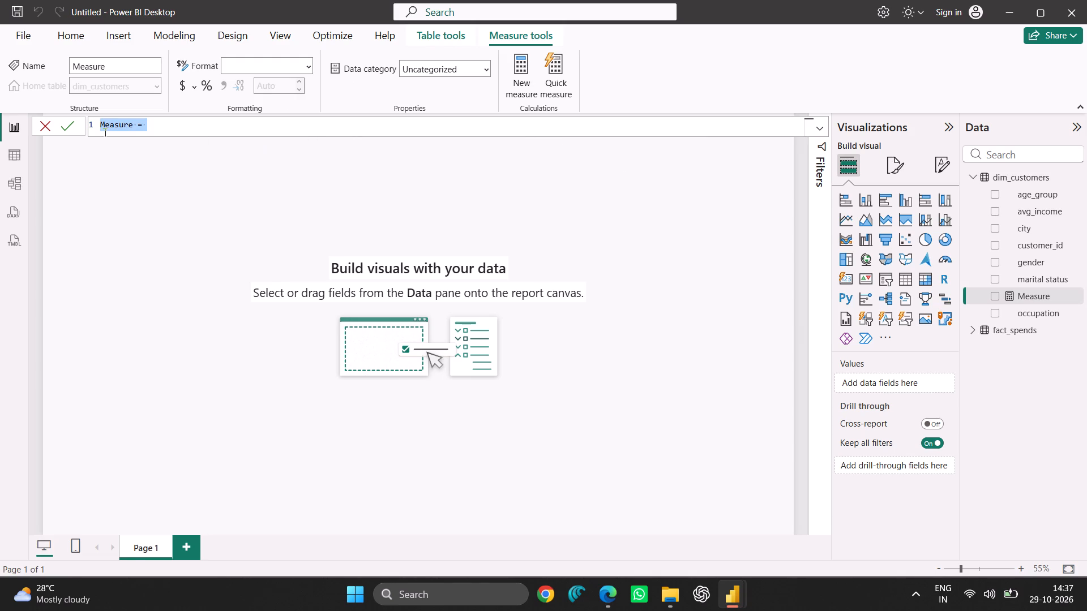
left_click(130, 125)
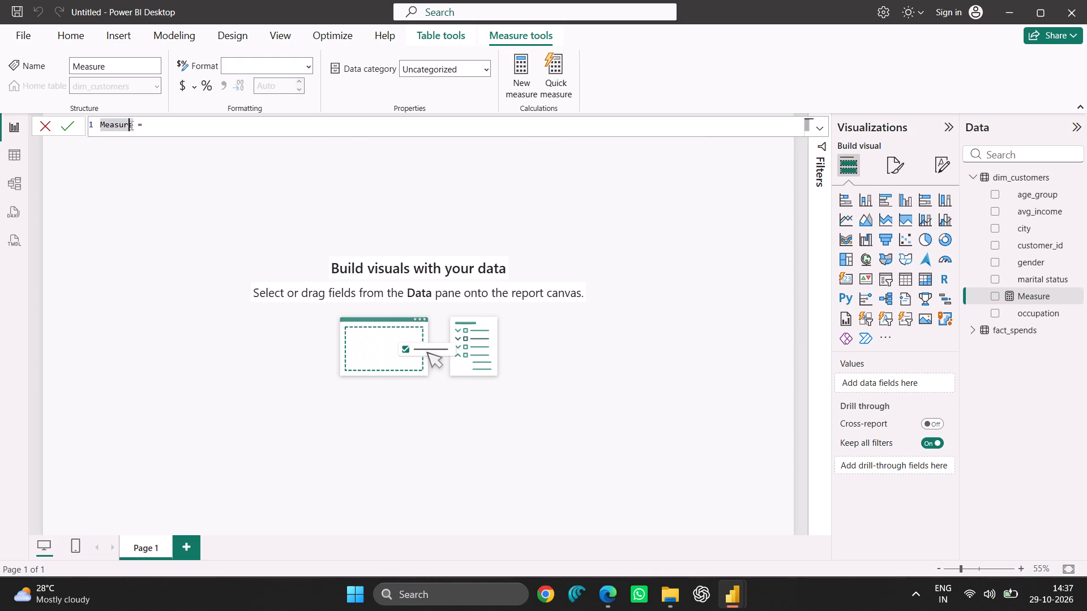
left_click(136, 126)
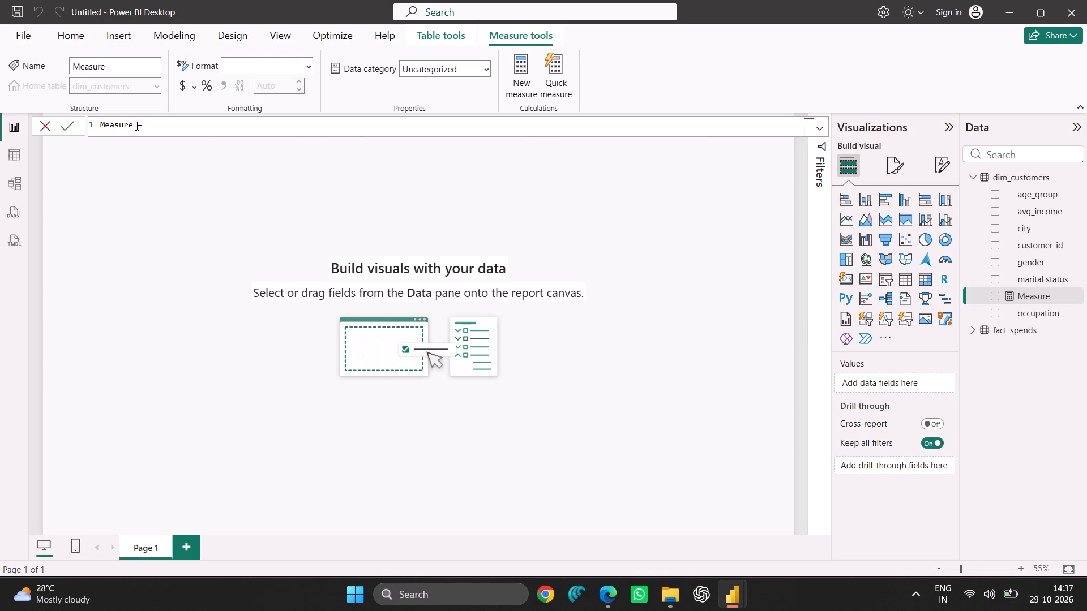
key("BackSpace")
key("BackSpace")
key("BackSpace")
key("BackSpace")
key("BackSpace")
key("BackSpace")
key("BackSpace")
key("BackSpace")
key("BackSpace")
key("BackSpace")
key("BackSpace")
key("BackSpace")
key("BackSpace")
key("BackSpace")
key("BackSpace")
key("BackSpace")
type("Totl")
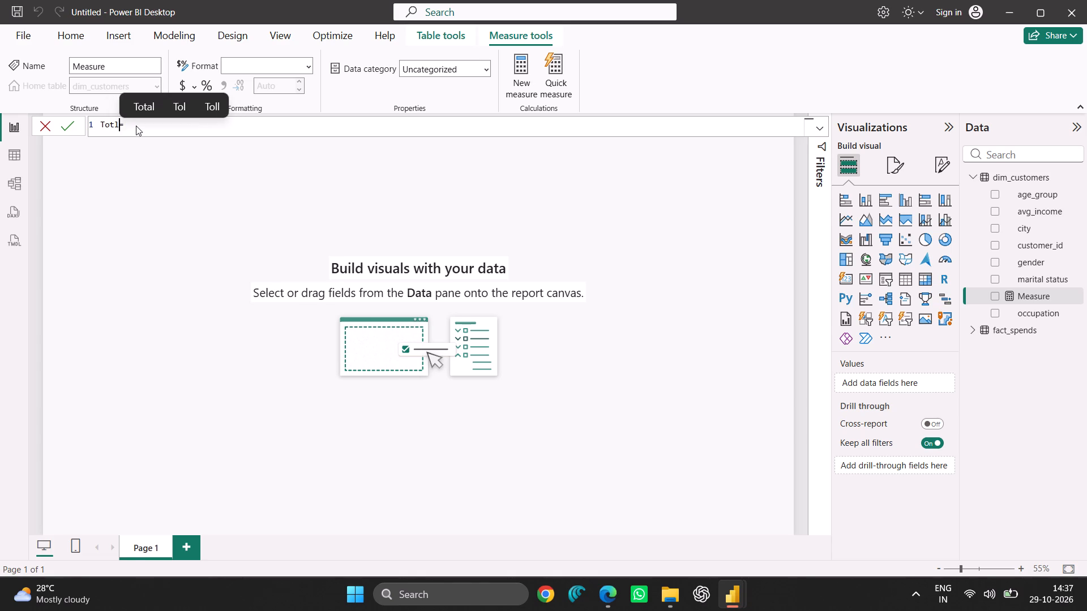
key("BackSpace")
type("al")
key("space")
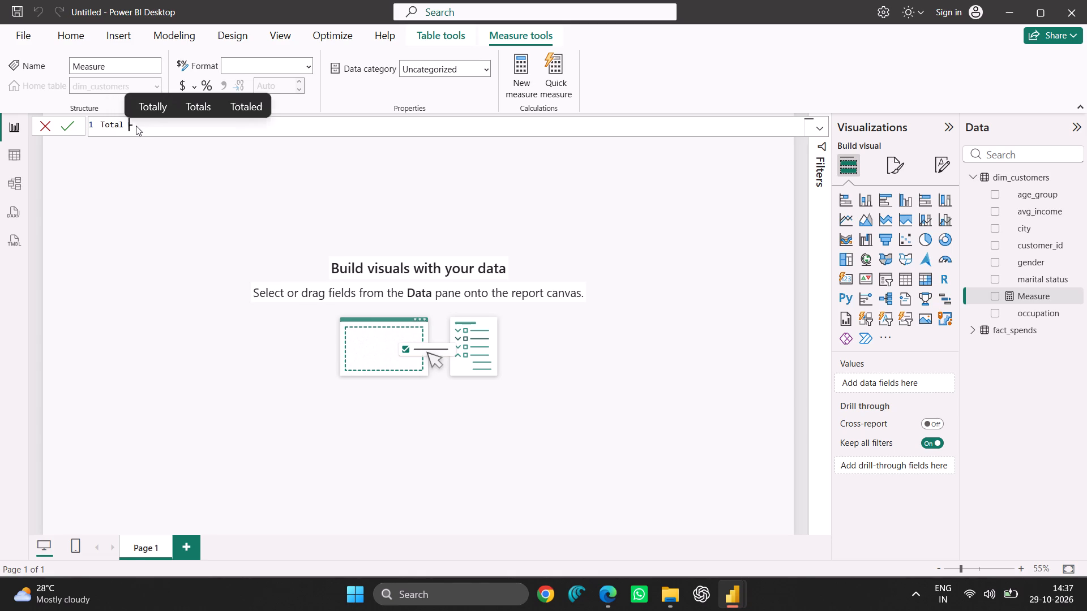
key("c")
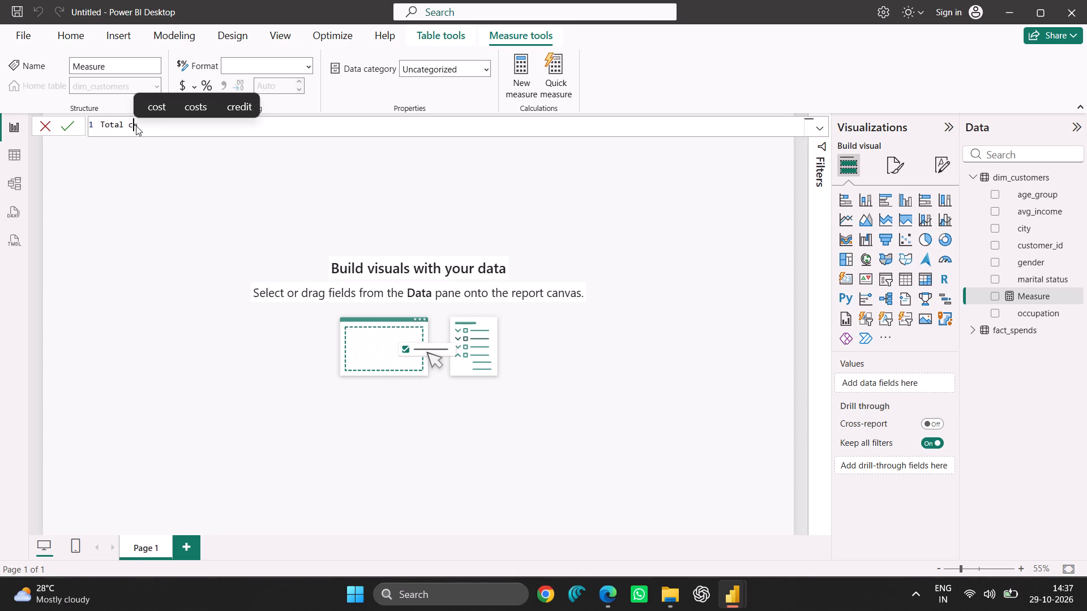
key("u")
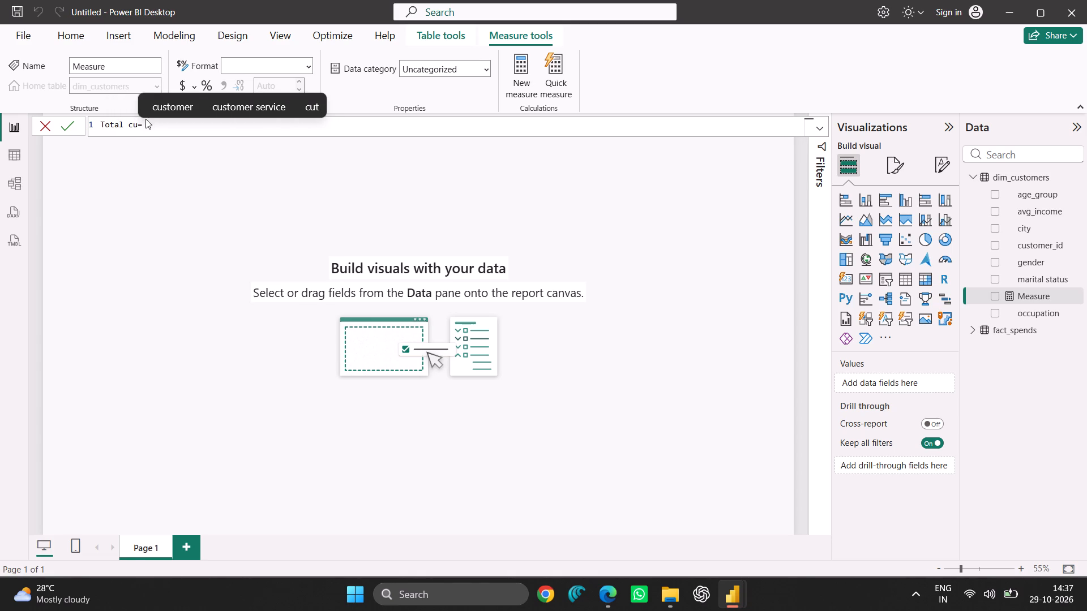
left_click(170, 105)
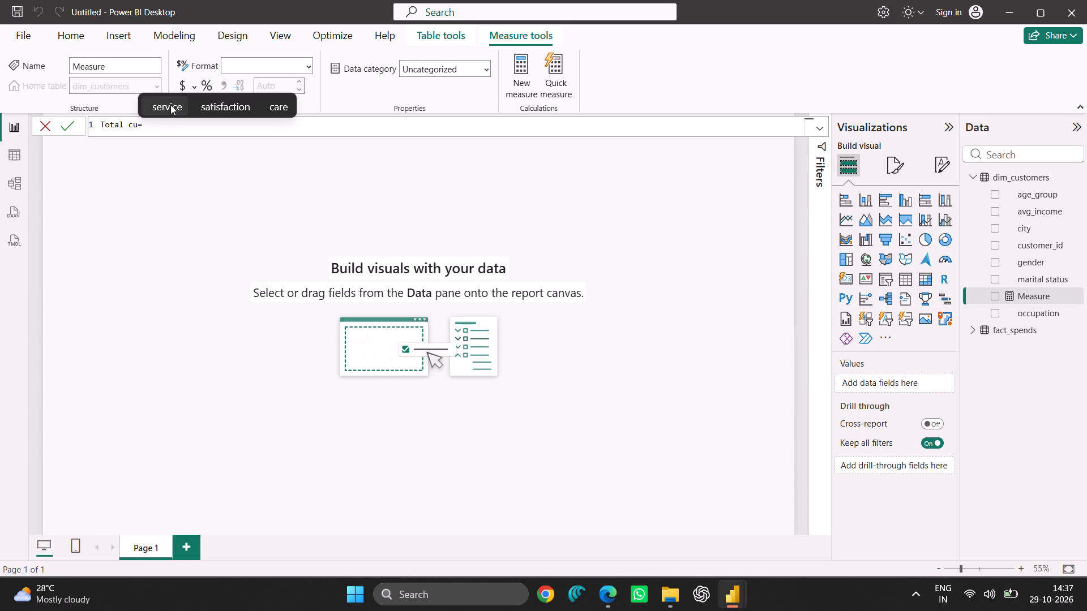
type("stomer")
type("s")
key("space")
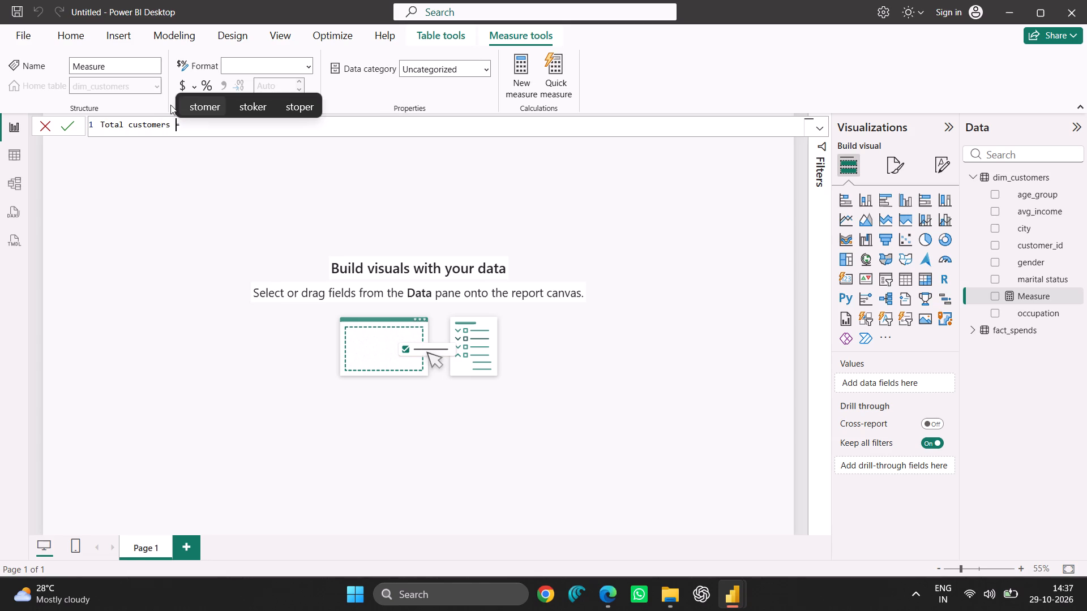
Define the Total customers measure as DISTINCTCOUNT(dim_customers[customer_id]) and commit the formula.
key("Right")
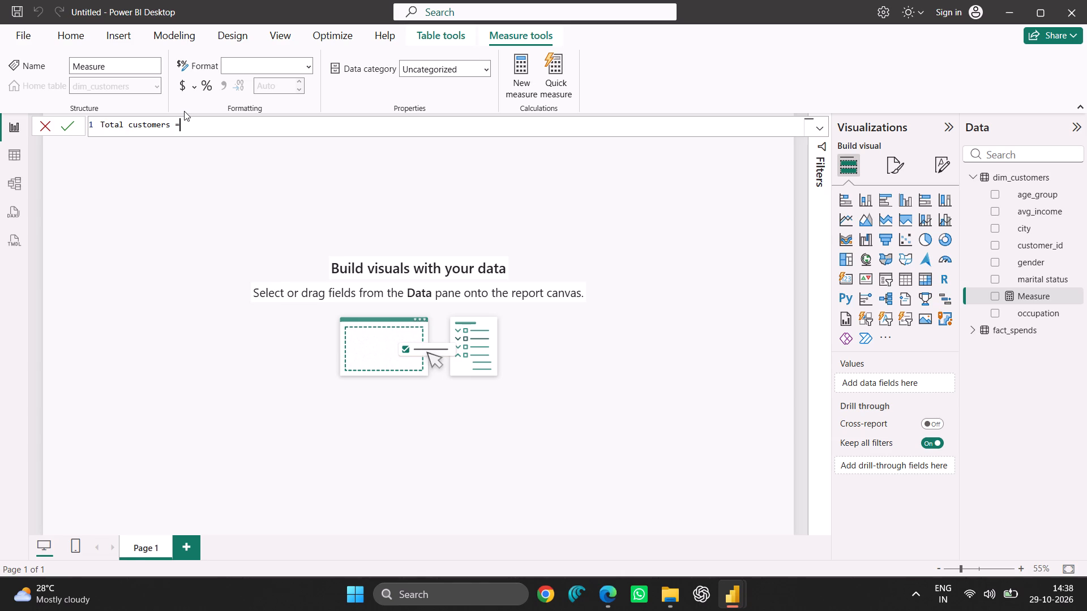
key("space")
type("di")
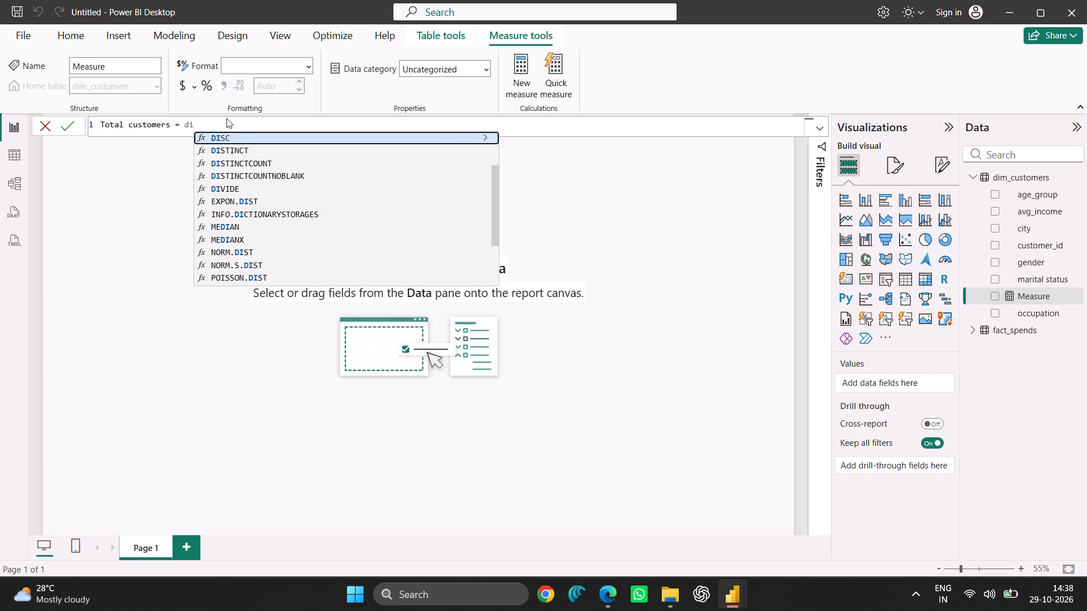
left_click(244, 159)
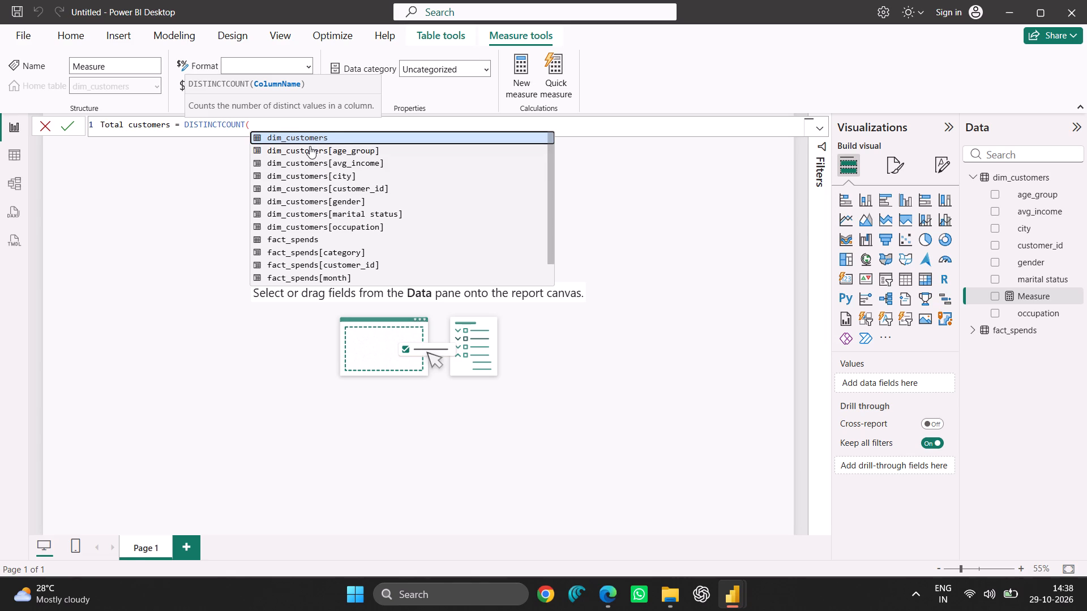
key("c")
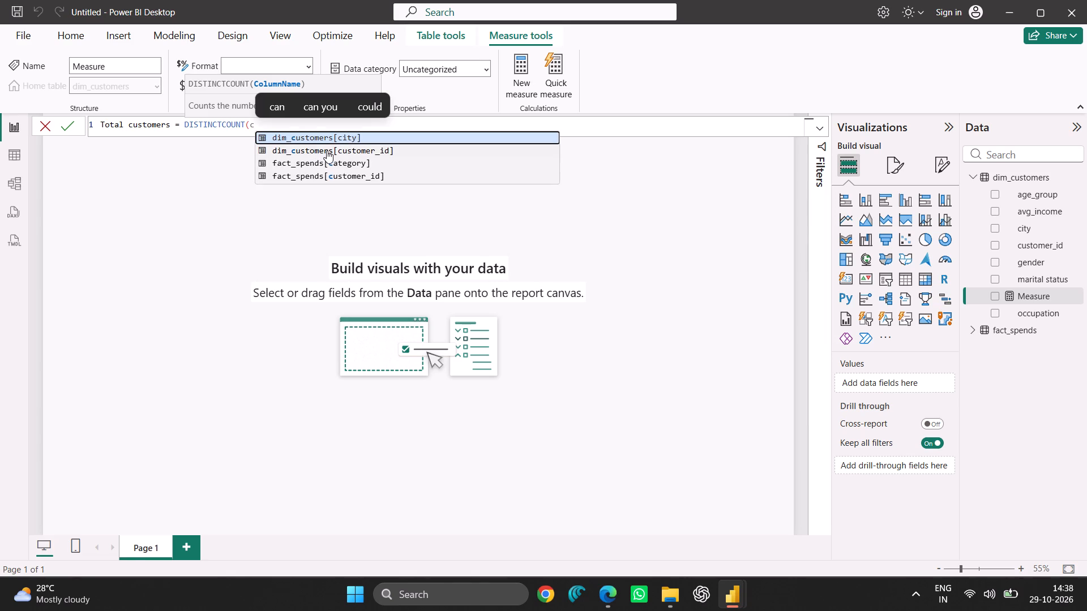
left_click(331, 150)
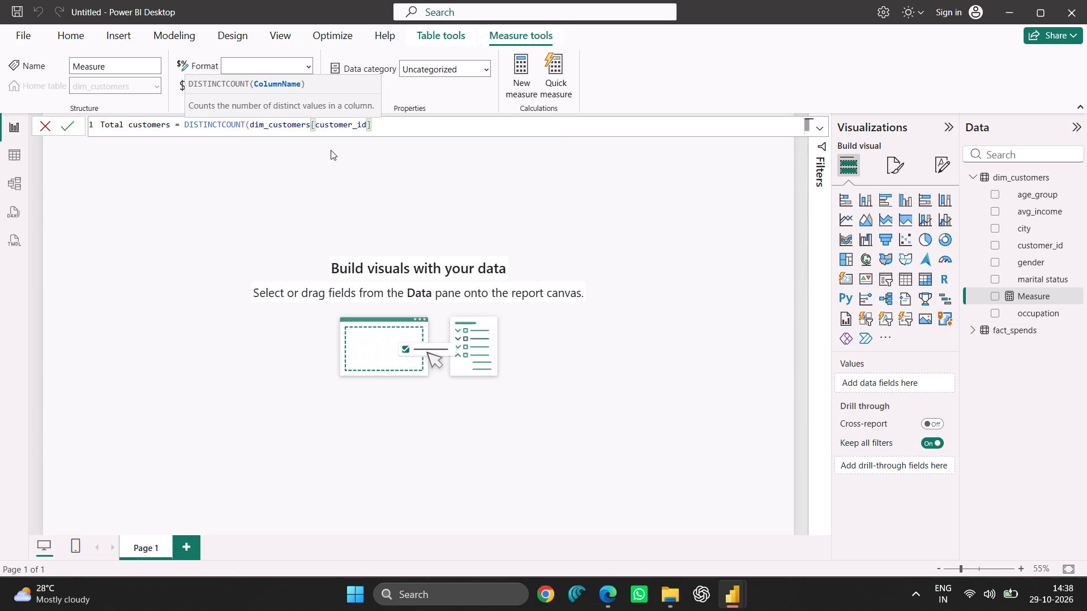
key("shift+parenright")
key("Return")
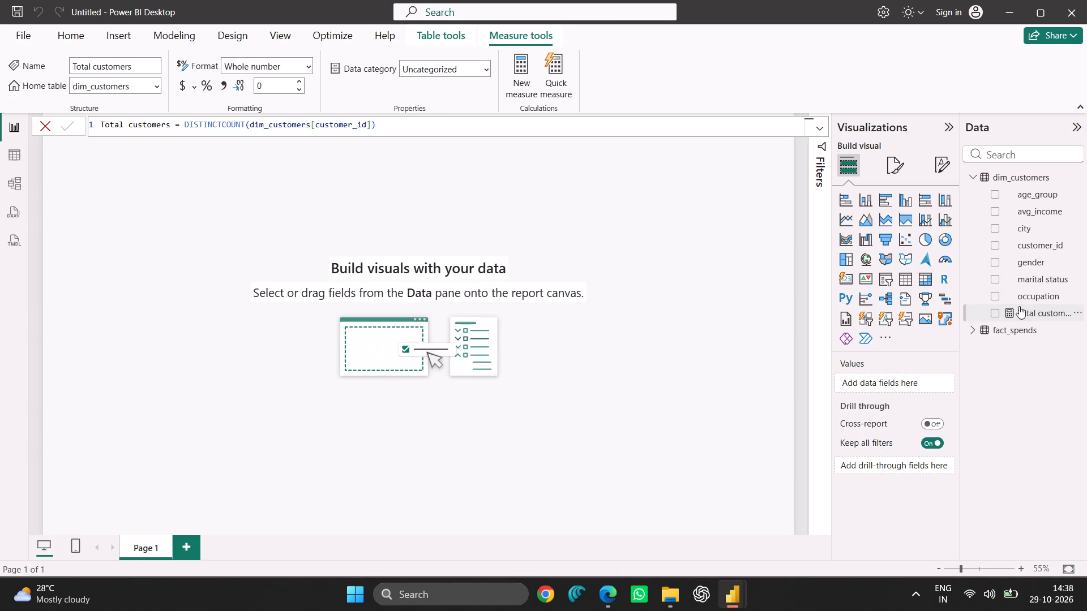
Add the Total customers measure to the report page and show it as a card visual.
left_click(973, 171)
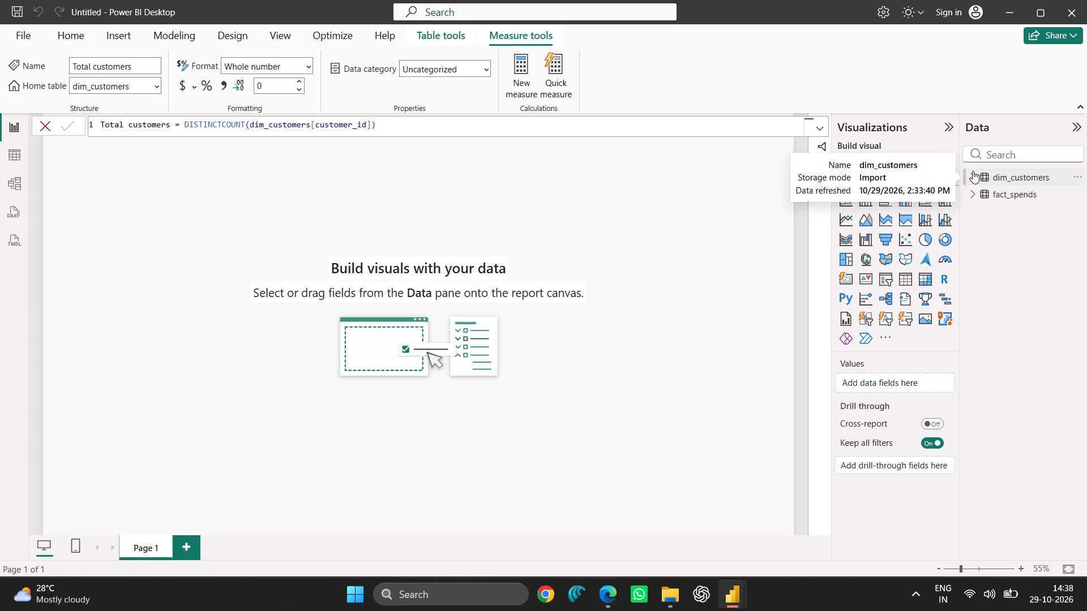
left_click(973, 171)
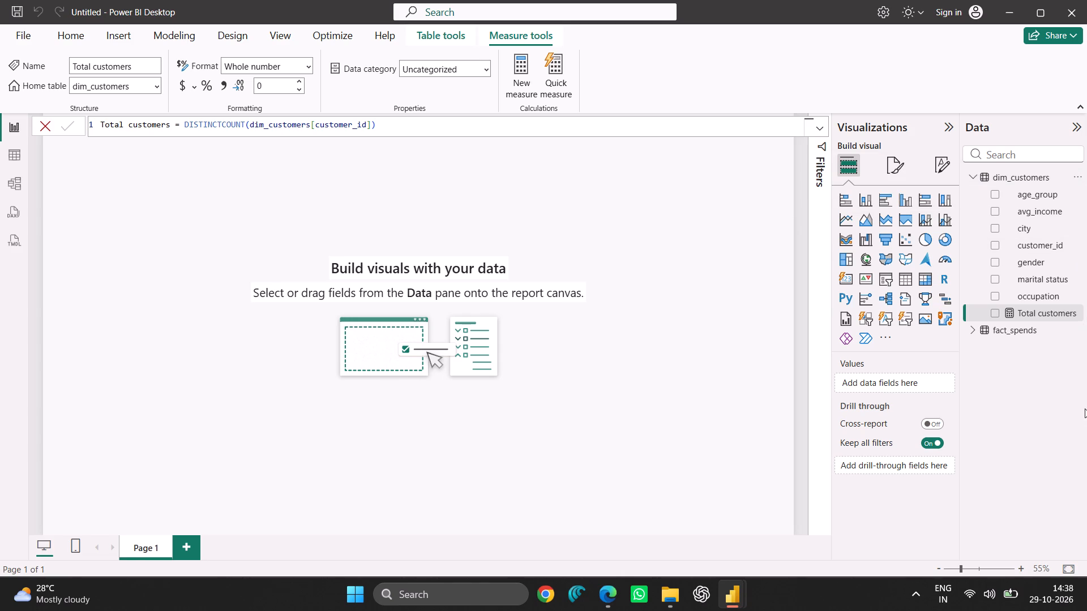
right_click(1052, 316)
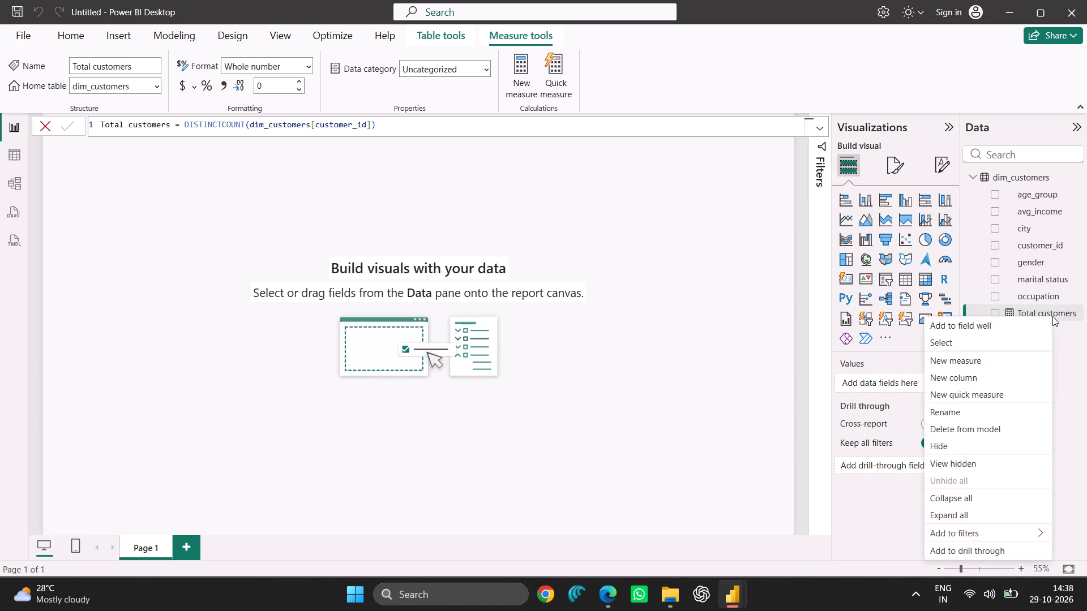
left_click(967, 324)
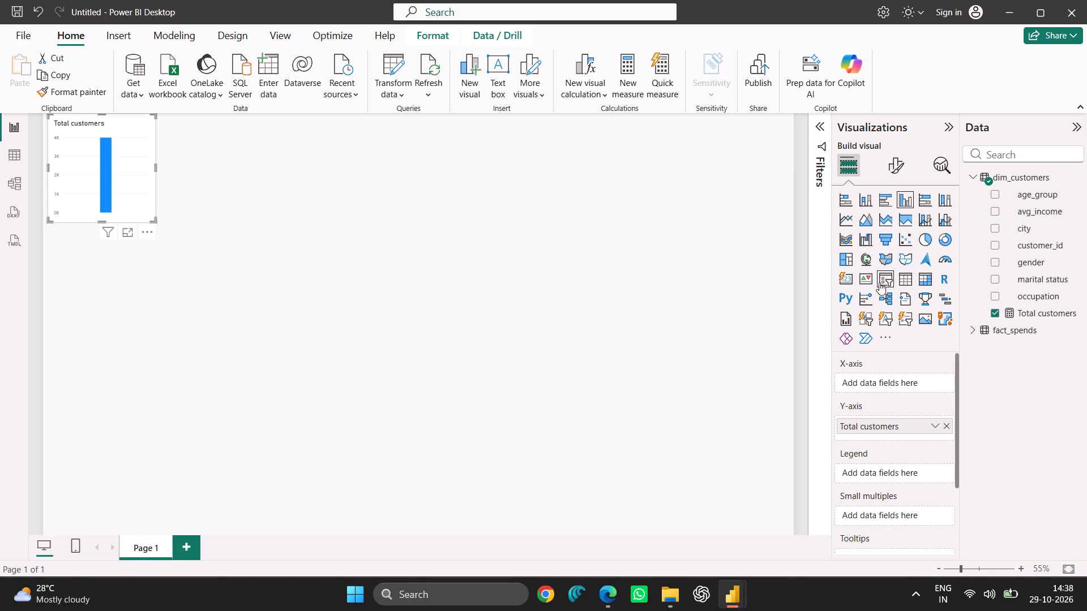
left_click(846, 274)
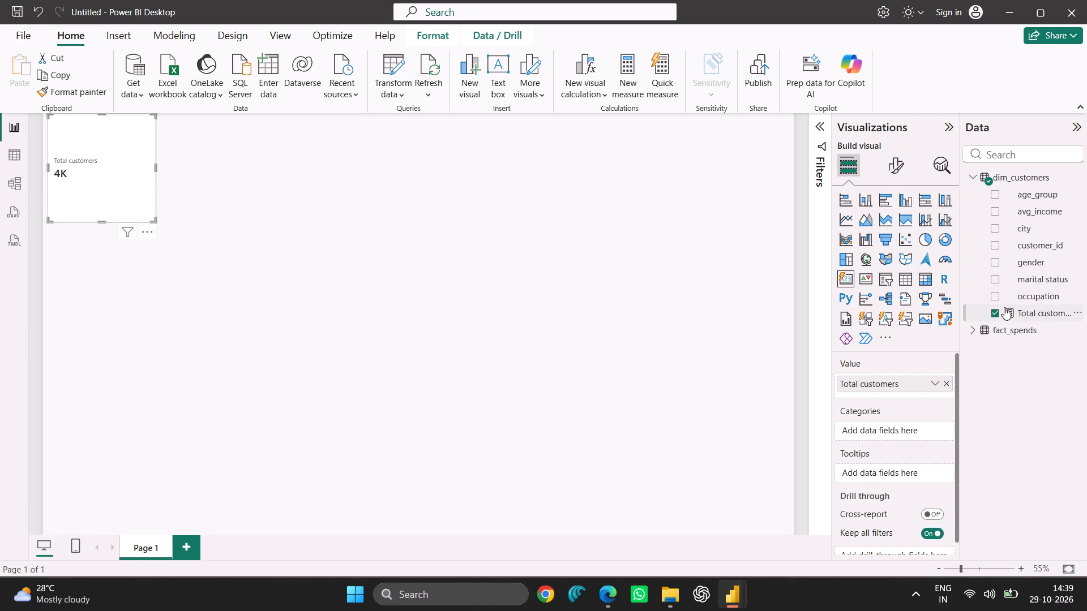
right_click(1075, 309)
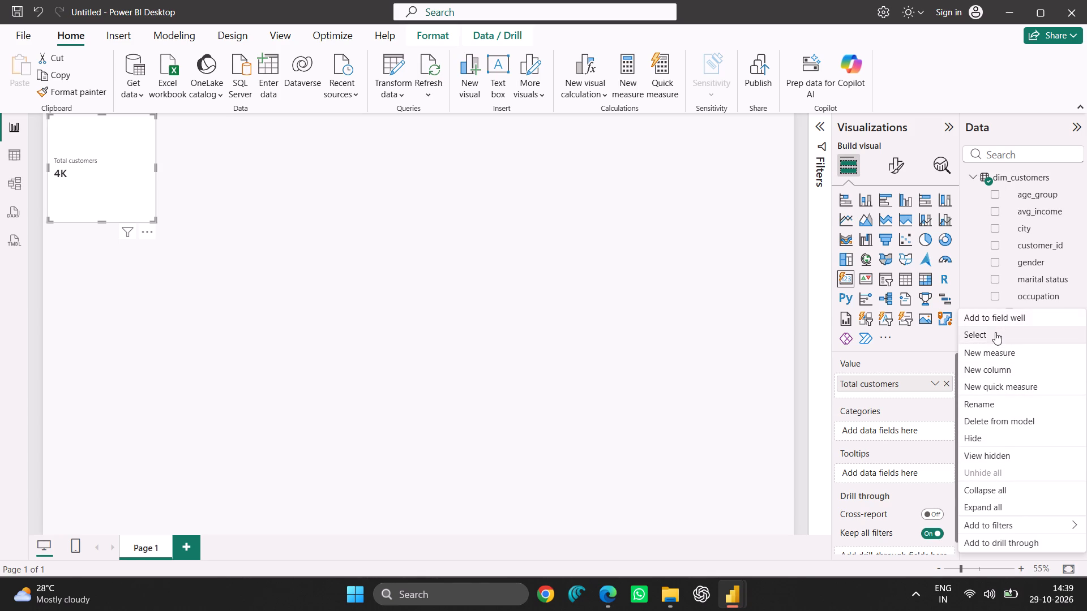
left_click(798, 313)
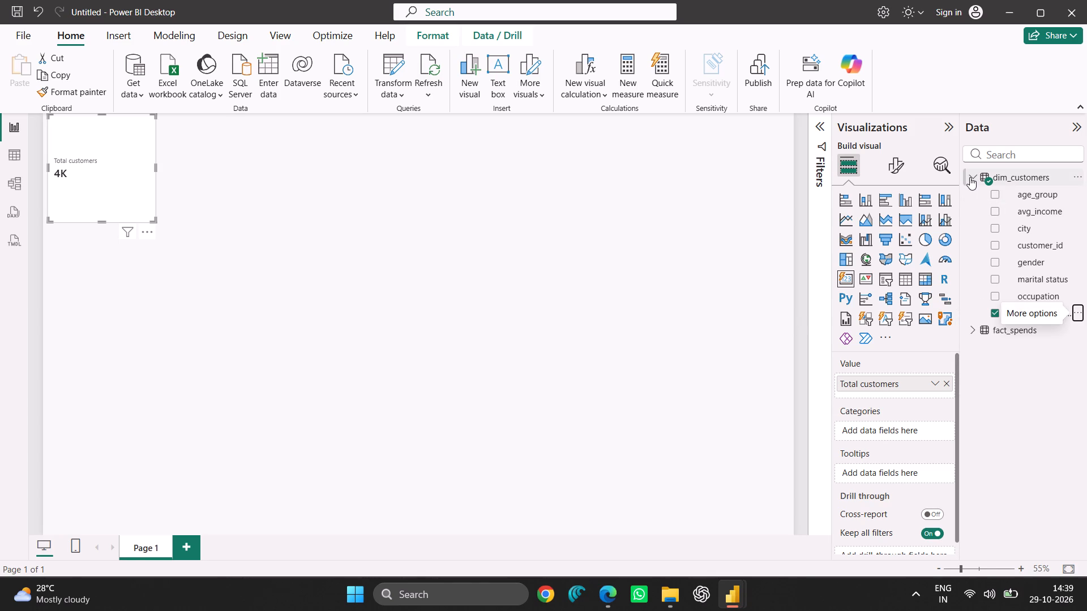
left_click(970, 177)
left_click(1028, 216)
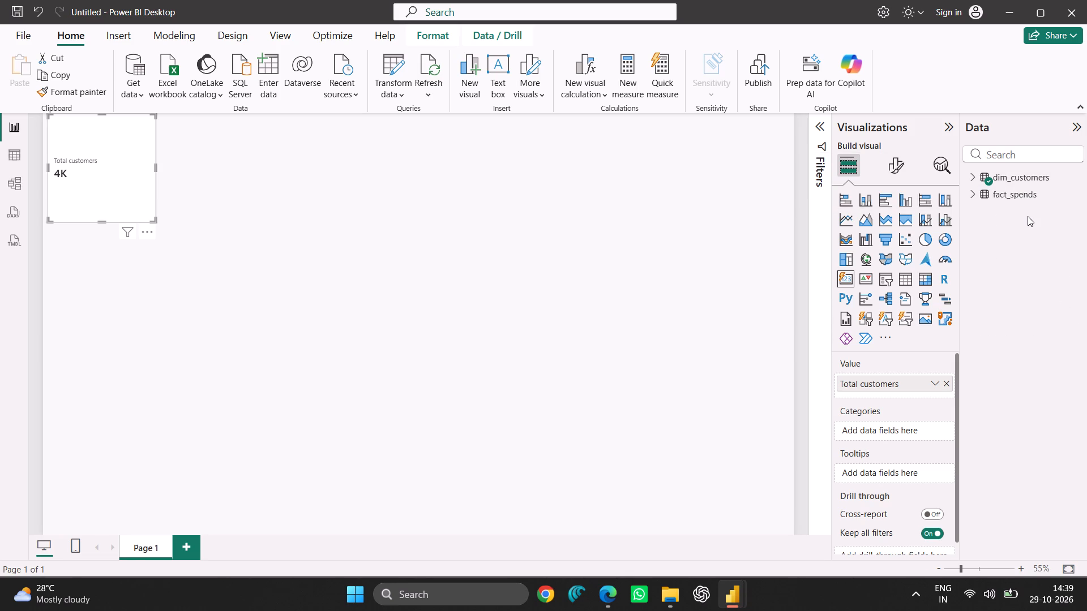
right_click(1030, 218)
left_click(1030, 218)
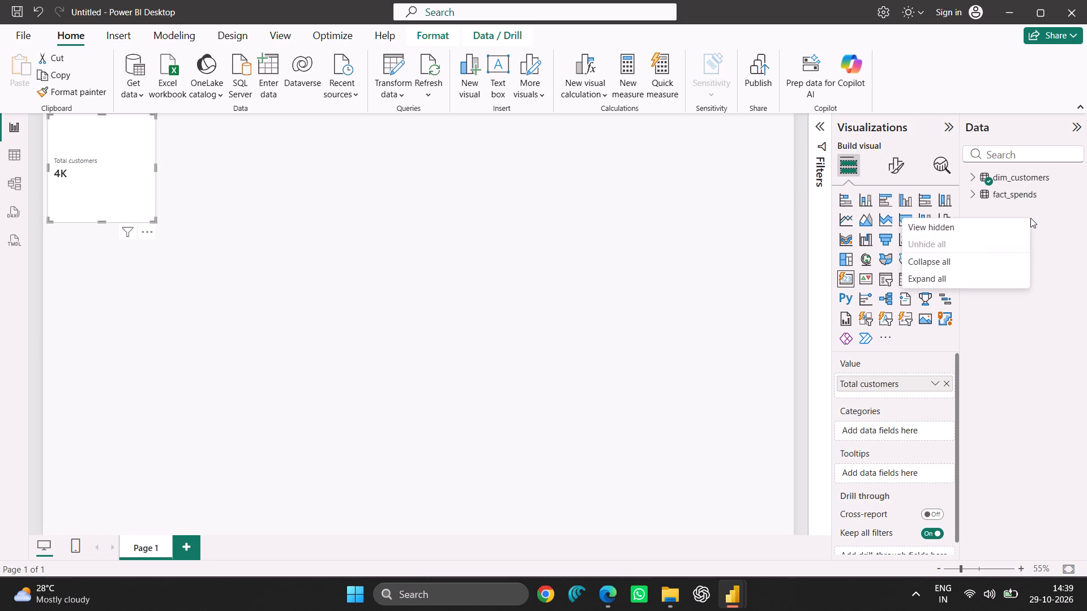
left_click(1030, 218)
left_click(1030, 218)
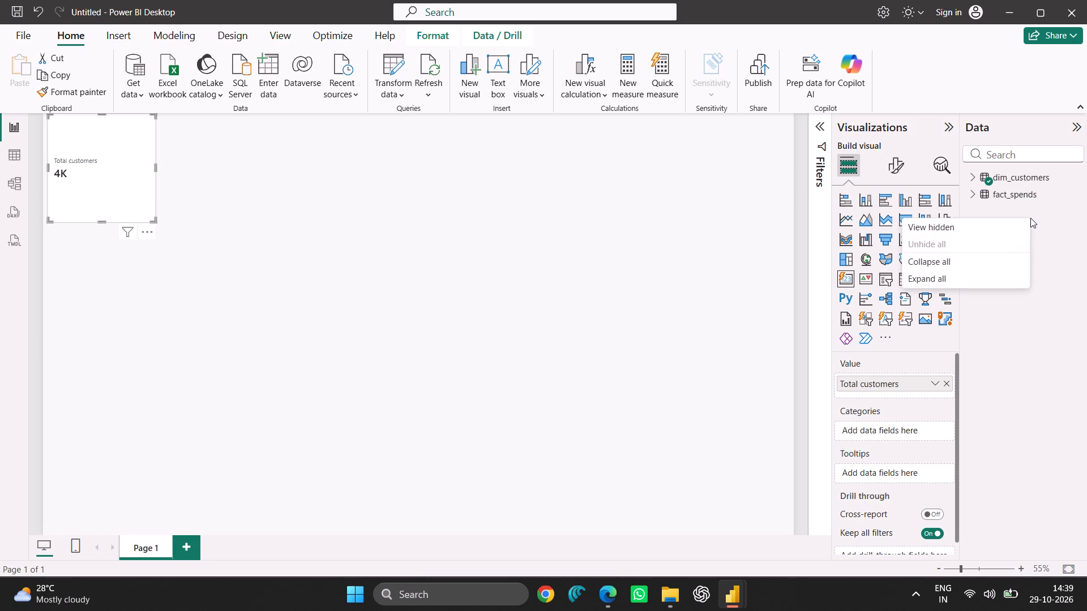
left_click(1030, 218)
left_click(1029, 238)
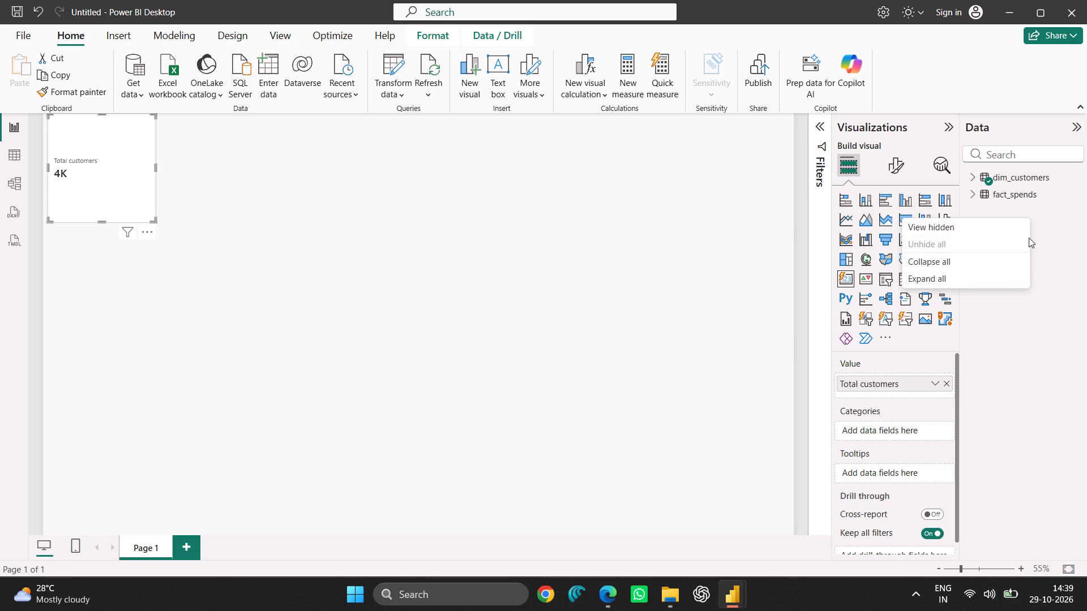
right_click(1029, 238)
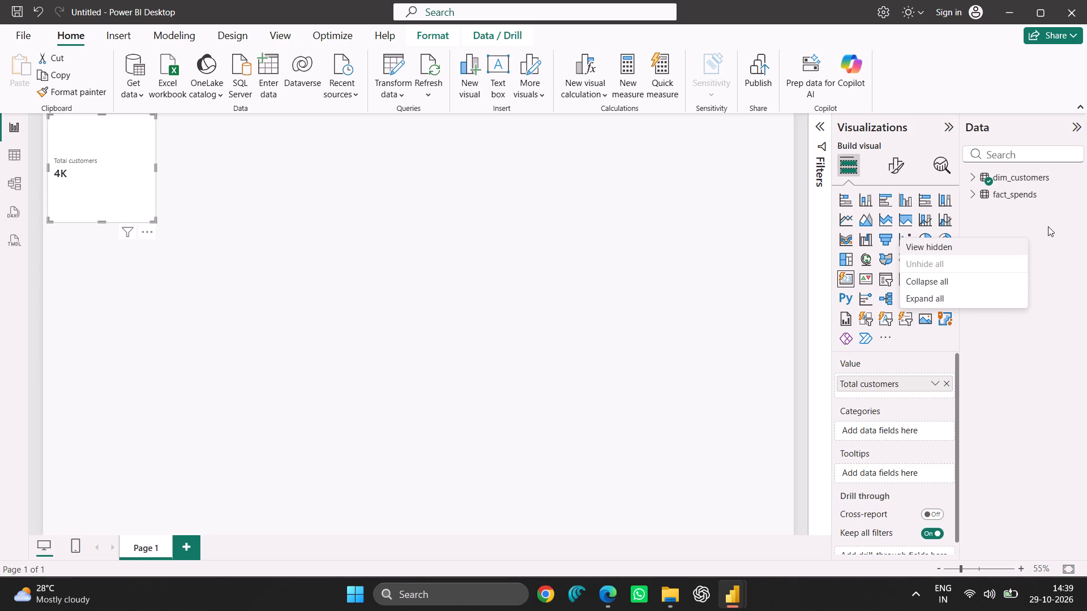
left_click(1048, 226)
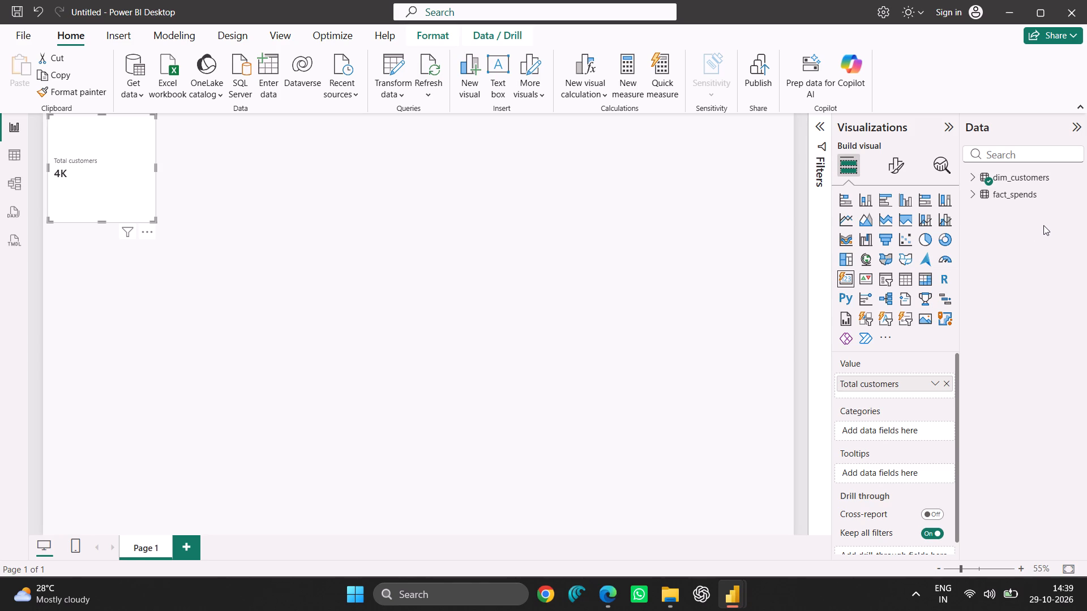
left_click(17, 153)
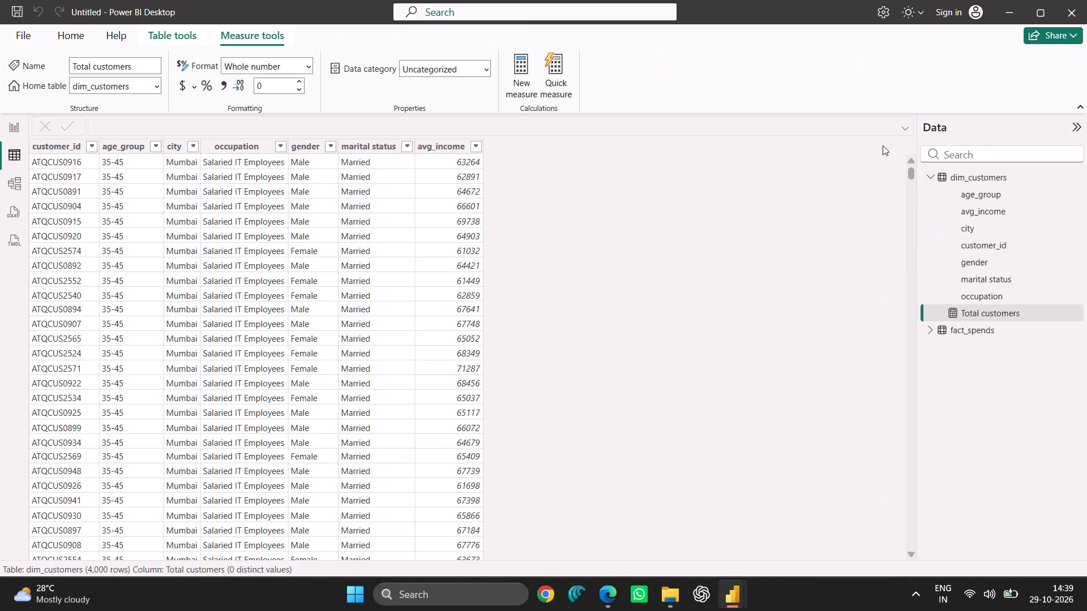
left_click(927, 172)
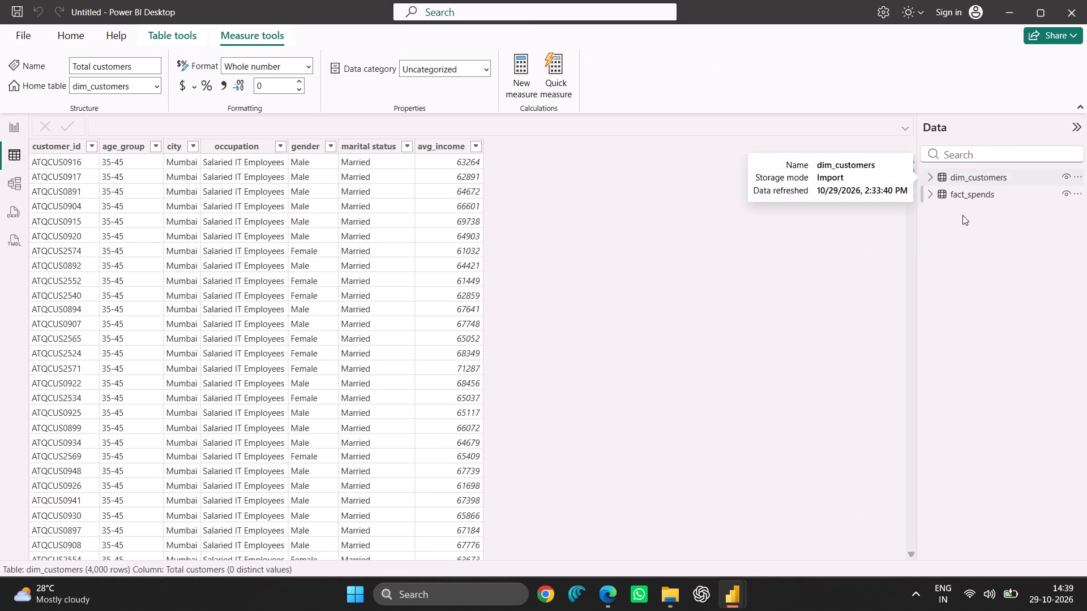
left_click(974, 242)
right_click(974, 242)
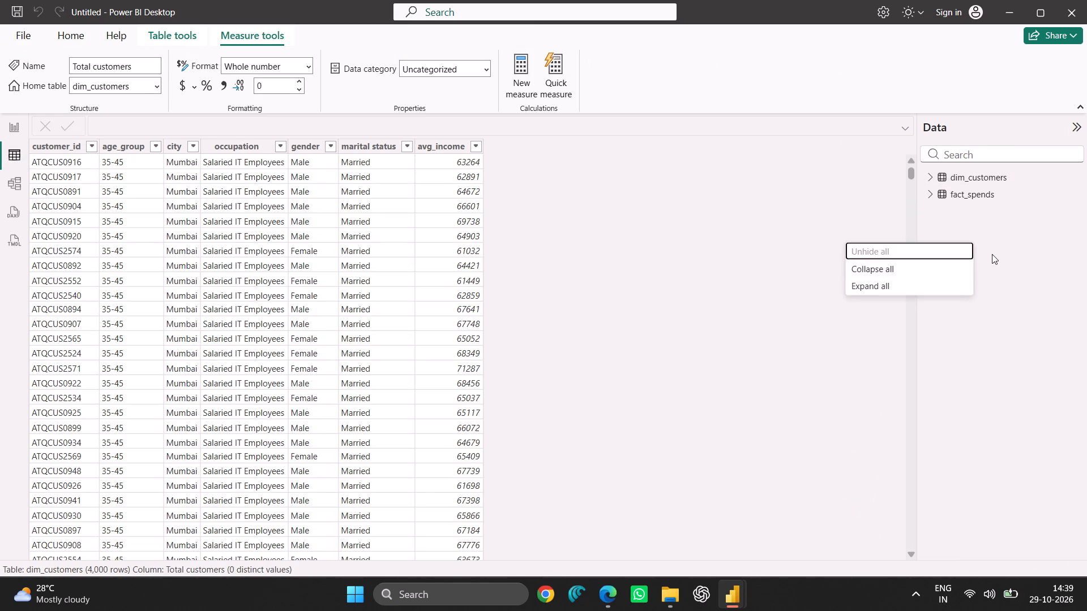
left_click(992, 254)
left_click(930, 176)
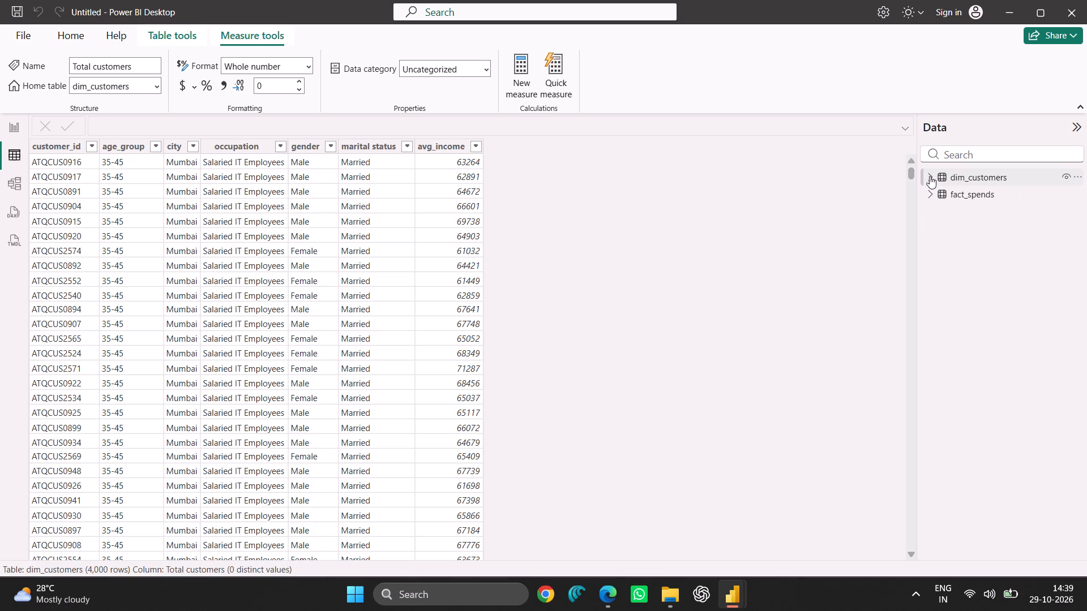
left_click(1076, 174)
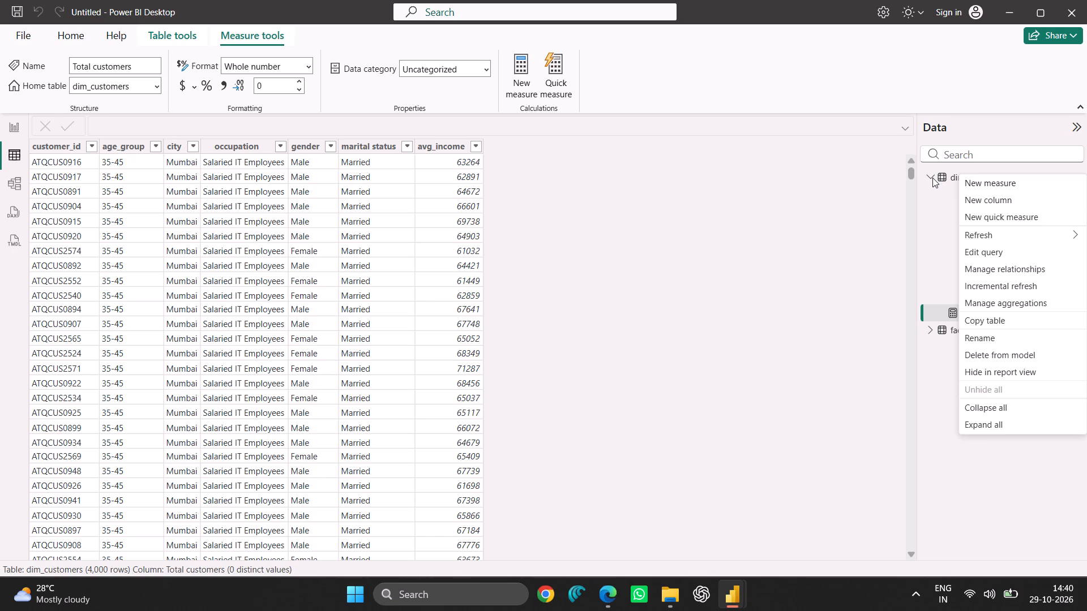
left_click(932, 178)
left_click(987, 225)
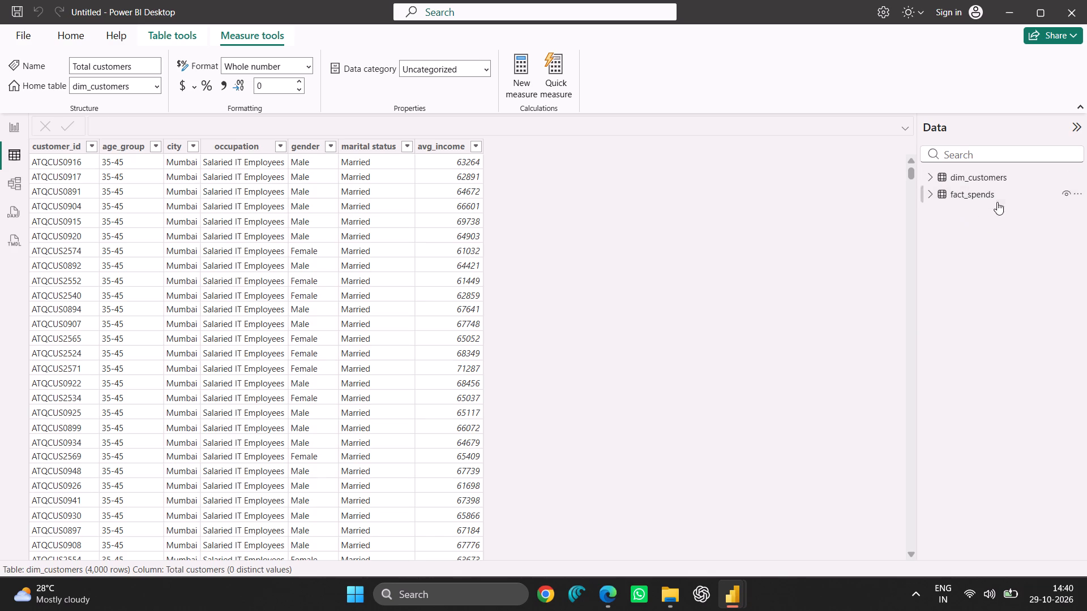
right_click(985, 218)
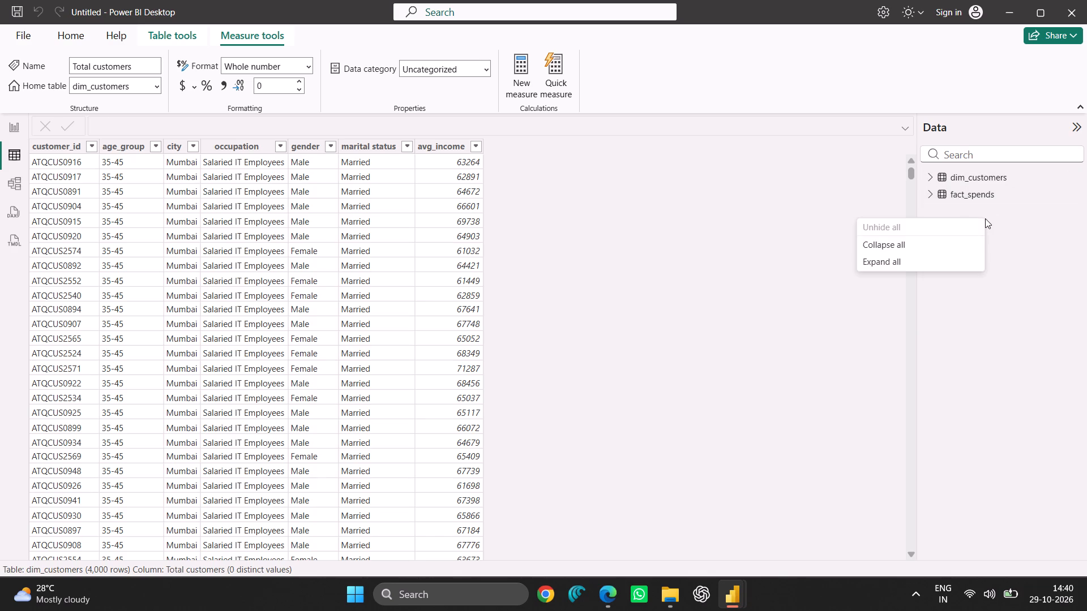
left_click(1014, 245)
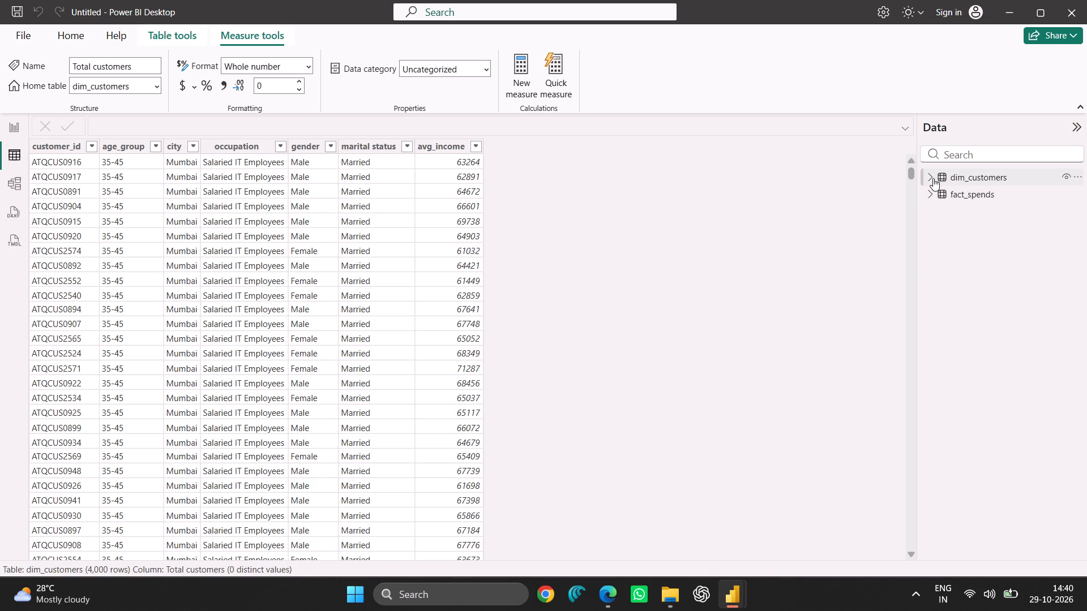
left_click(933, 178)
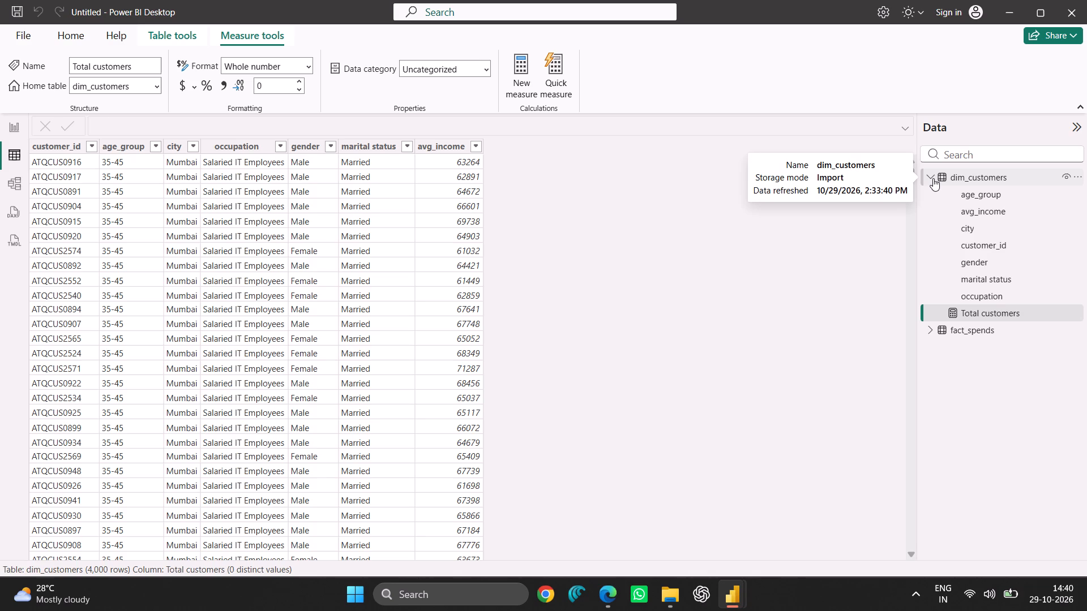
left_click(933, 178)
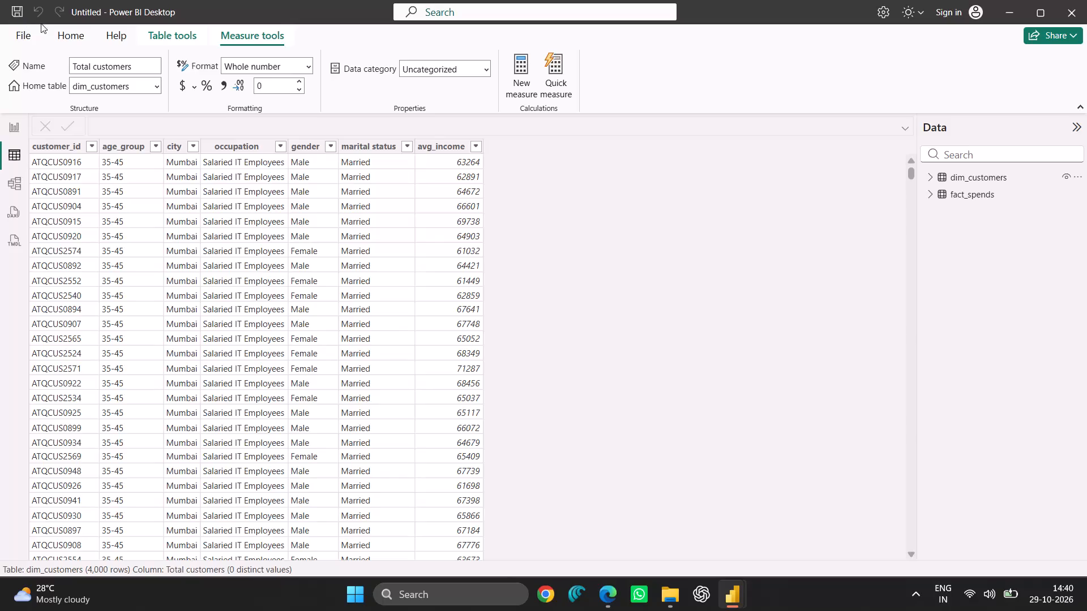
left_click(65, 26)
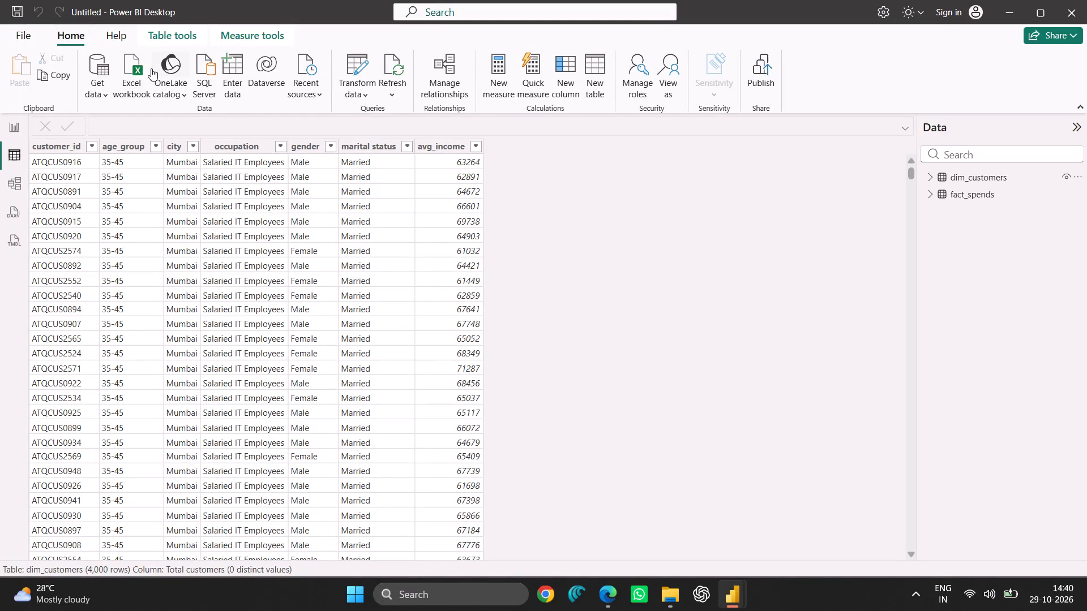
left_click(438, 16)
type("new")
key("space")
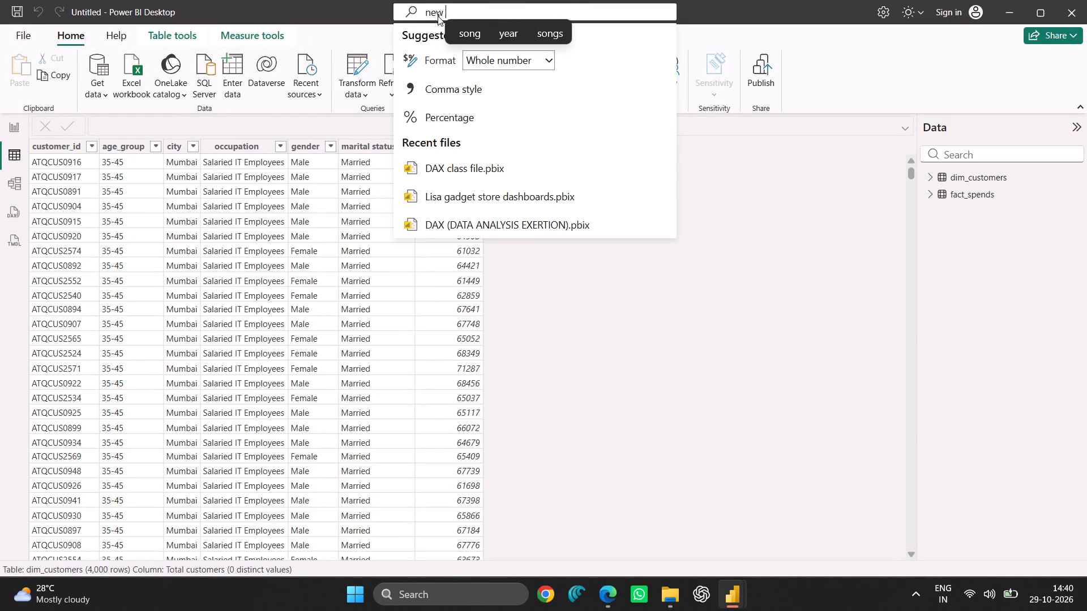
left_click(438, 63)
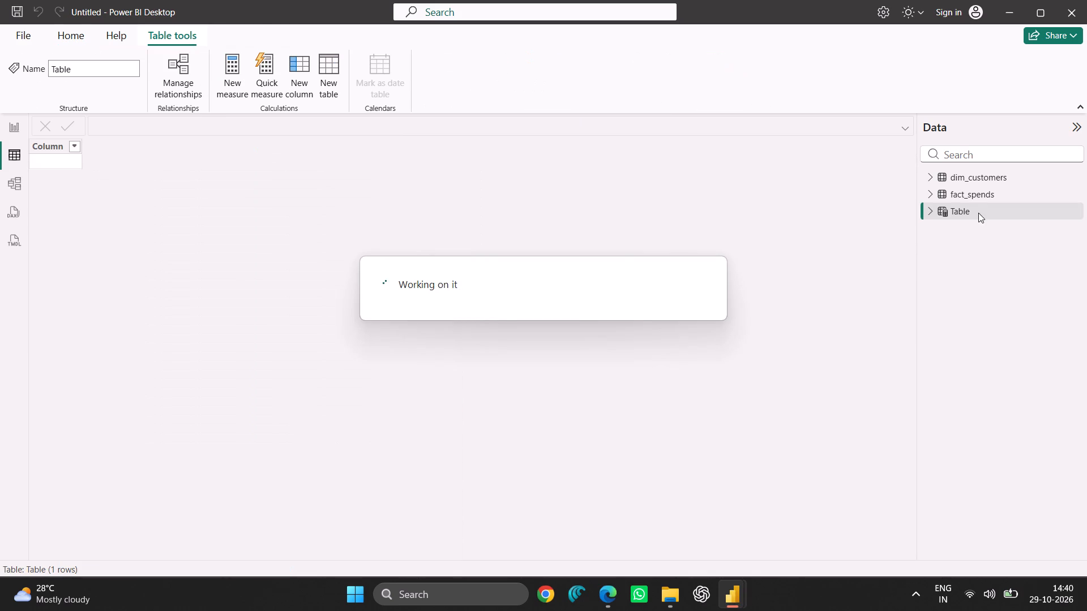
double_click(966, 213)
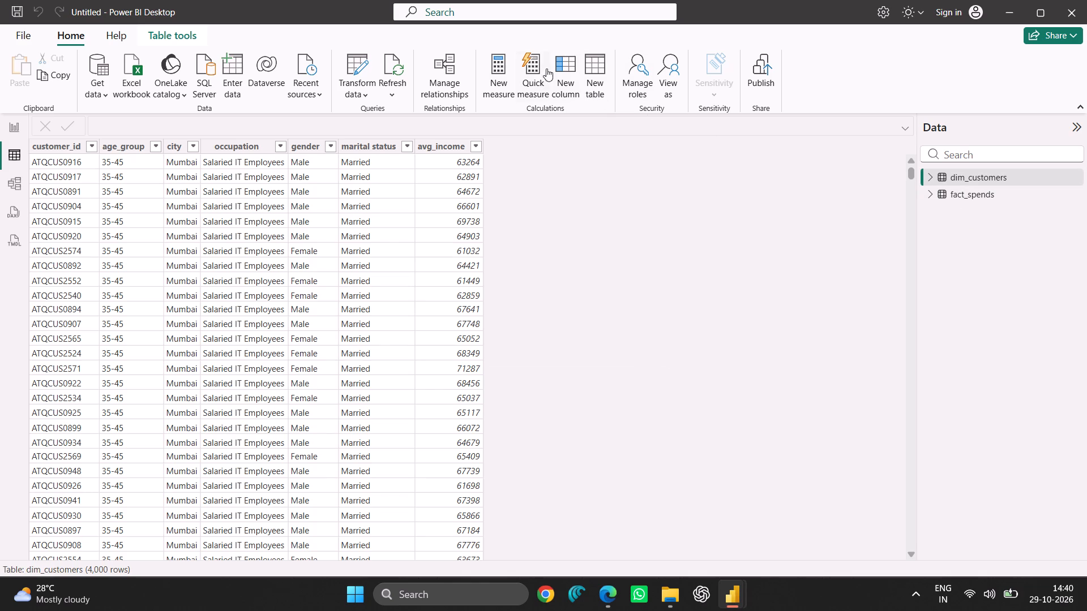
Create a new calculated table and leave it with the default placeholder formula Row("Column", BLANK()).
left_click(592, 78)
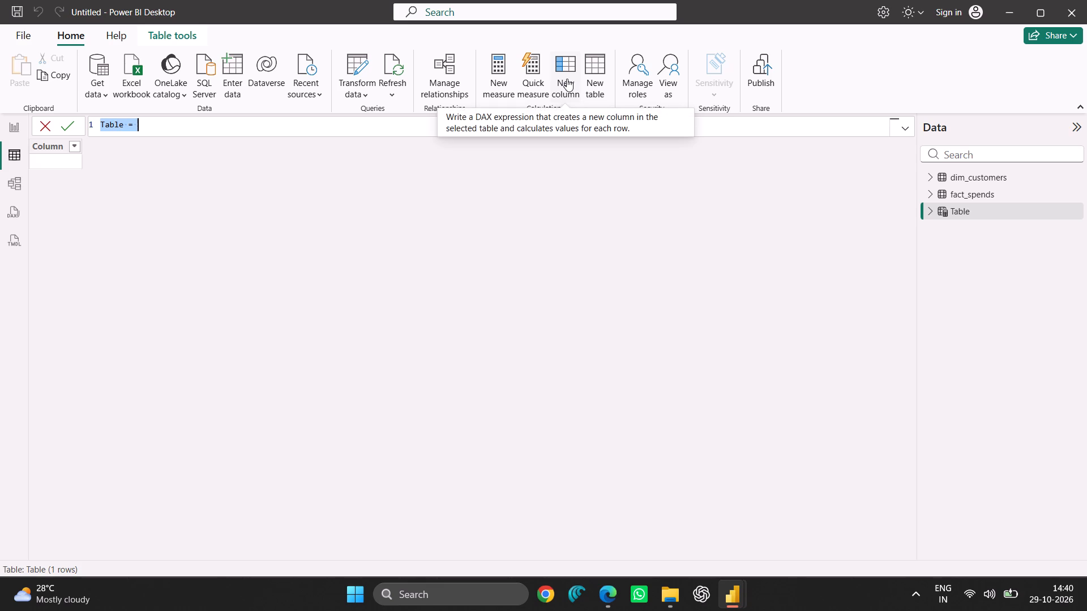
key("space")
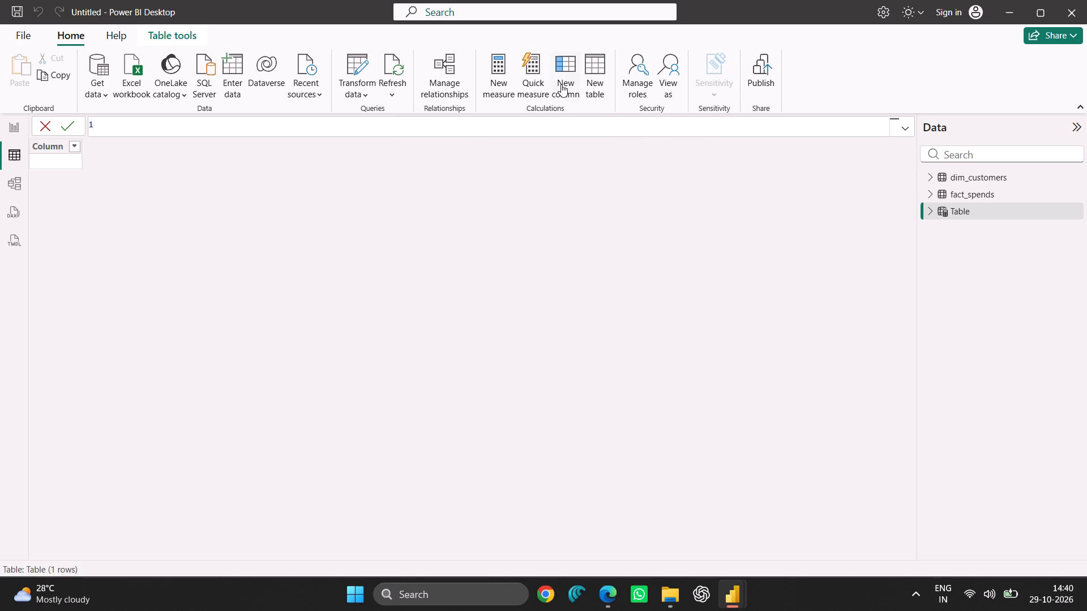
left_click(567, 69)
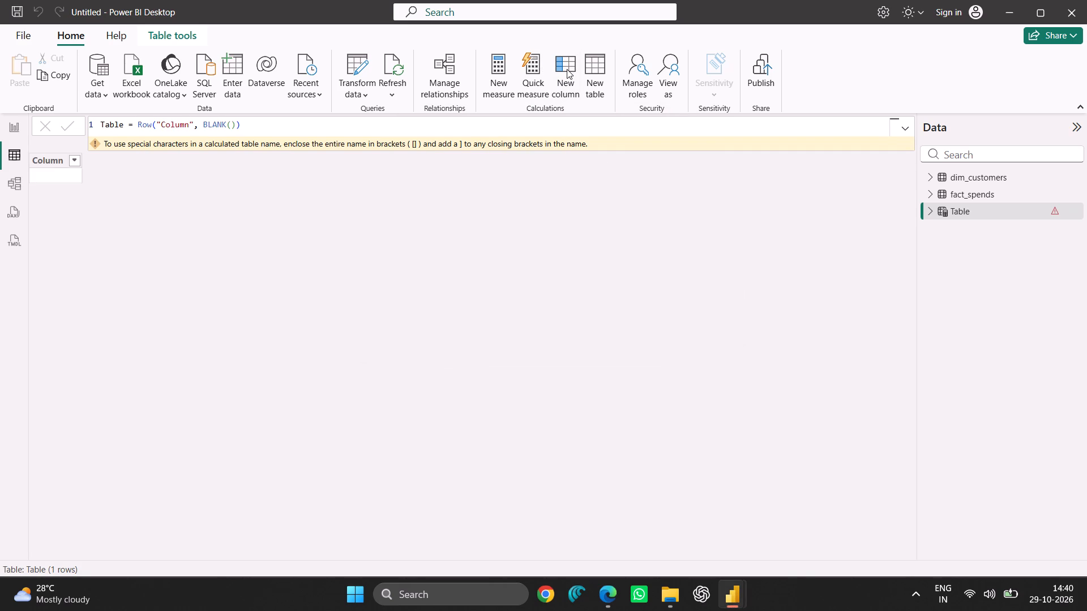
key("Return")
key("Return")
left_click(264, 124)
key("Return")
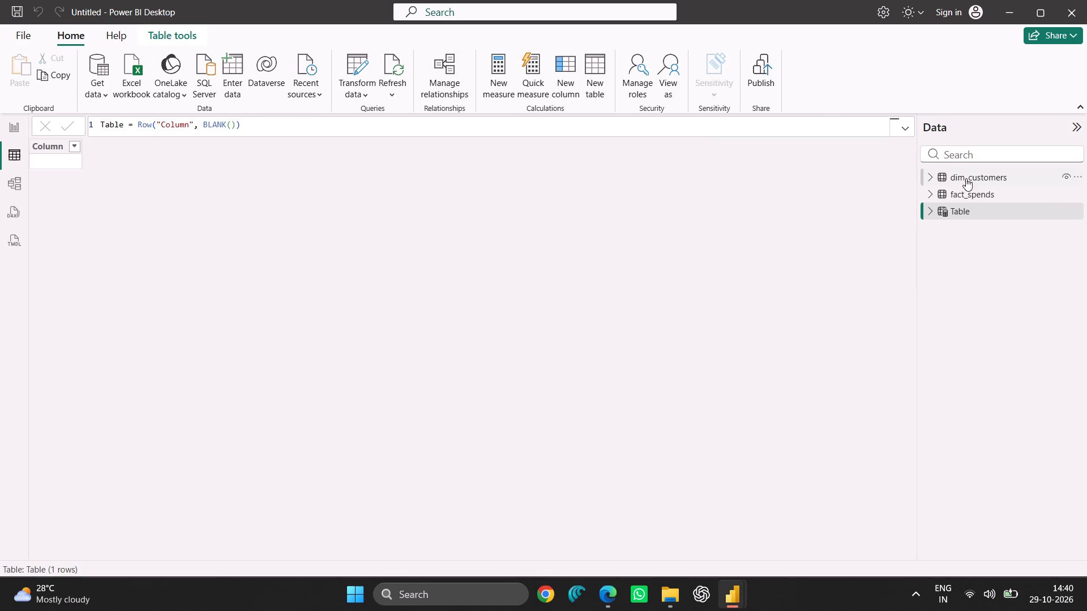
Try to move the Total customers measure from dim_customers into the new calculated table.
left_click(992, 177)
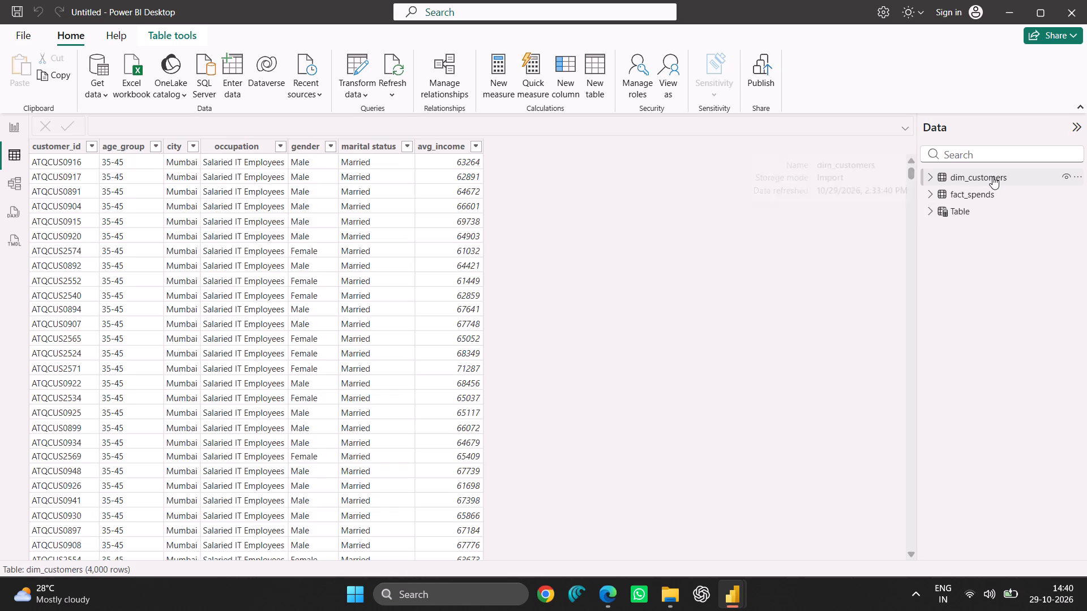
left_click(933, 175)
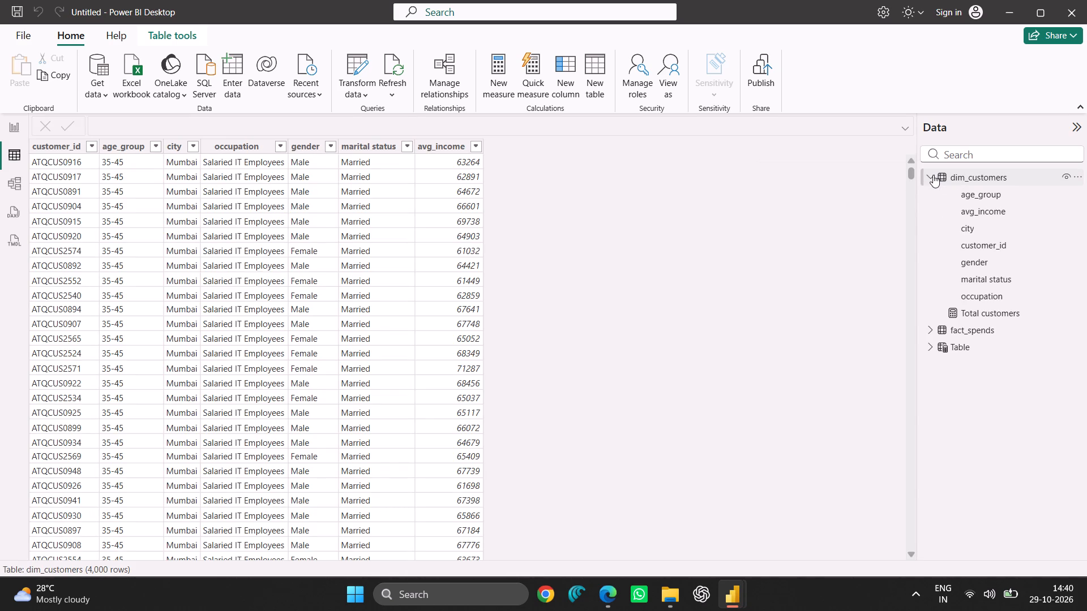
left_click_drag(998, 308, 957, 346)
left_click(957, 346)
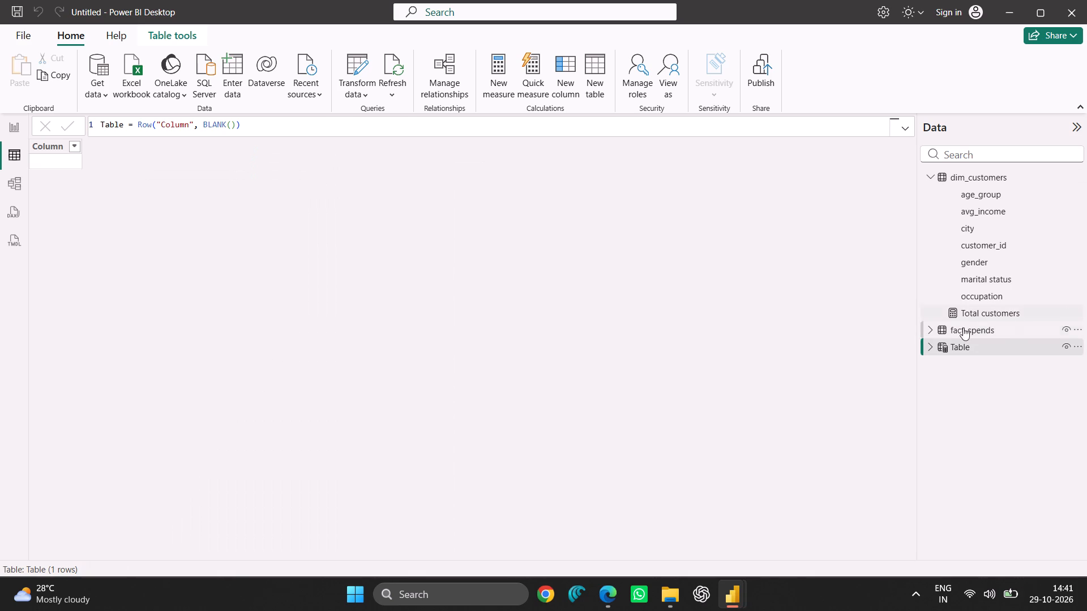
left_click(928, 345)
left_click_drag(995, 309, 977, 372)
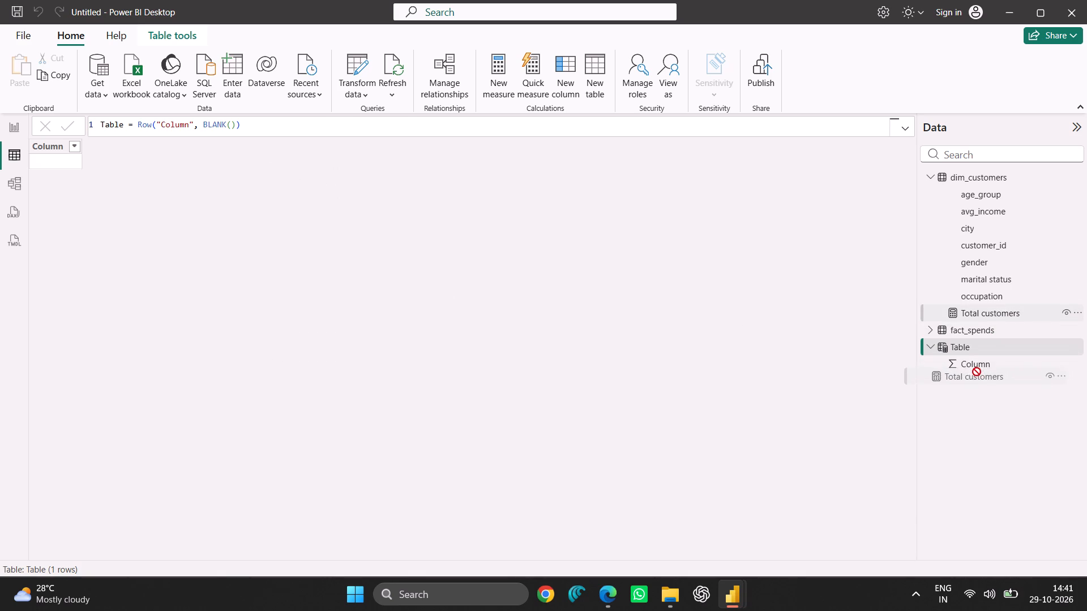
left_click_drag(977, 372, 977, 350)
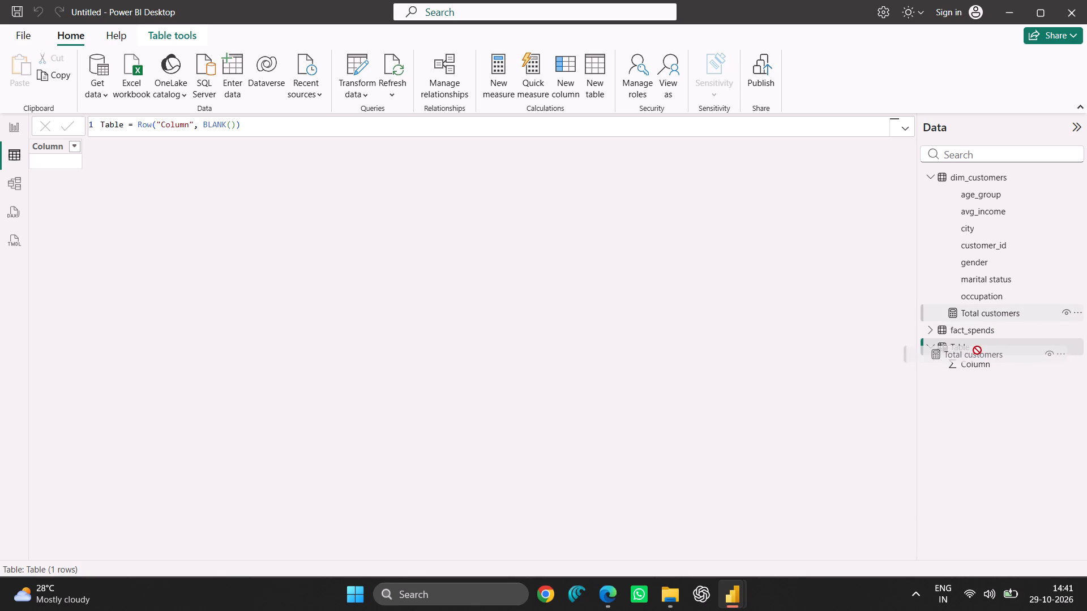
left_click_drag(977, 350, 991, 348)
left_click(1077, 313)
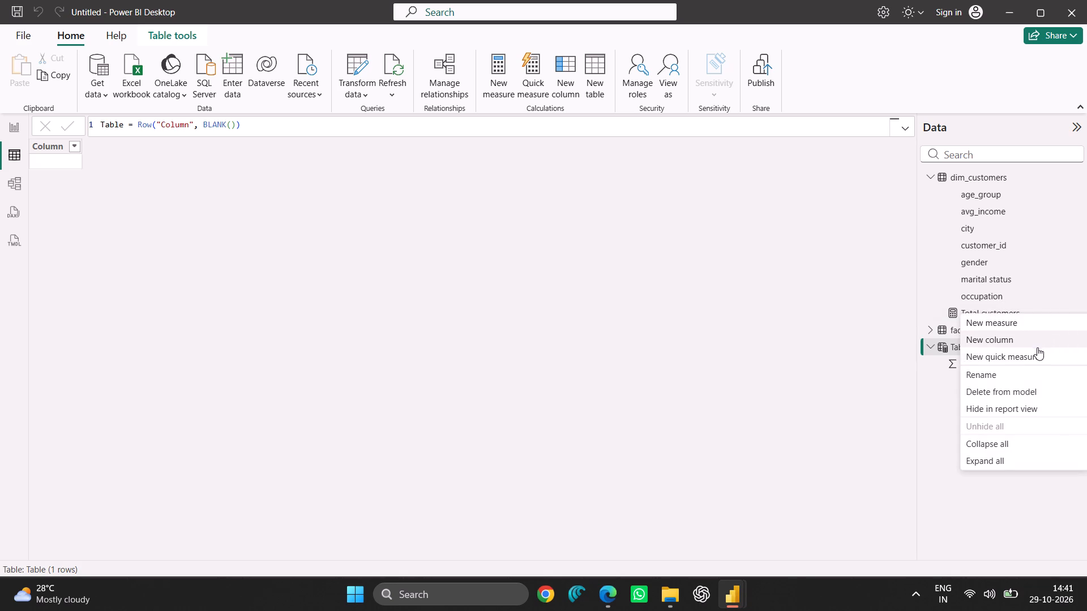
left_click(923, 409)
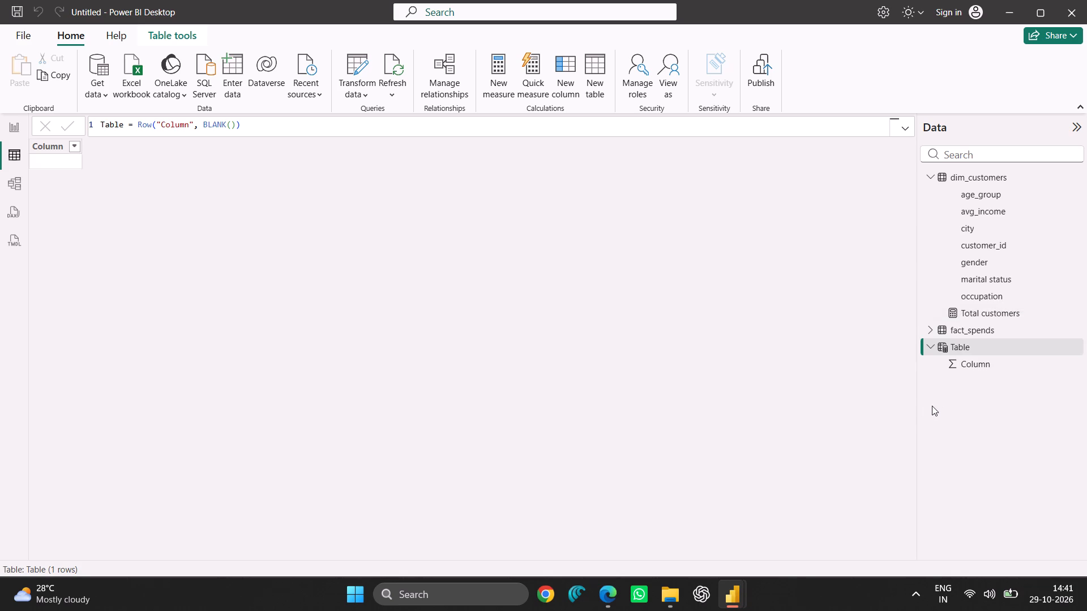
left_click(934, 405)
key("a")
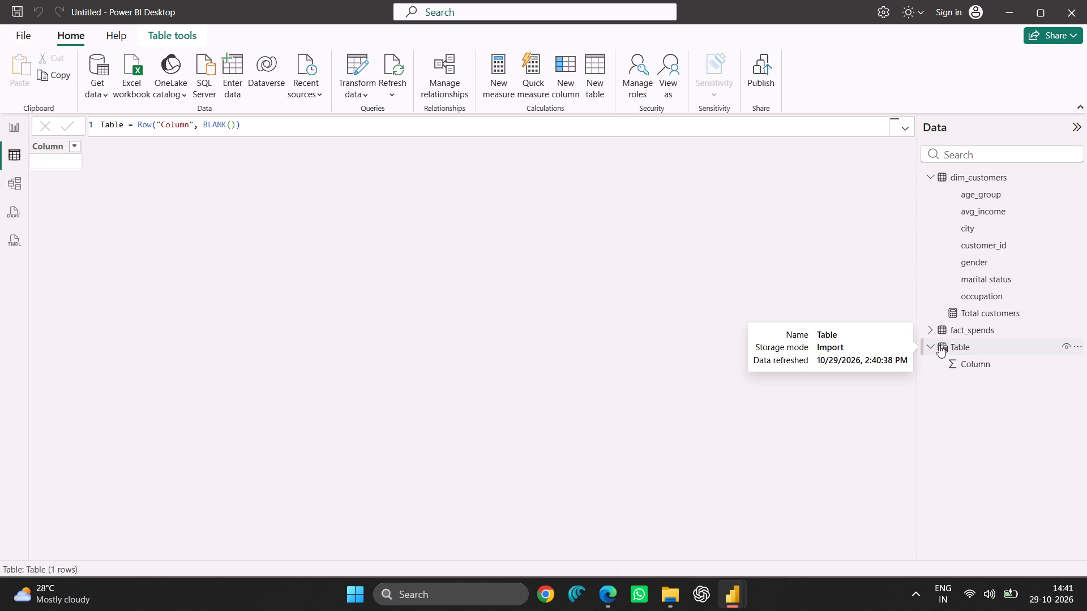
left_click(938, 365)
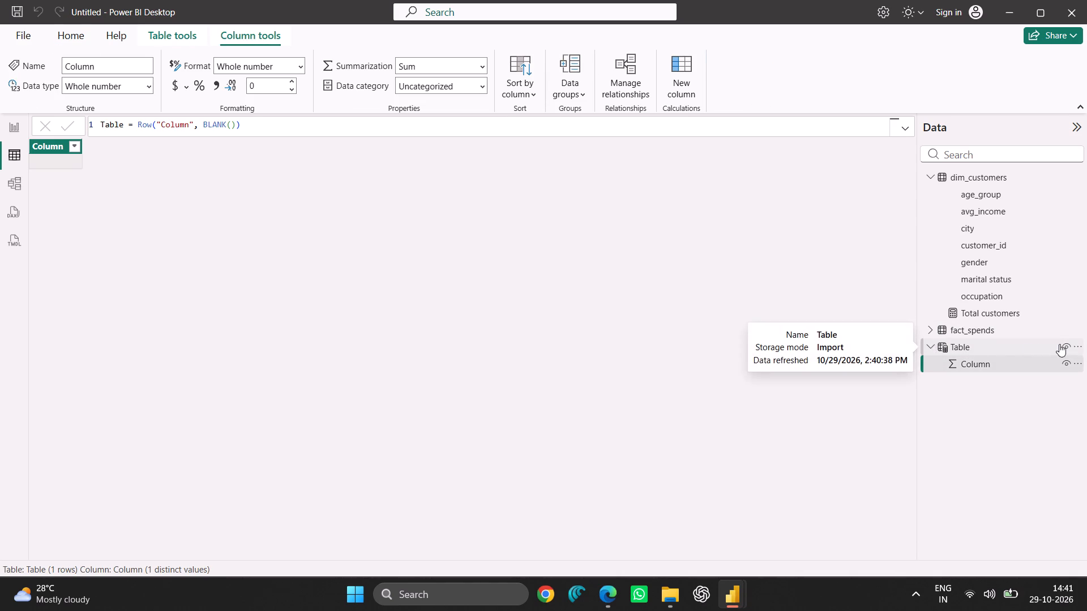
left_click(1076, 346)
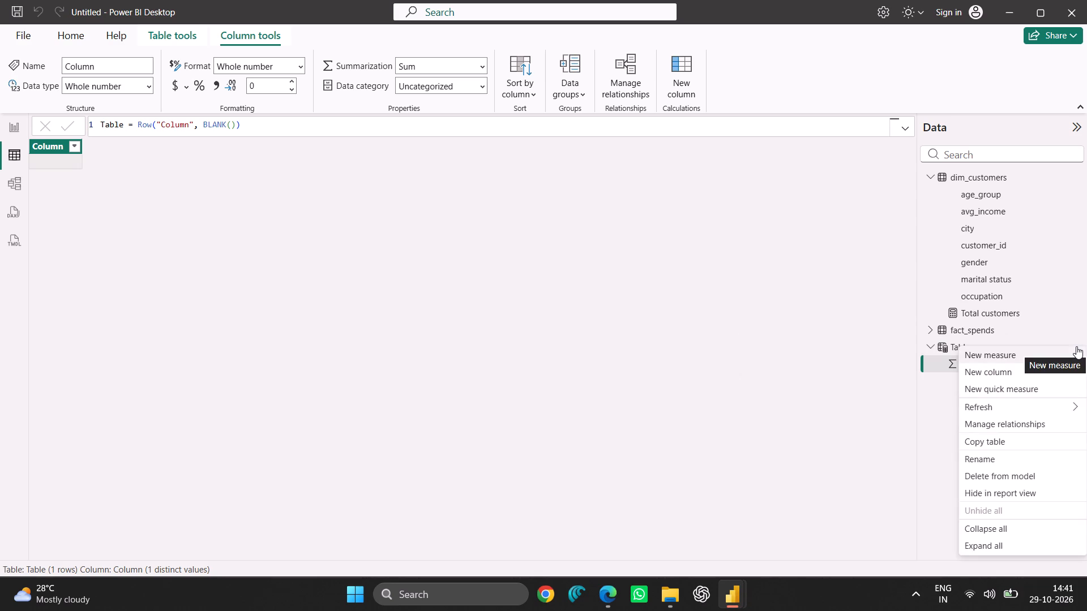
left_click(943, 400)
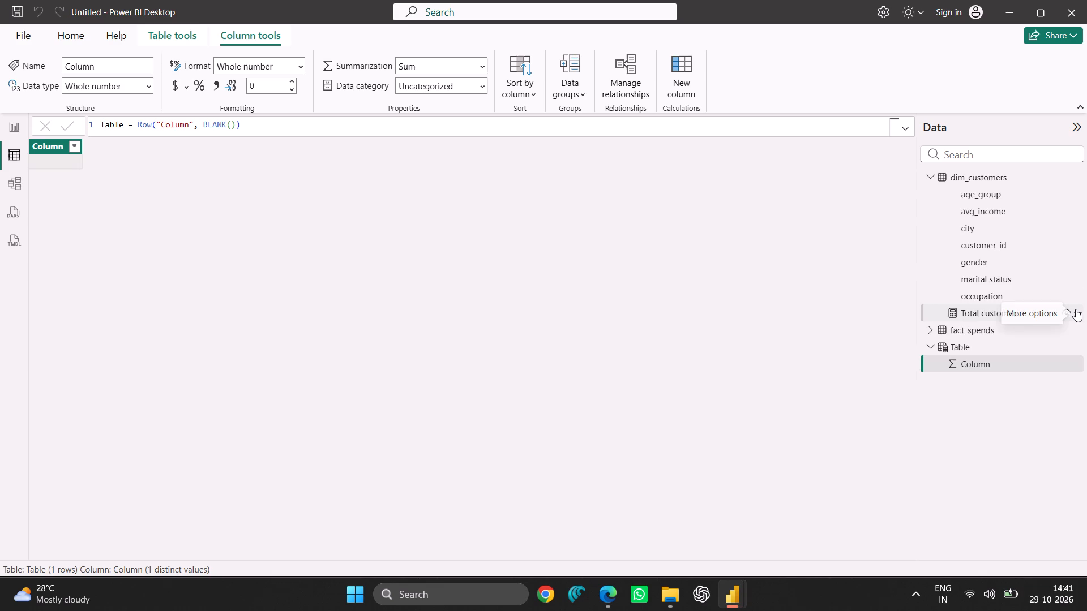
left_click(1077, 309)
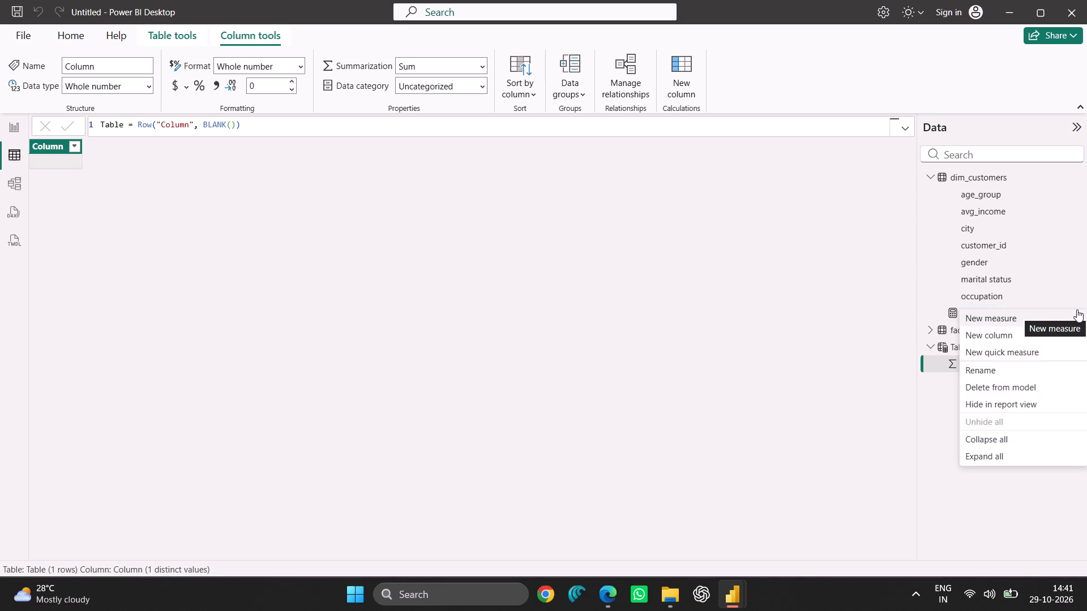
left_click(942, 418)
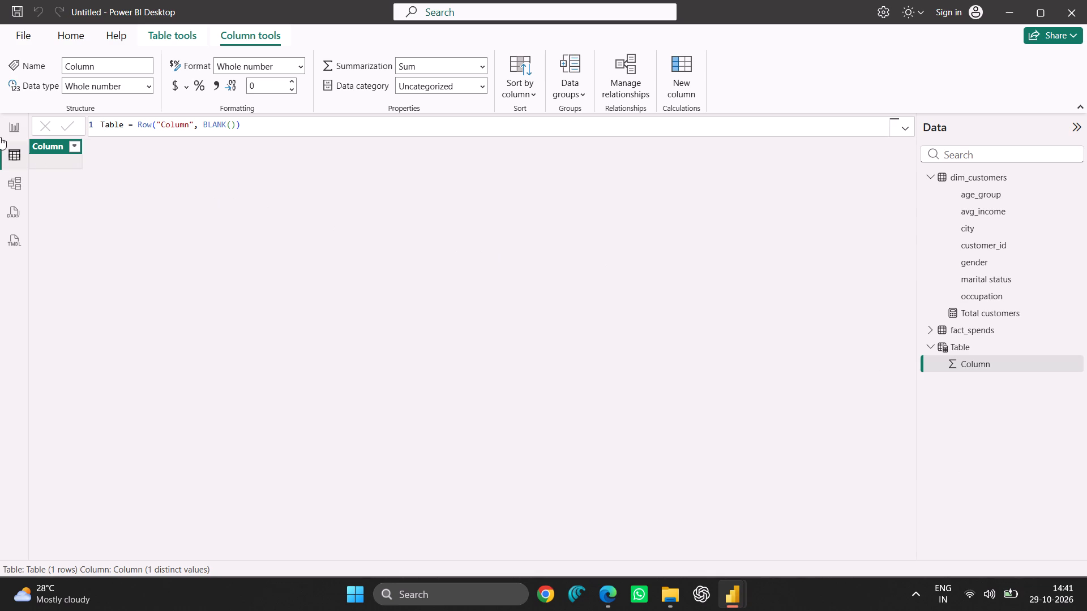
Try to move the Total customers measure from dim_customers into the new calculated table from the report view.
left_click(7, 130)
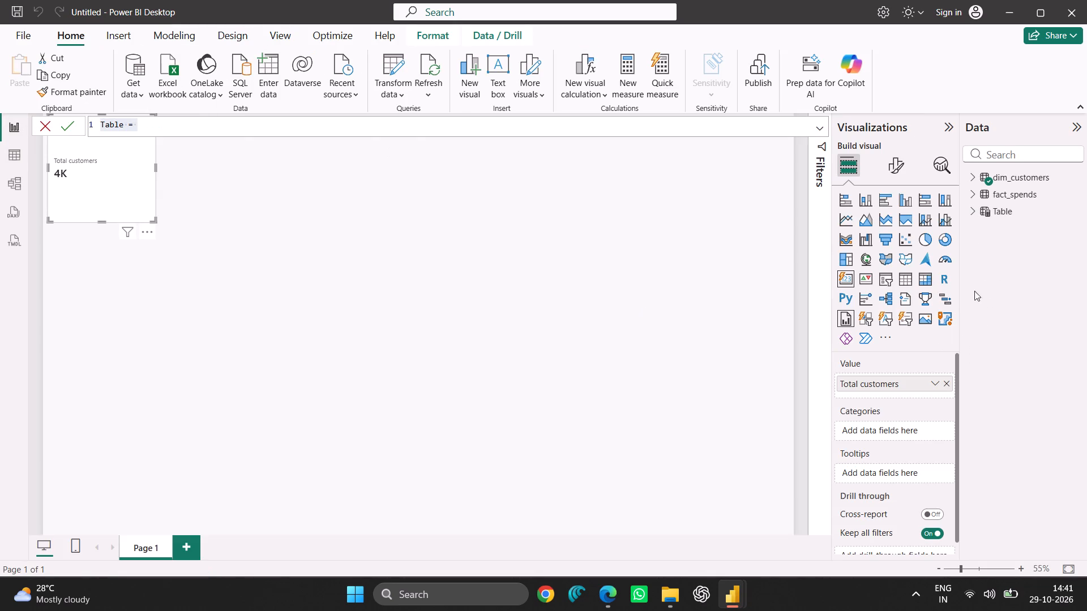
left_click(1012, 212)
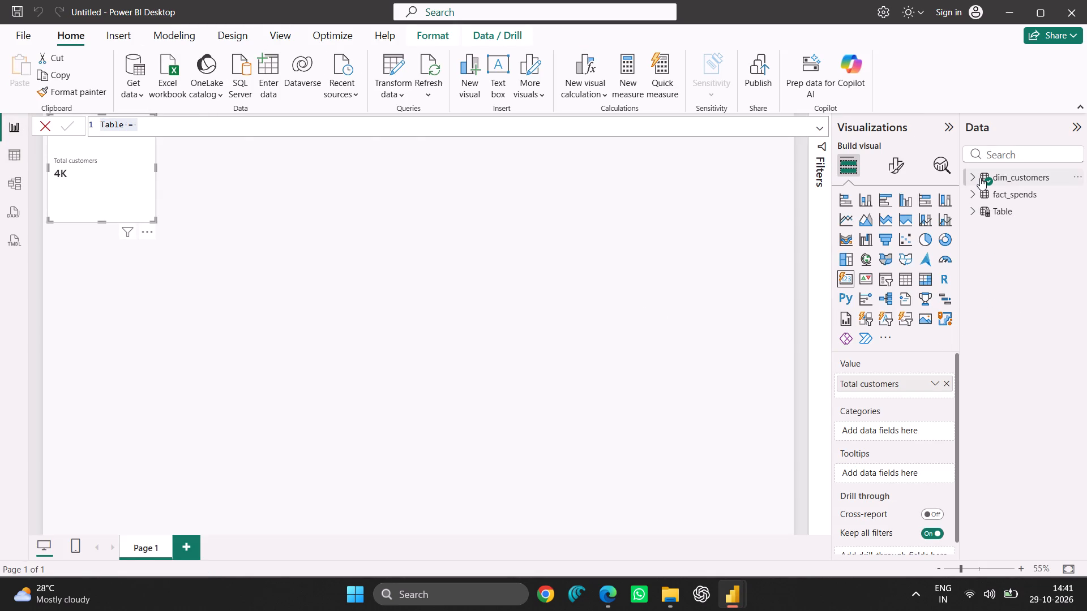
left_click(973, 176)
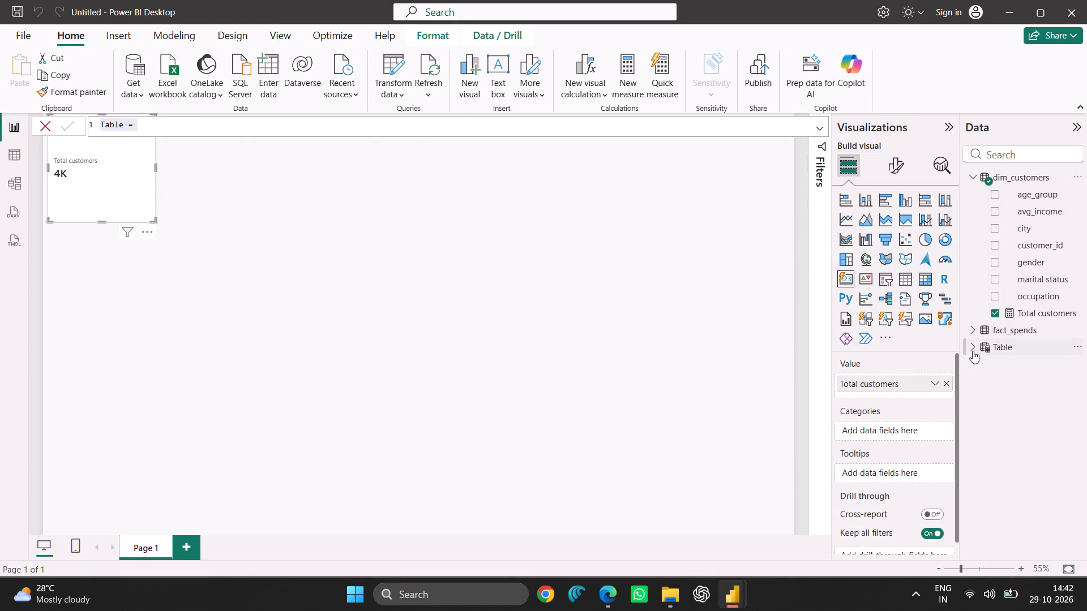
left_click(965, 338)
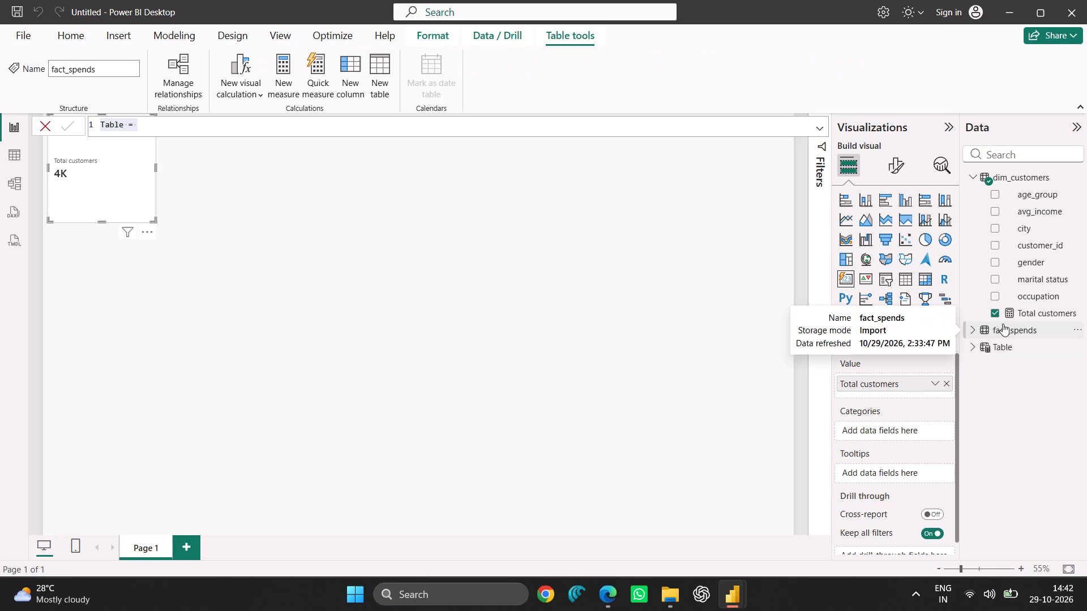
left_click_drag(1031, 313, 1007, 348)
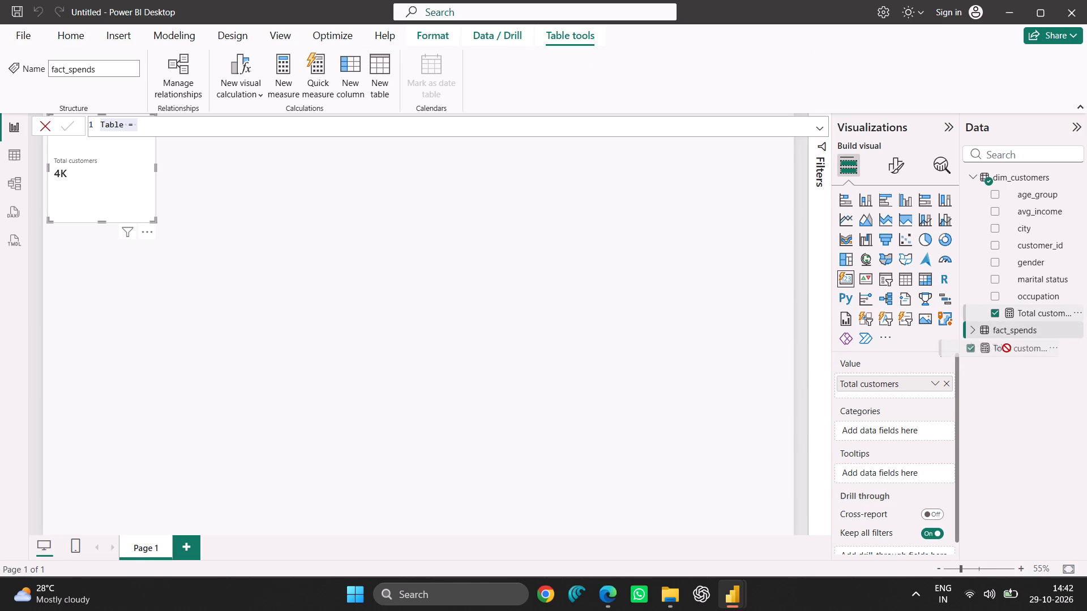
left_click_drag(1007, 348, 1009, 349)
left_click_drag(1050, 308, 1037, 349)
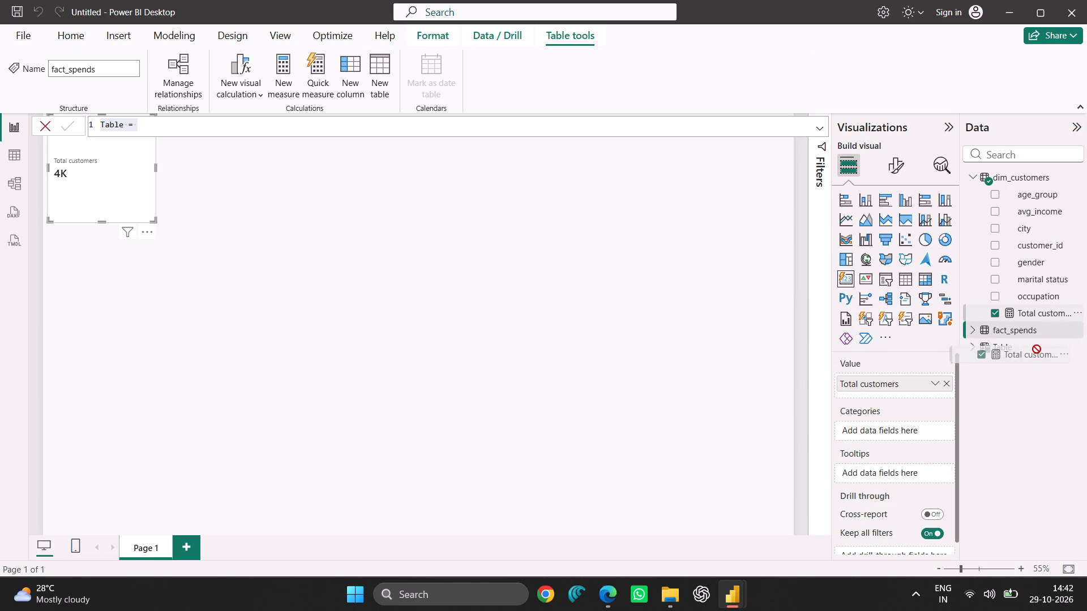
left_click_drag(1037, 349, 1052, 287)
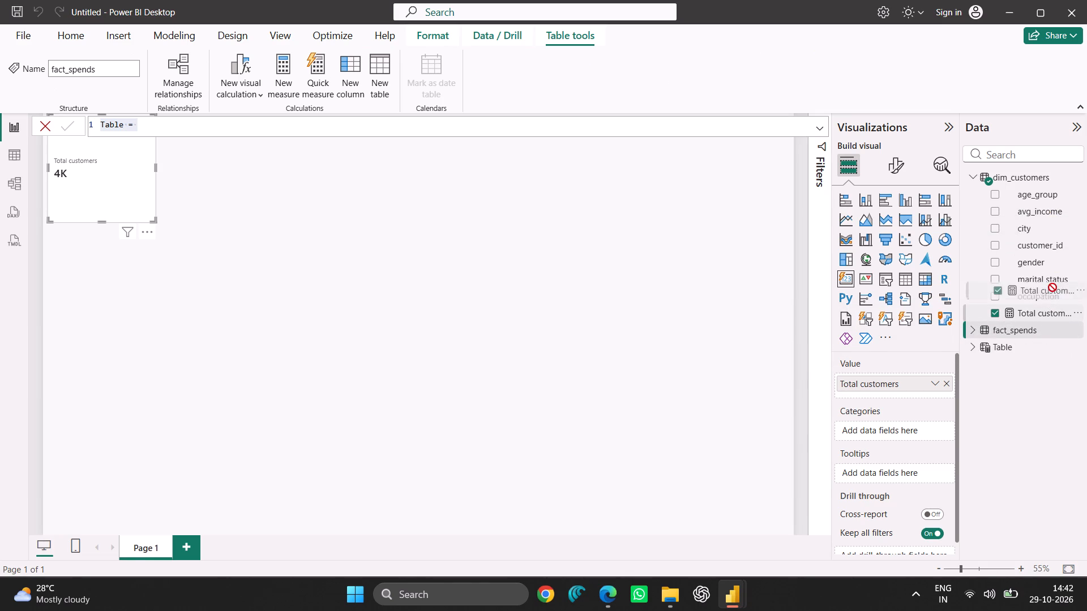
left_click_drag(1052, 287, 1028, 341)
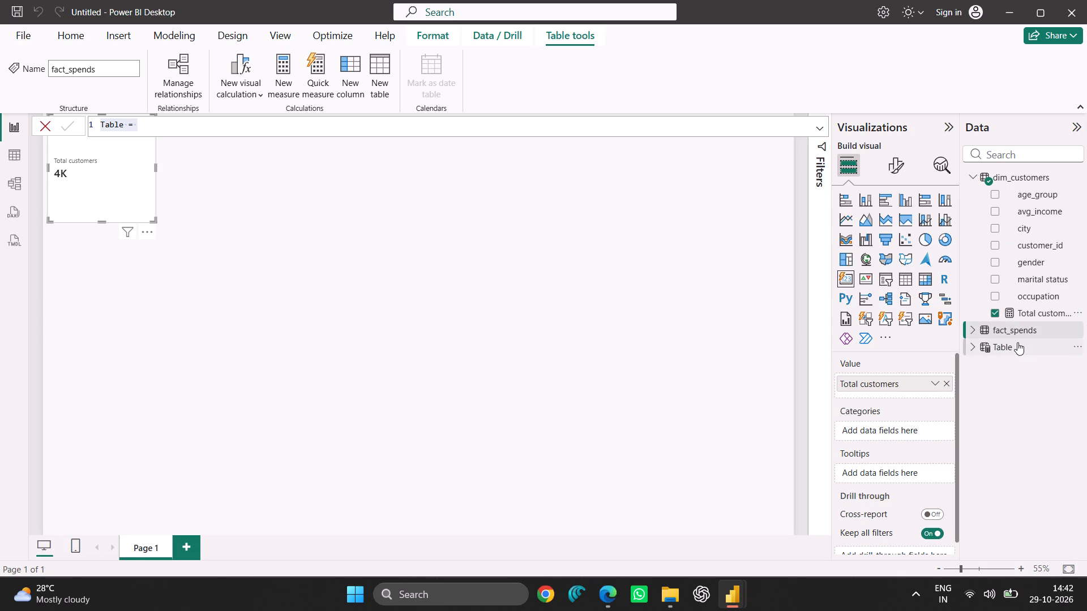
Rename the new calculated table as ALL_KPI.
left_click(1017, 341)
double_click(1017, 348)
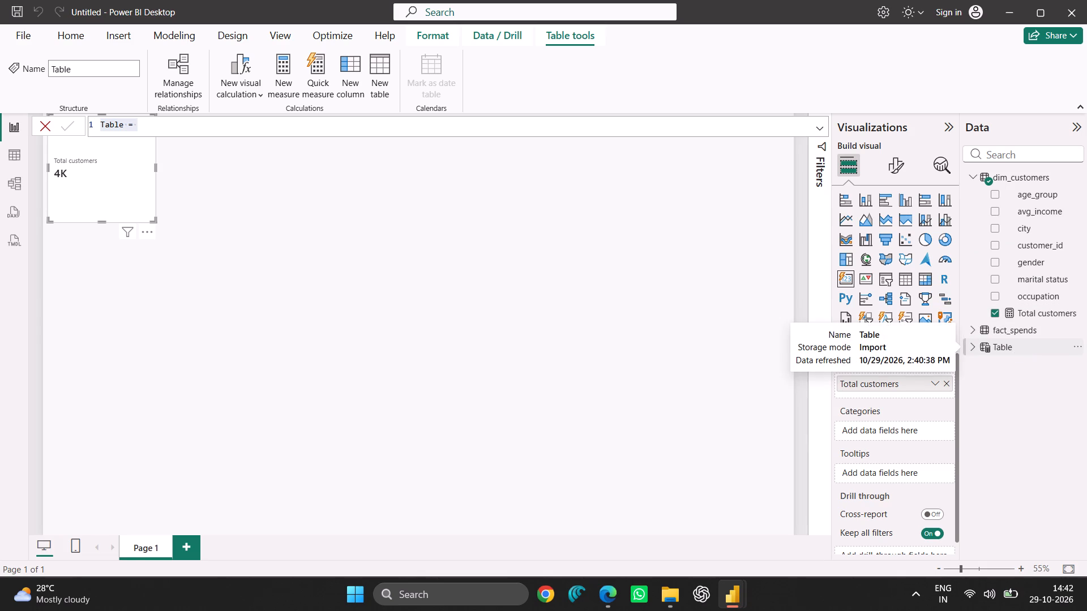
left_click(1017, 348)
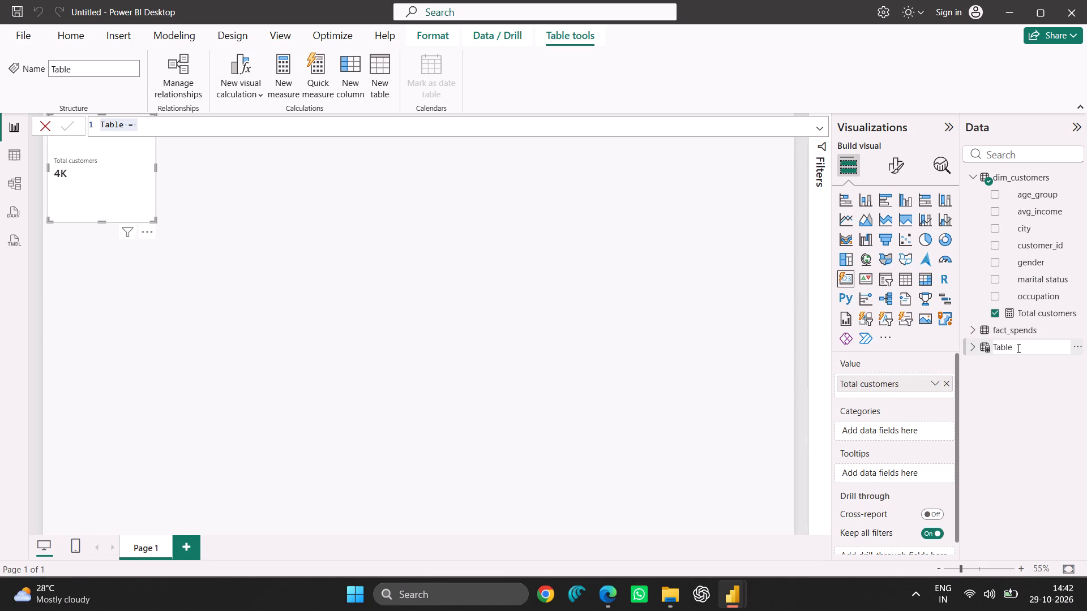
key("BackSpace")
key("BackSpace")
key("BackSpace")
key("BackSpace")
key("BackSpace")
key("BackSpace")
key("BackSpace")
key("BackSpace")
key("BackSpace")
key("BackSpace")
key("BackSpace")
type("KP")
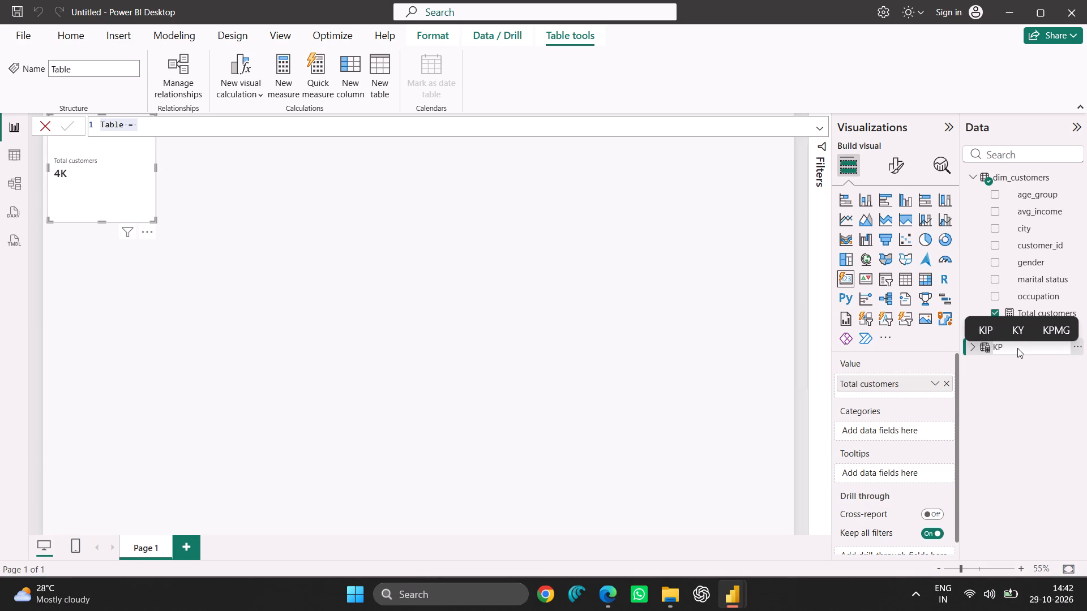
key("i")
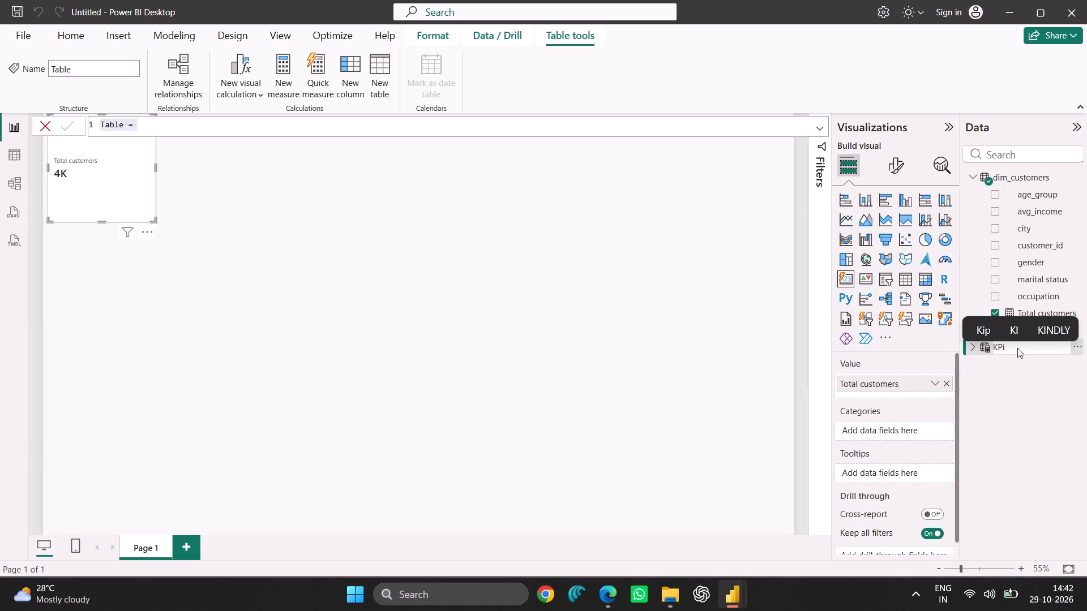
key("BackSpace")
key("shift+i")
key("Left")
key("Left")
key("Left")
key("Left")
type("ALL_")
key("Return")
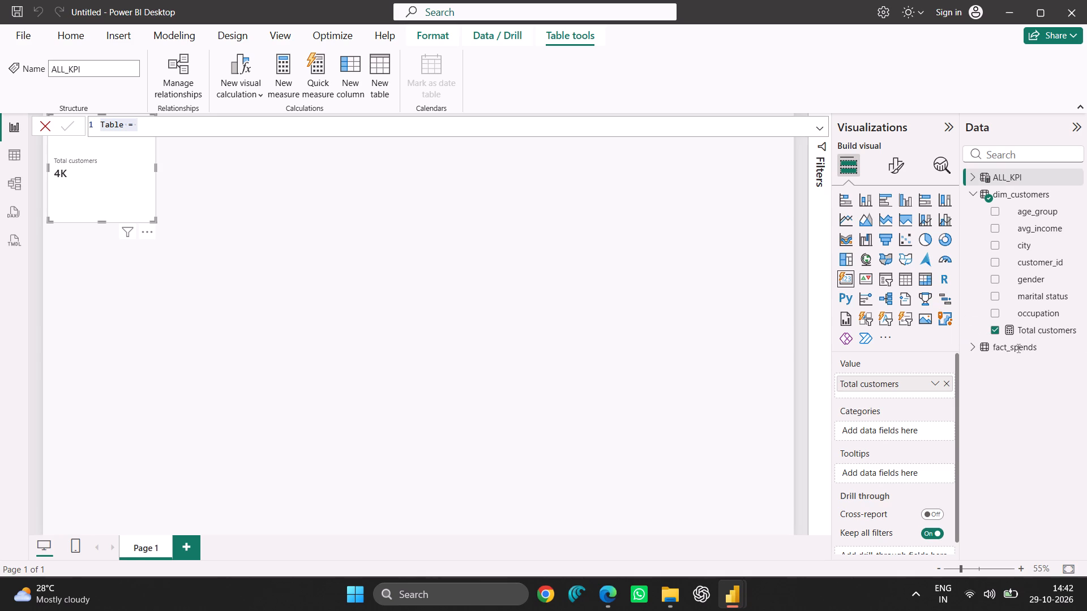
Add a new measure to the ALL_KPI table.
left_click(1016, 178)
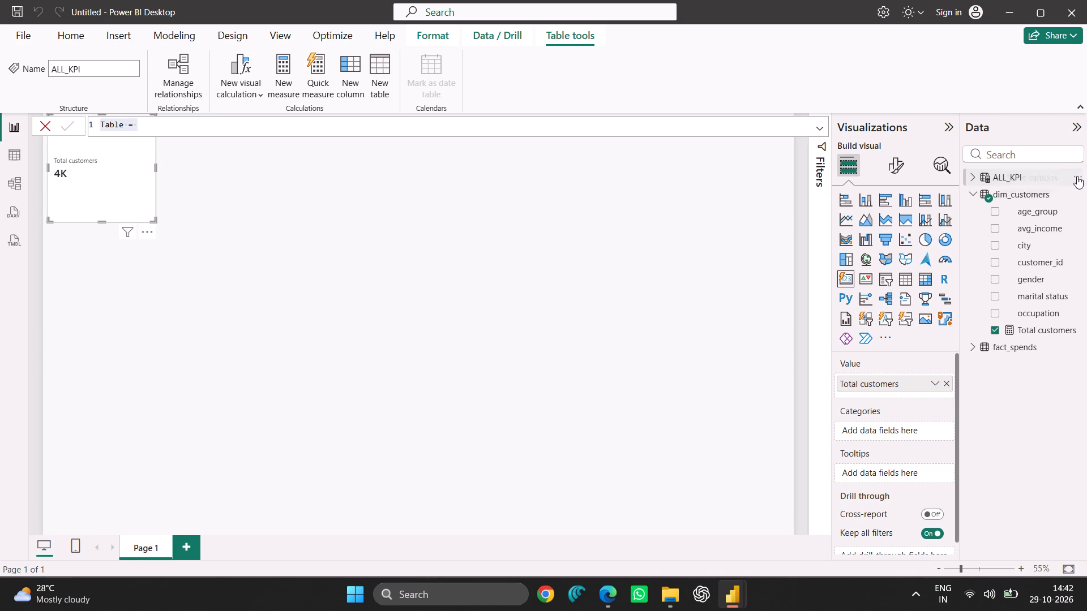
left_click(1077, 176)
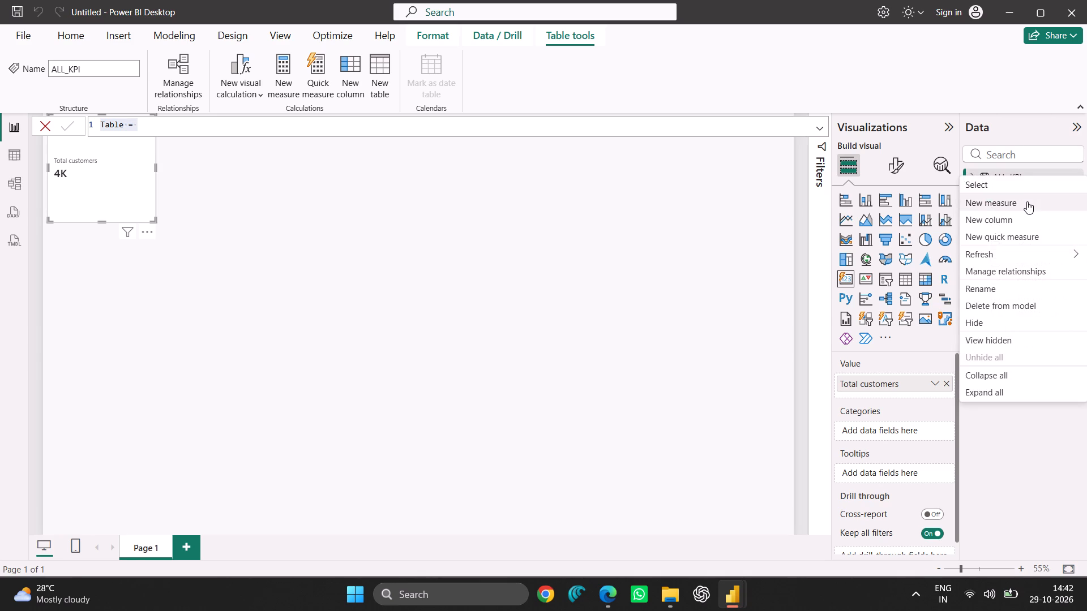
left_click(1027, 201)
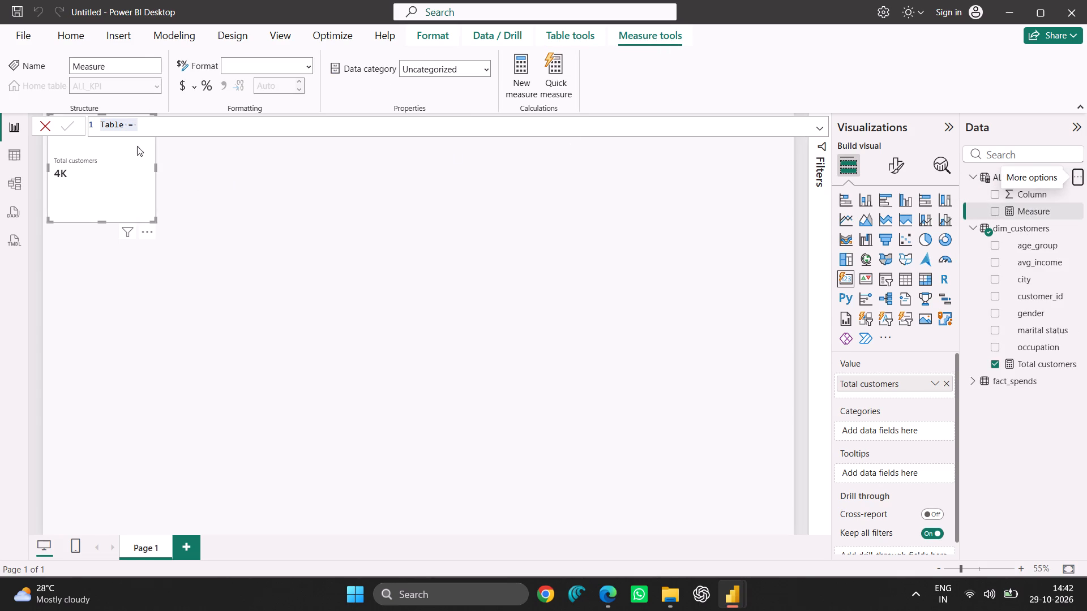
Replace the leftover Table name in the formula with the measure name Total Spend.
left_click(127, 126)
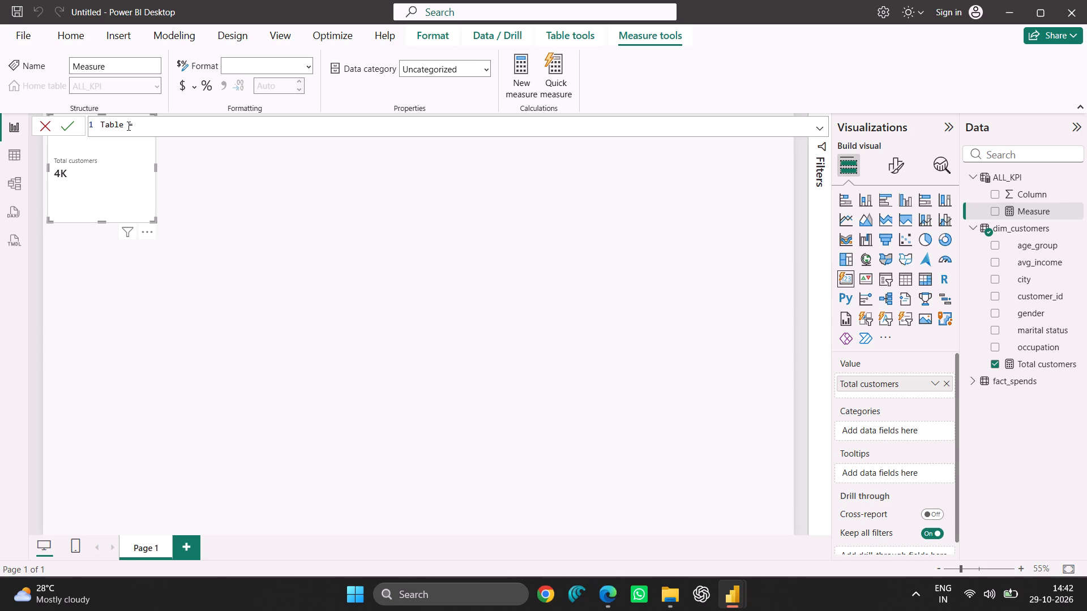
key("BackSpace")
key("BackSpace")
key("BackSpace")
key("BackSpace")
key("BackSpace")
key("BackSpace")
key("BackSpace")
key("BackSpace")
key("BackSpace")
key("BackSpace")
key("BackSpace")
key("shift+t")
type("otal")
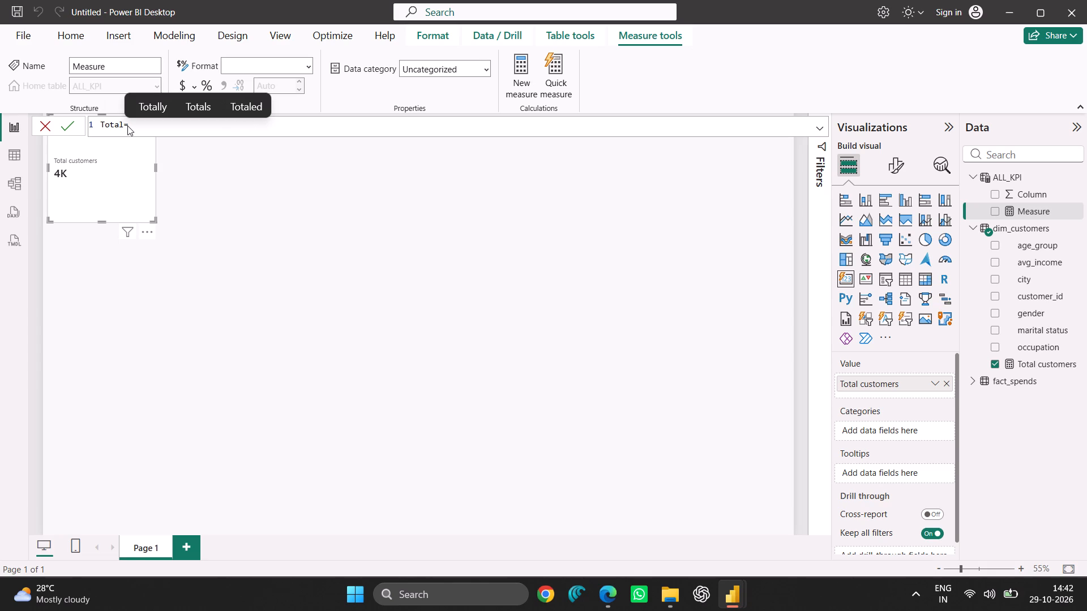
key("space")
type("Spend")
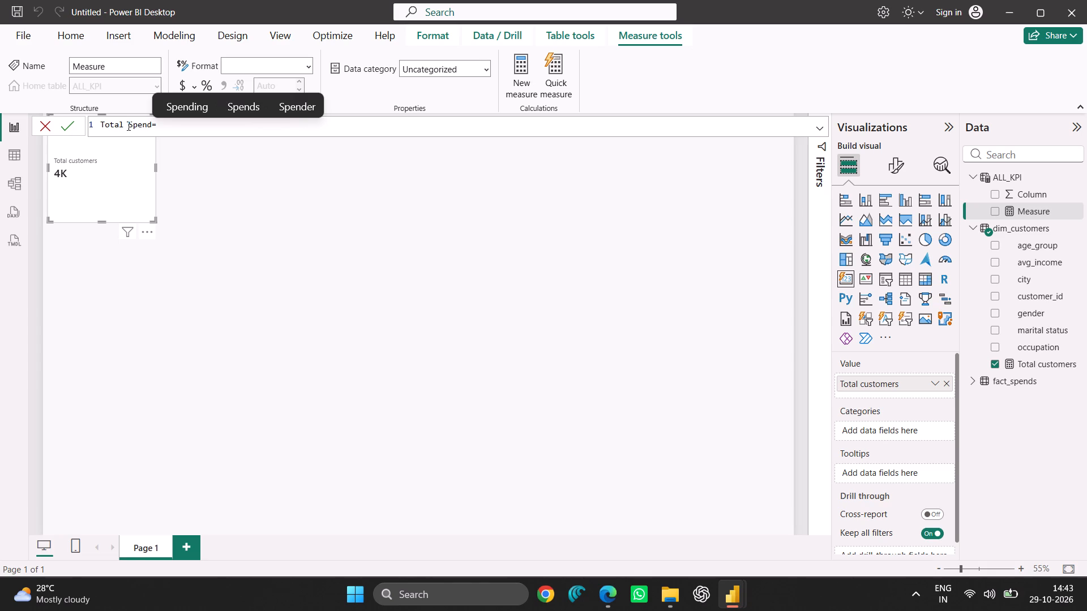
key("space")
Define Total Spend as Sum(fact_spends[spend]) and commit the formula.
key("Right")
key("Right")
type("Sum")
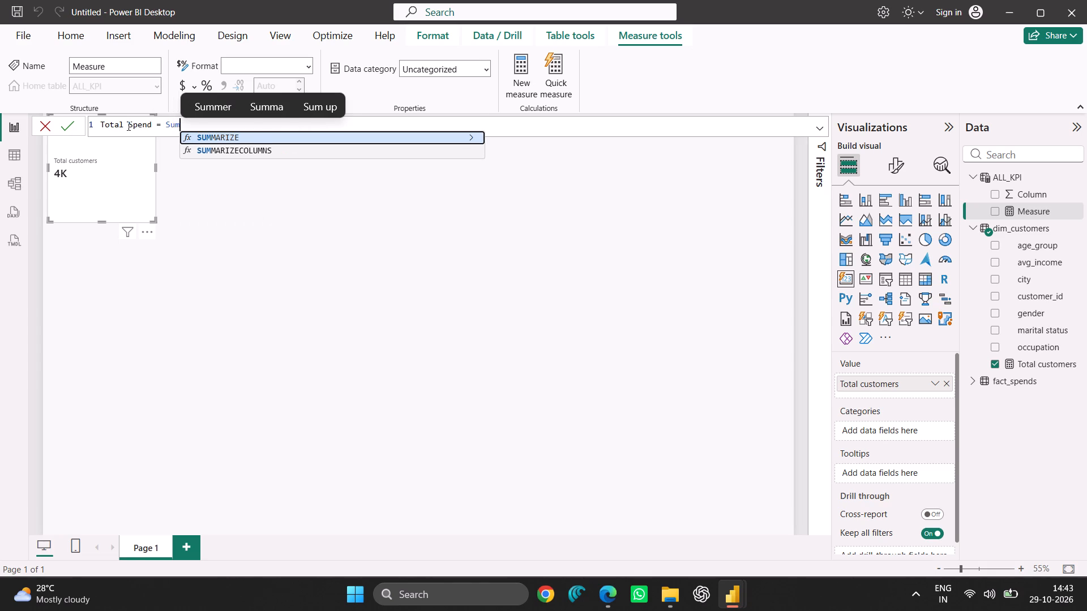
key("shift+parenleft")
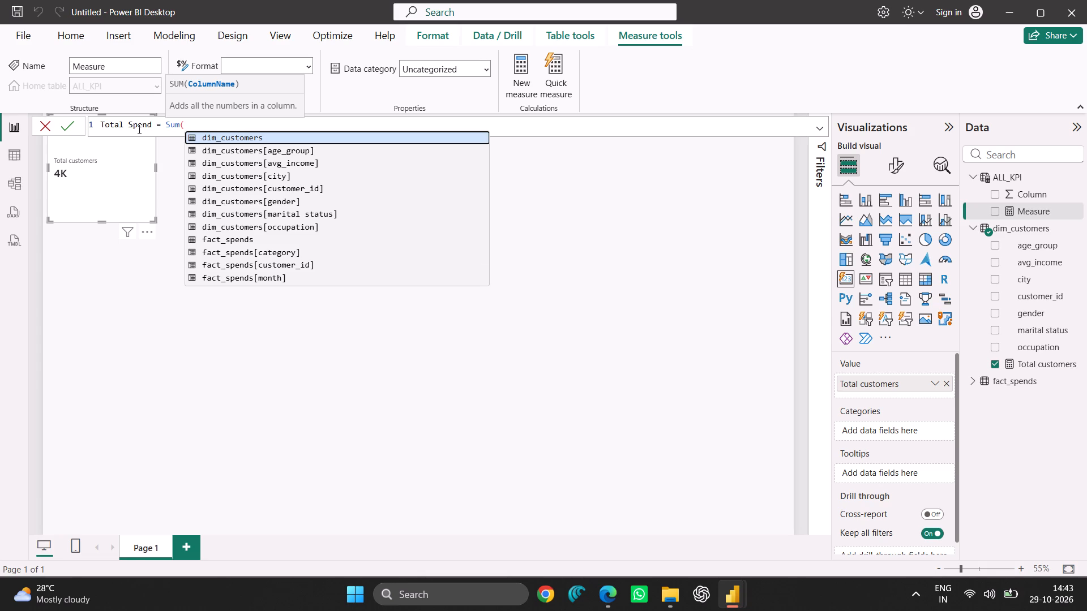
type("spend")
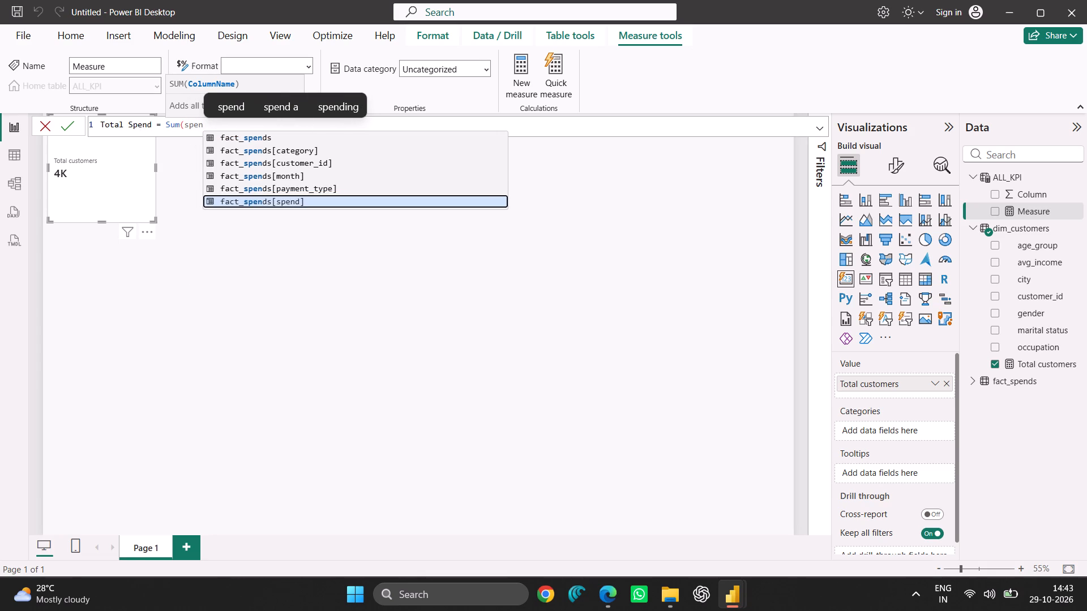
left_click(291, 201)
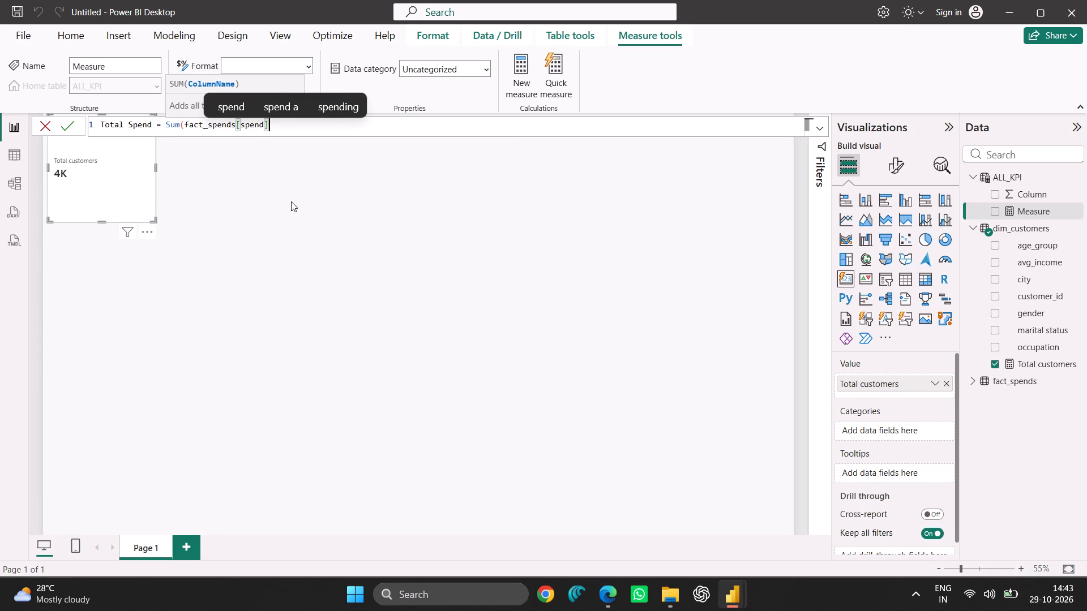
key("shift+parenright")
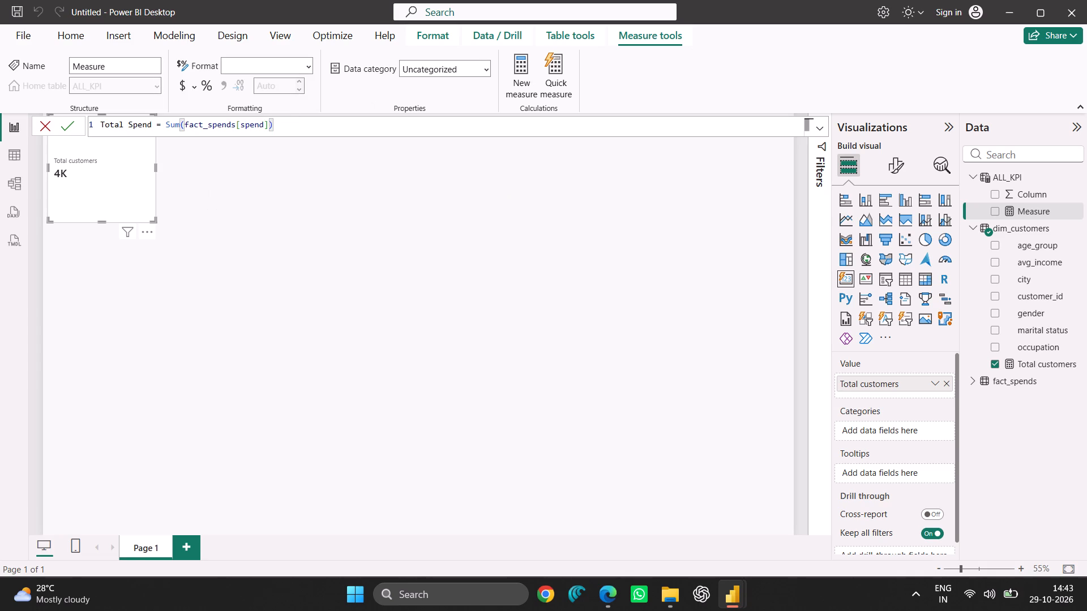
key("Return")
left_click(285, 132)
key("Return")
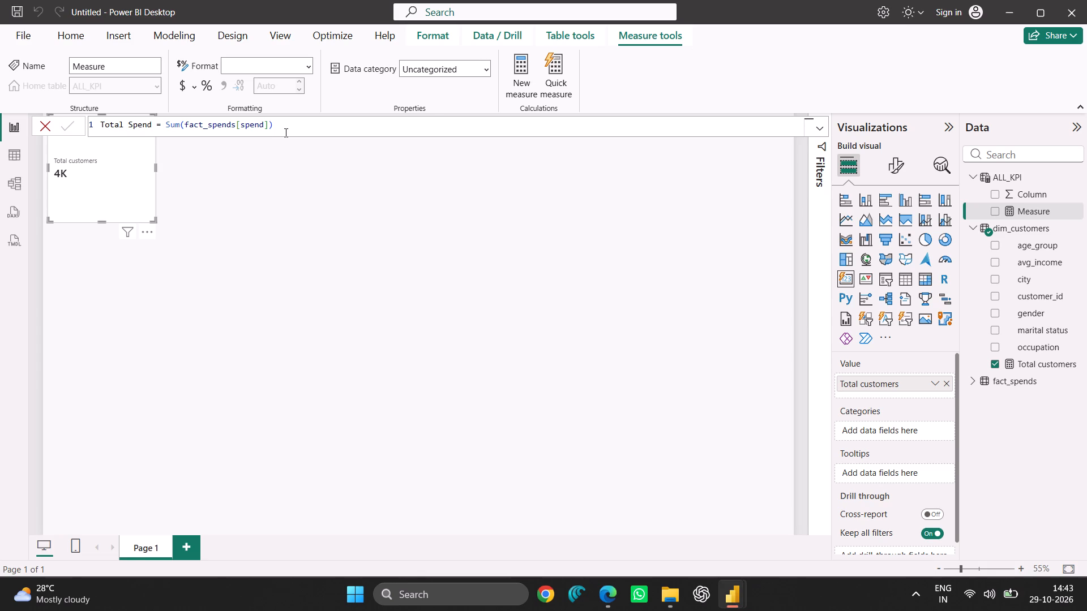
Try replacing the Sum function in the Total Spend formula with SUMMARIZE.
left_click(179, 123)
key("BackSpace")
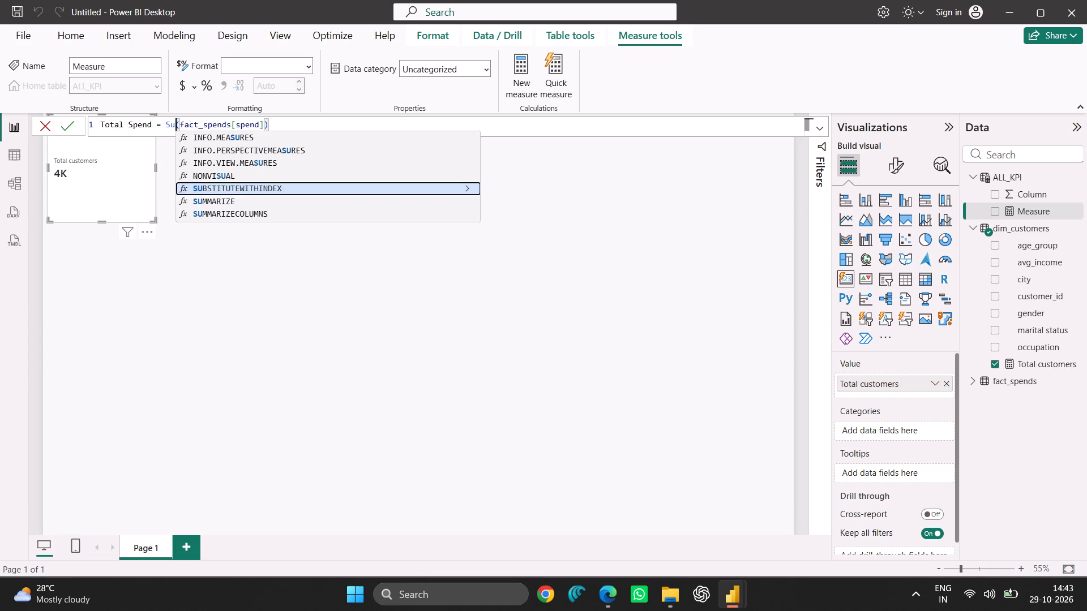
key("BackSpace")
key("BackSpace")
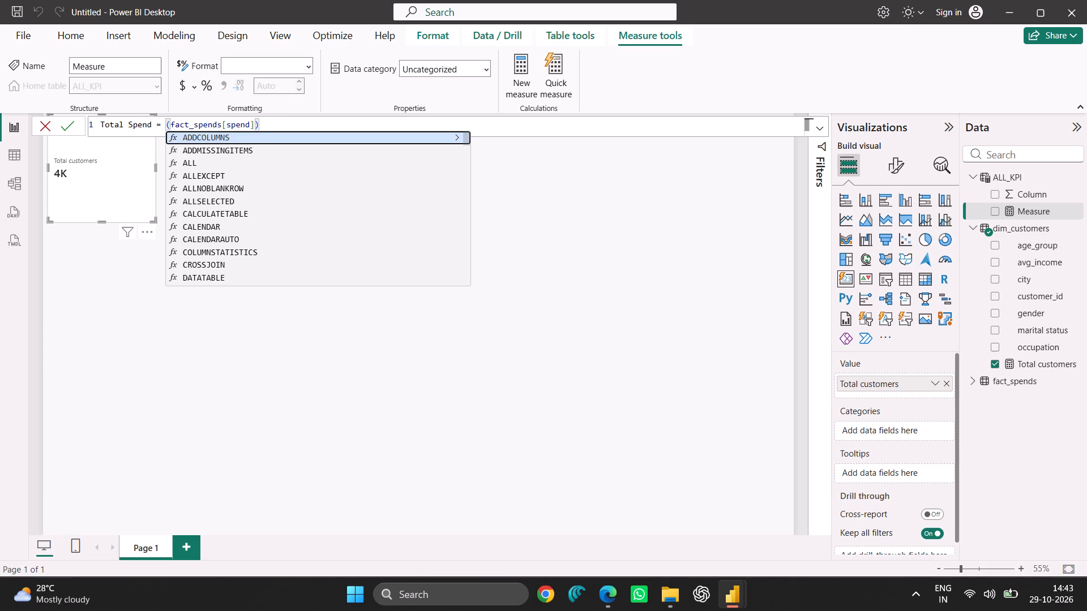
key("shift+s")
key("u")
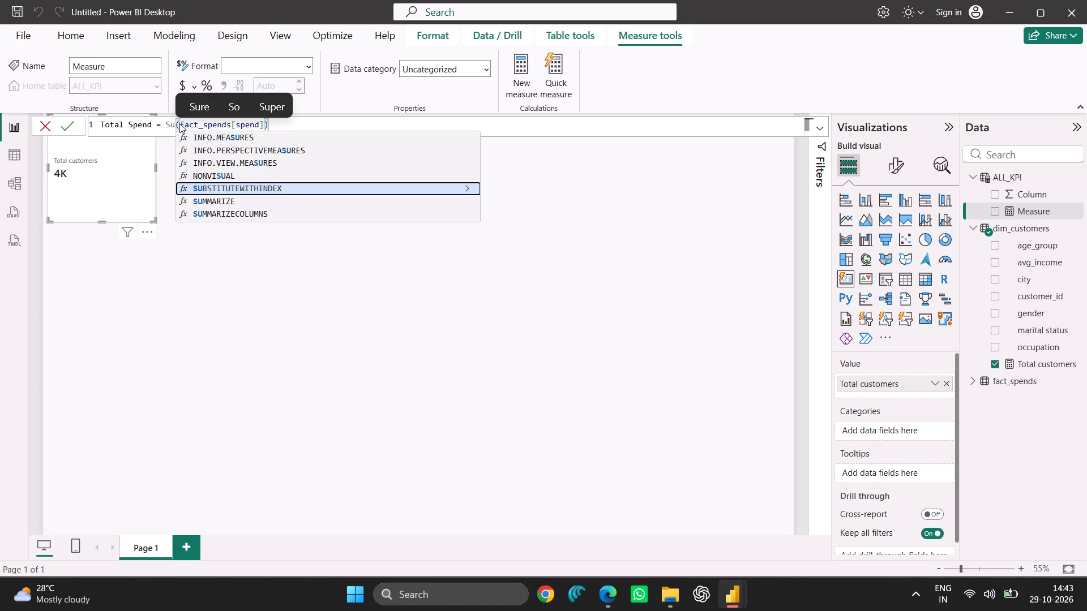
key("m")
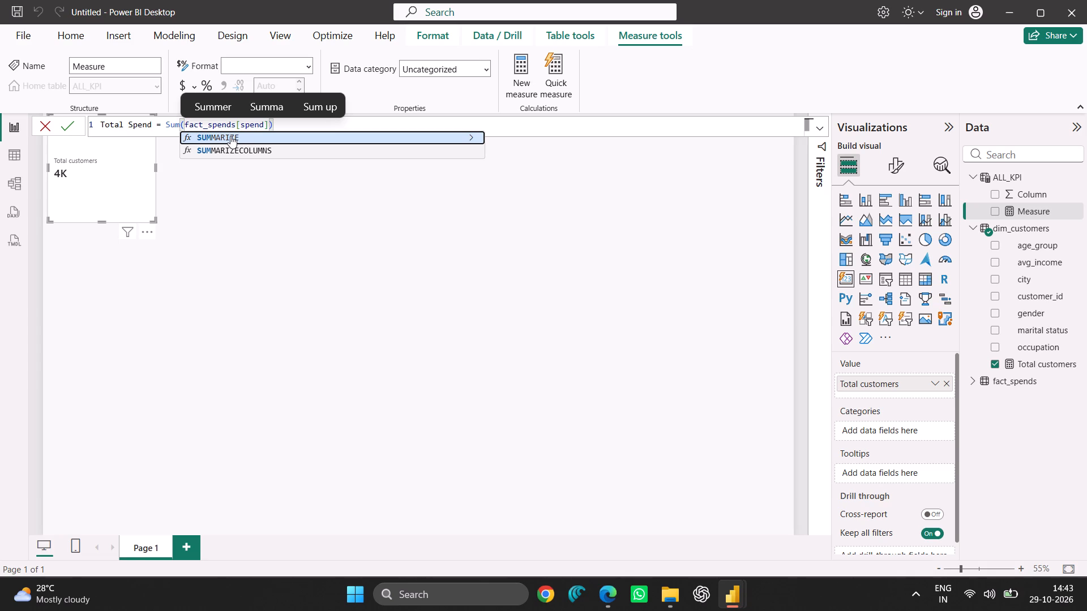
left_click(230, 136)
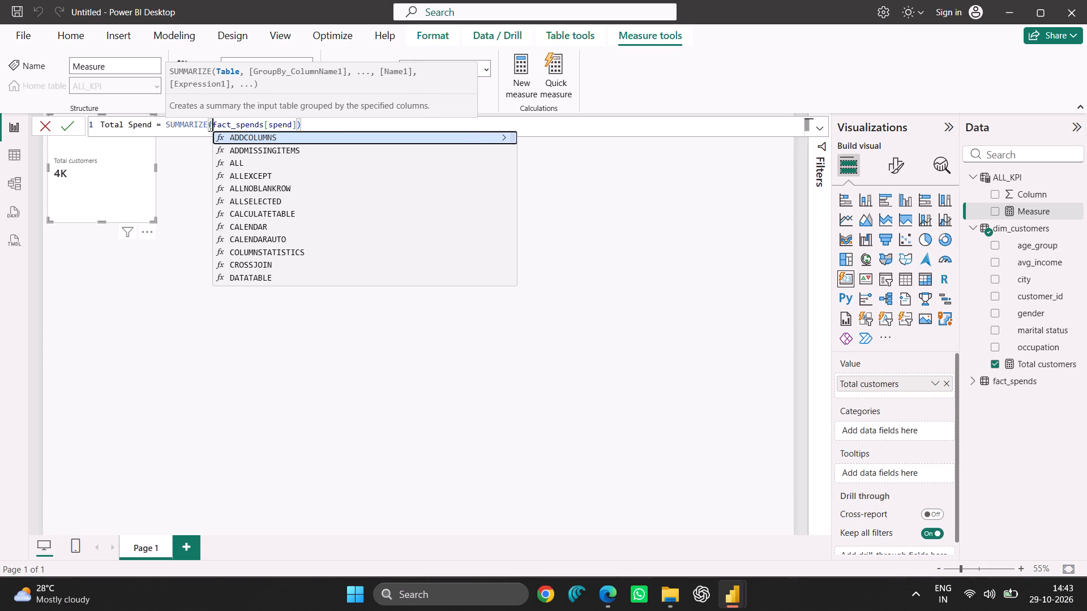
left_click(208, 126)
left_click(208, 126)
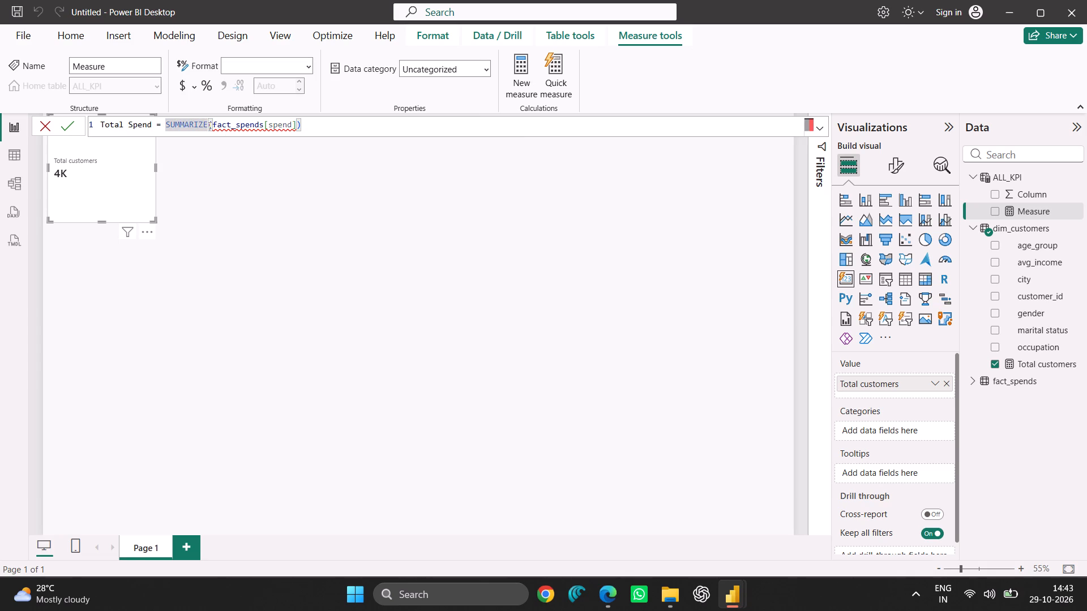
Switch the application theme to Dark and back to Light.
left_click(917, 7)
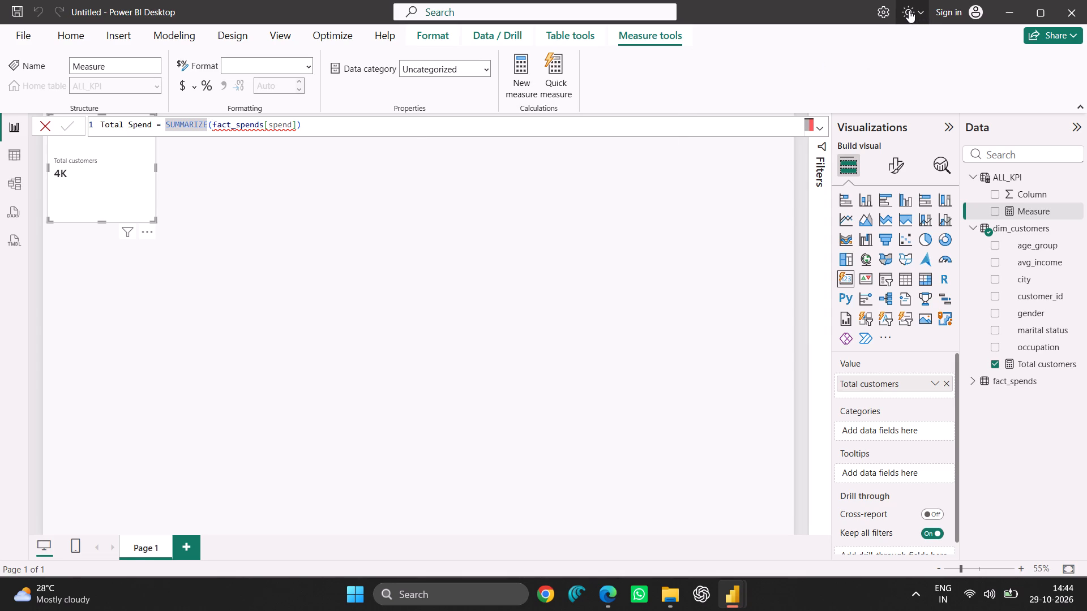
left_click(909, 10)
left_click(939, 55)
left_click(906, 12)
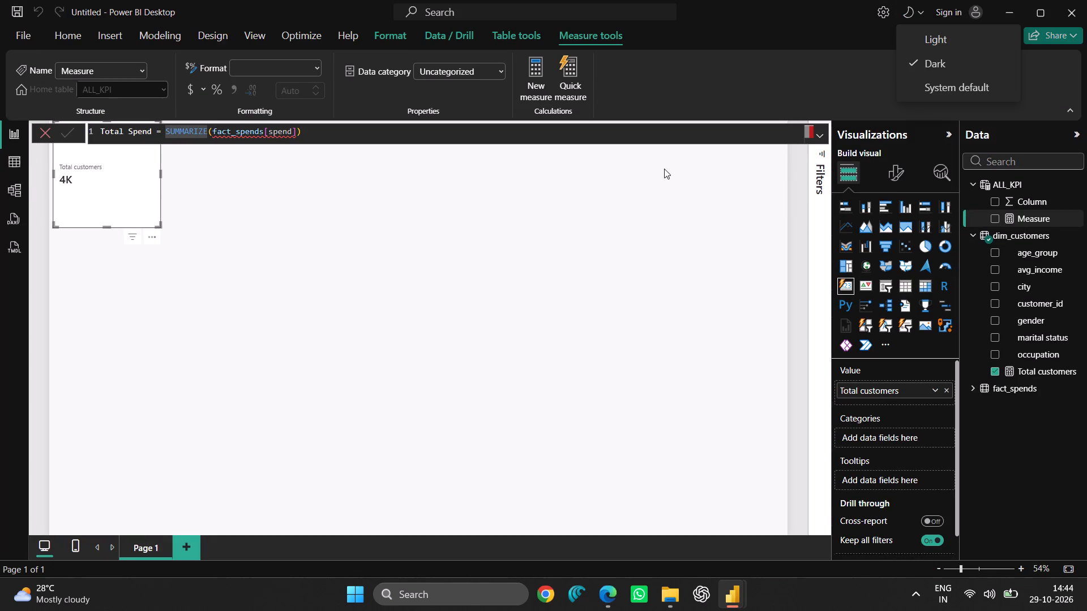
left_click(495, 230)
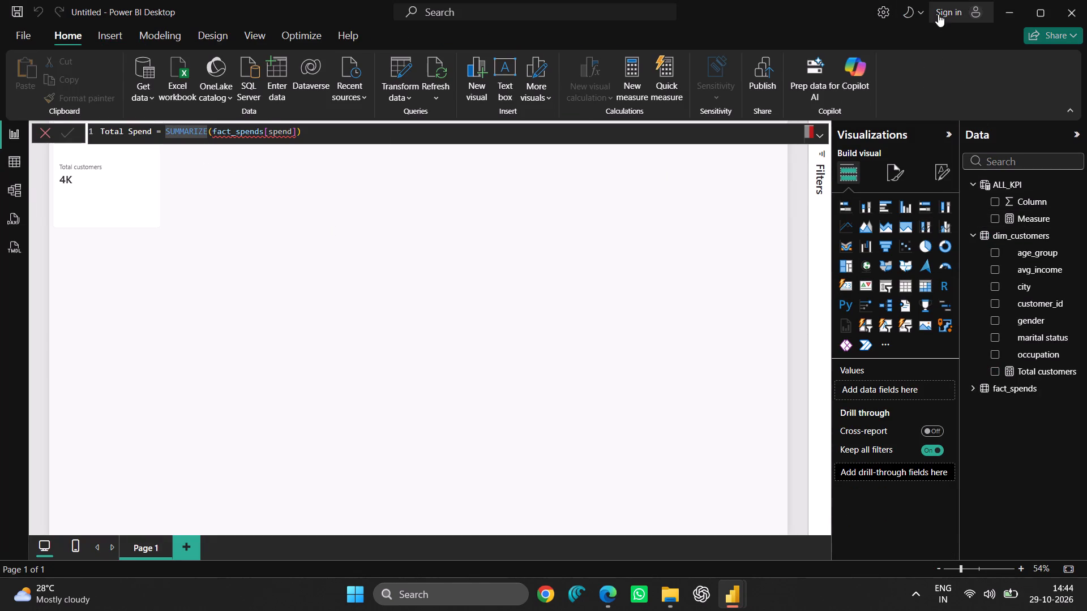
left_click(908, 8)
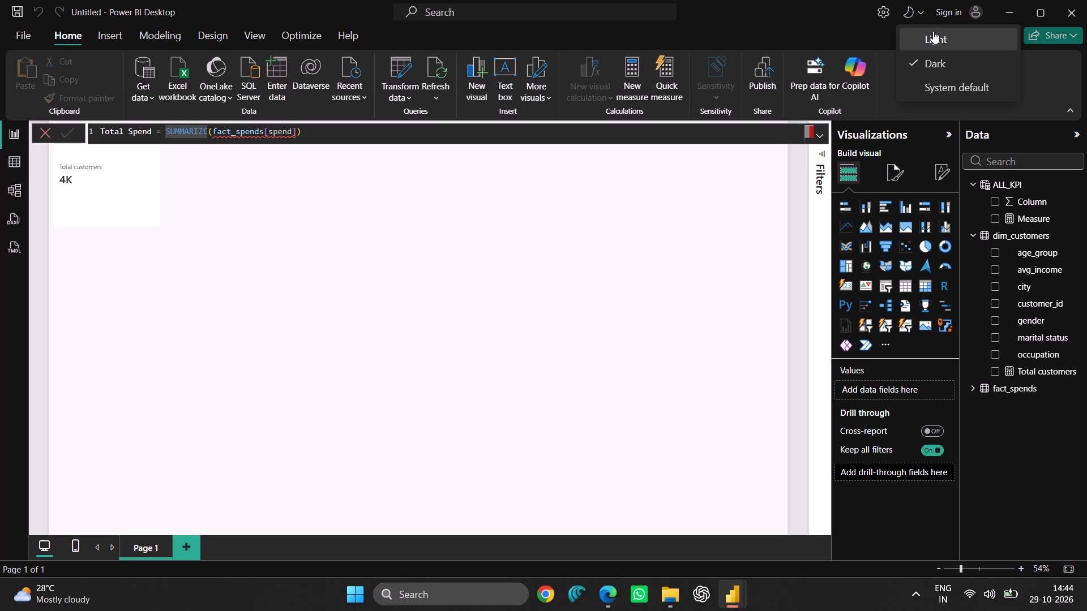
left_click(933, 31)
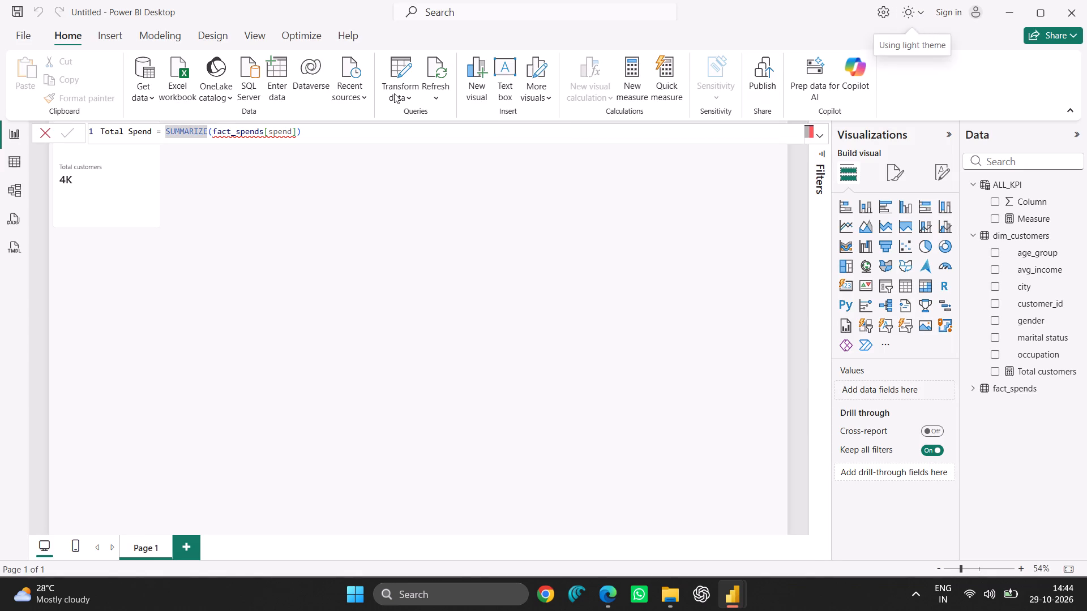
Replace SUMMARIZE with SUM in front of (fact_spends[spend]) in the Total Spend formula.
left_click(207, 131)
left_click(207, 131)
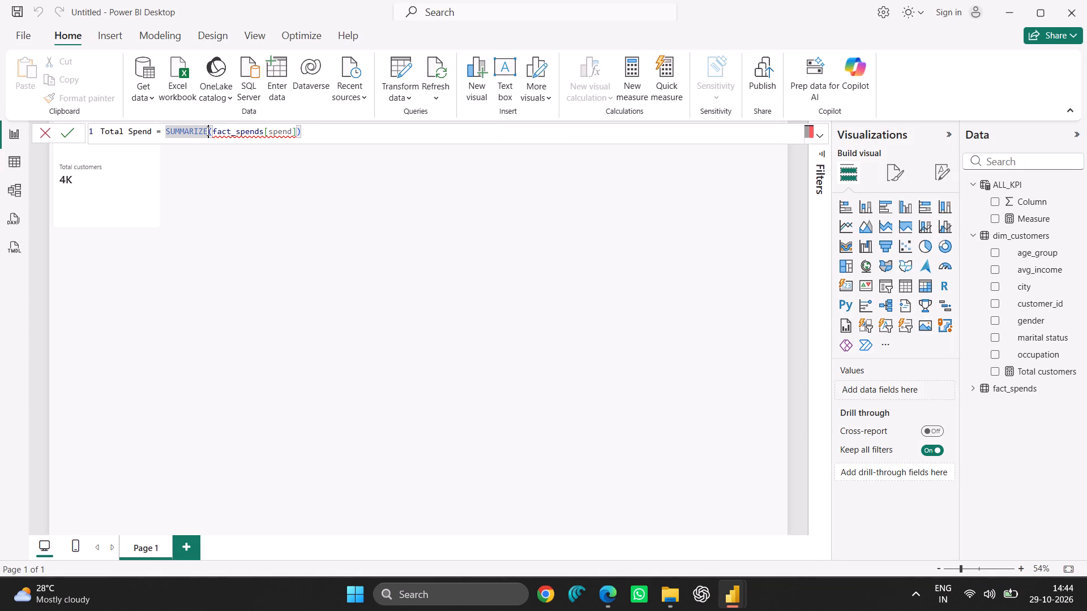
key("BackSpace")
key("BackSpace")
key("BackSpace")
key("BackSpace")
key("BackSpace")
key("BackSpace")
key("BackSpace")
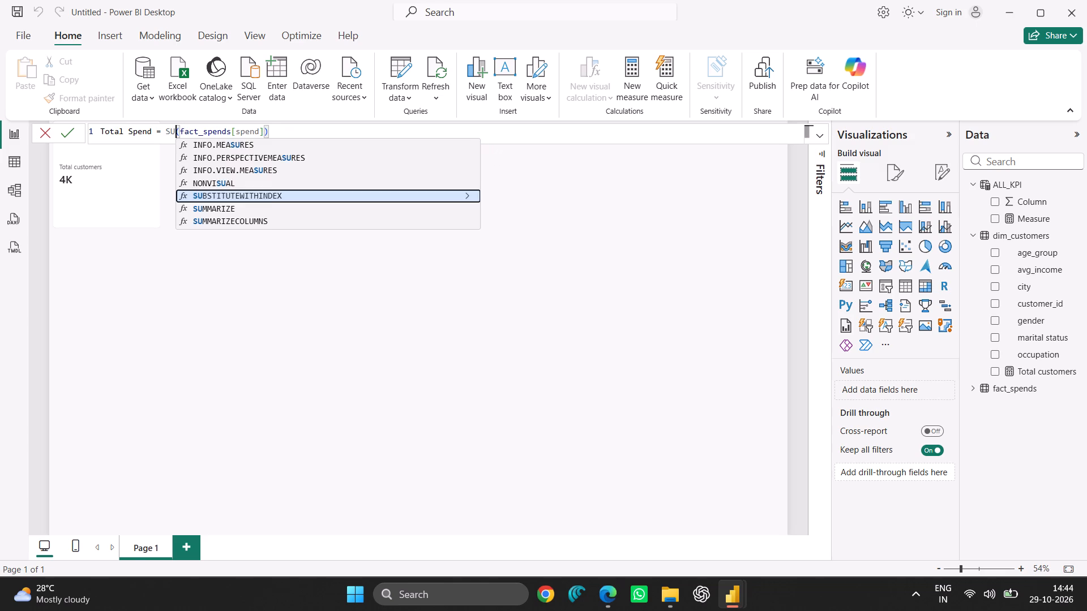
key("BackSpace")
key("BackSpace")
type("sum")
key("BackSpace")
key("BackSpace")
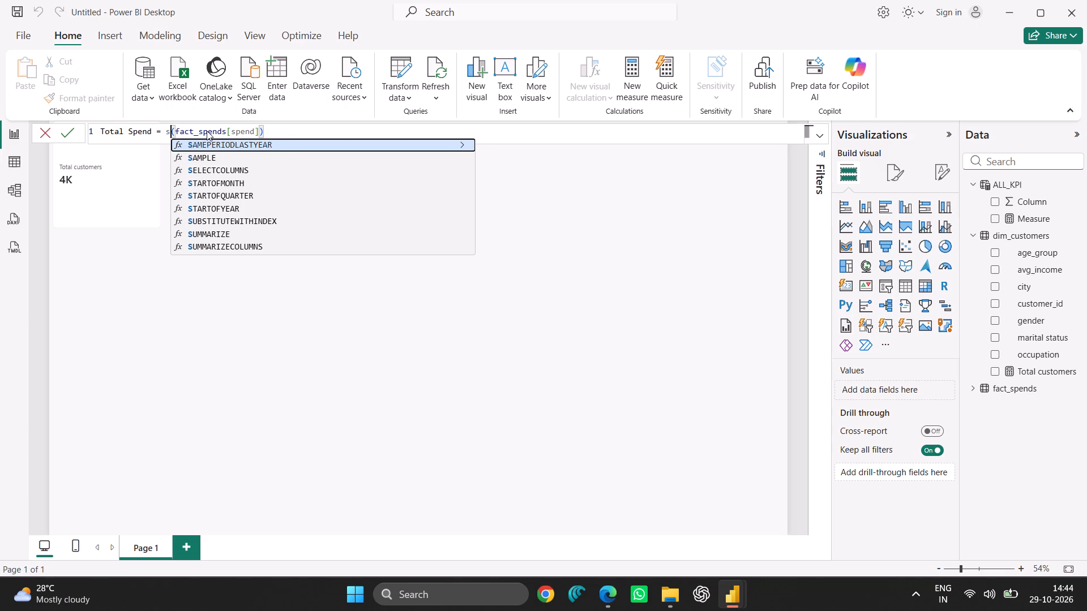
key("BackSpace")
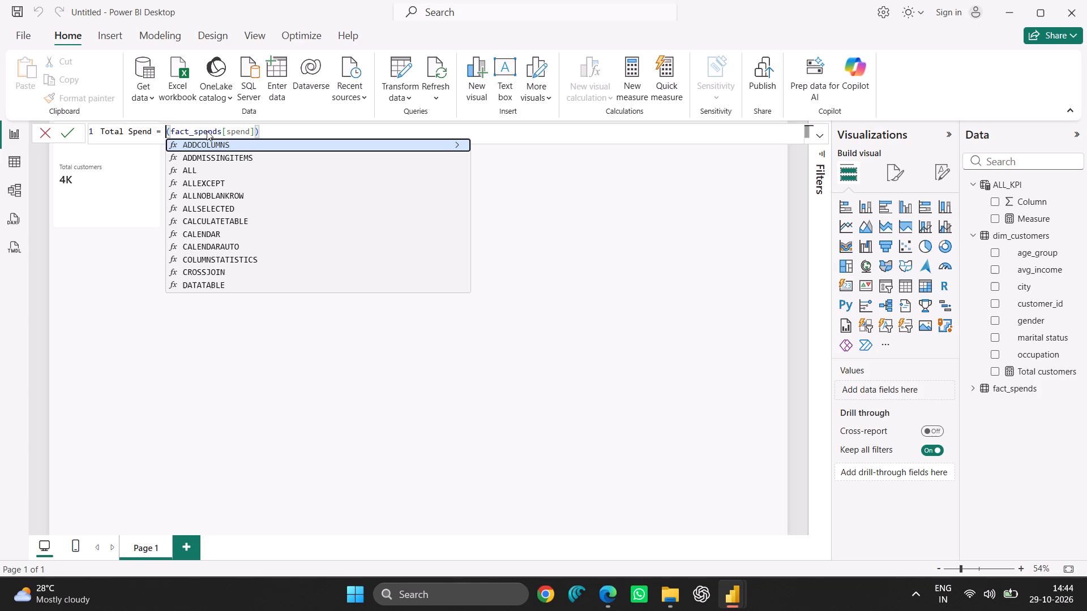
key("c")
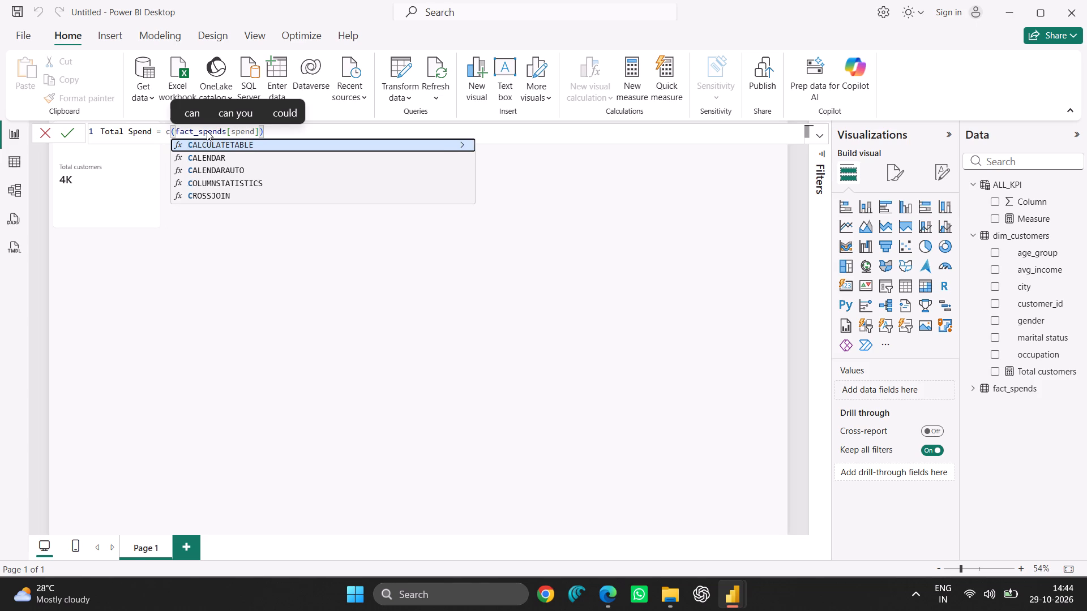
key("BackSpace")
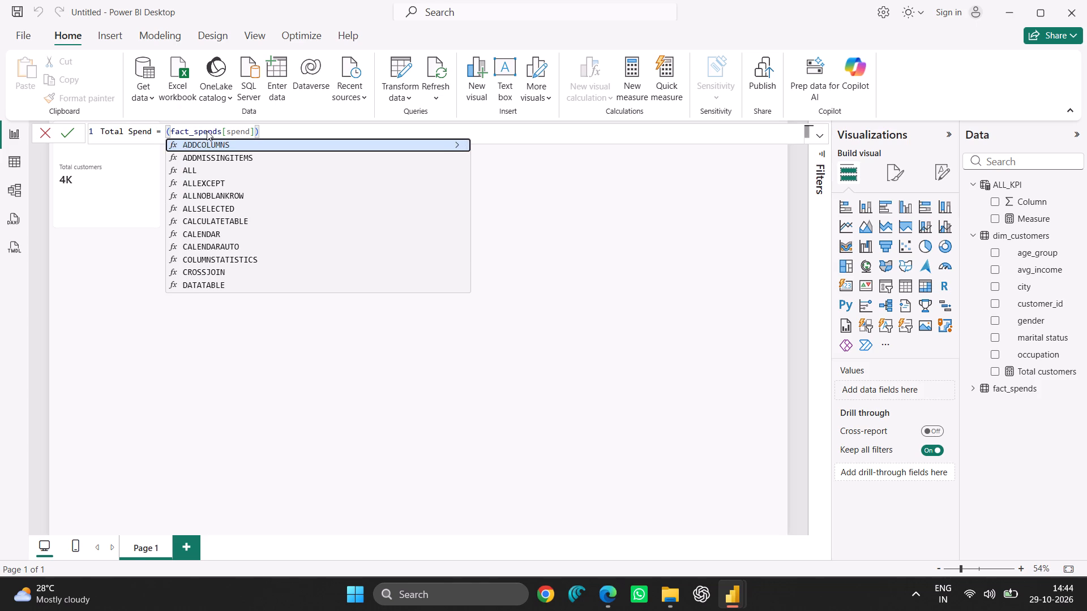
key("shift+u")
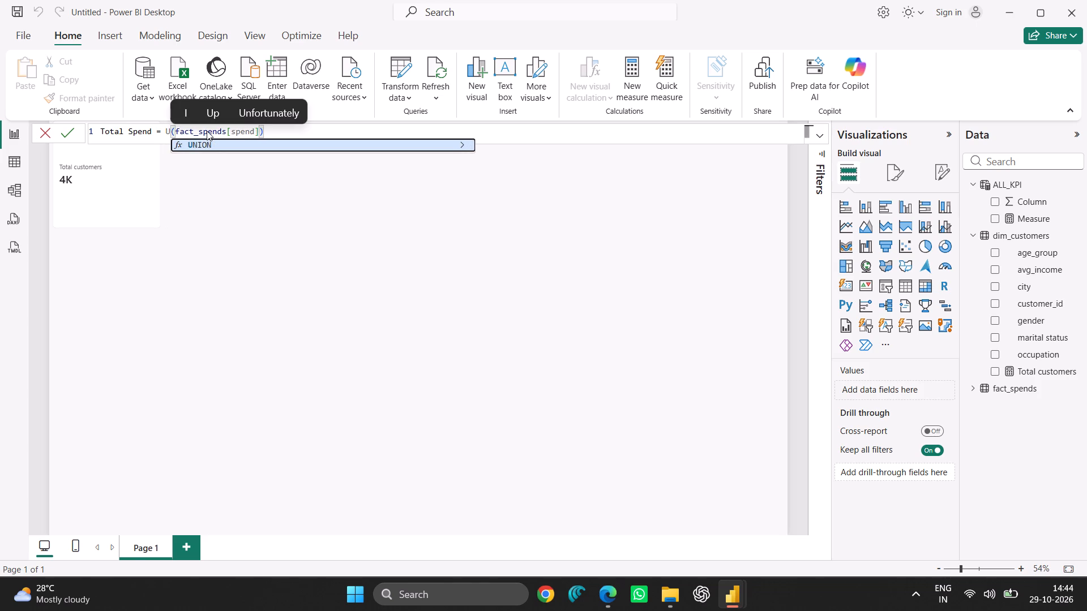
key("shift+BackSpace")
type("SUM")
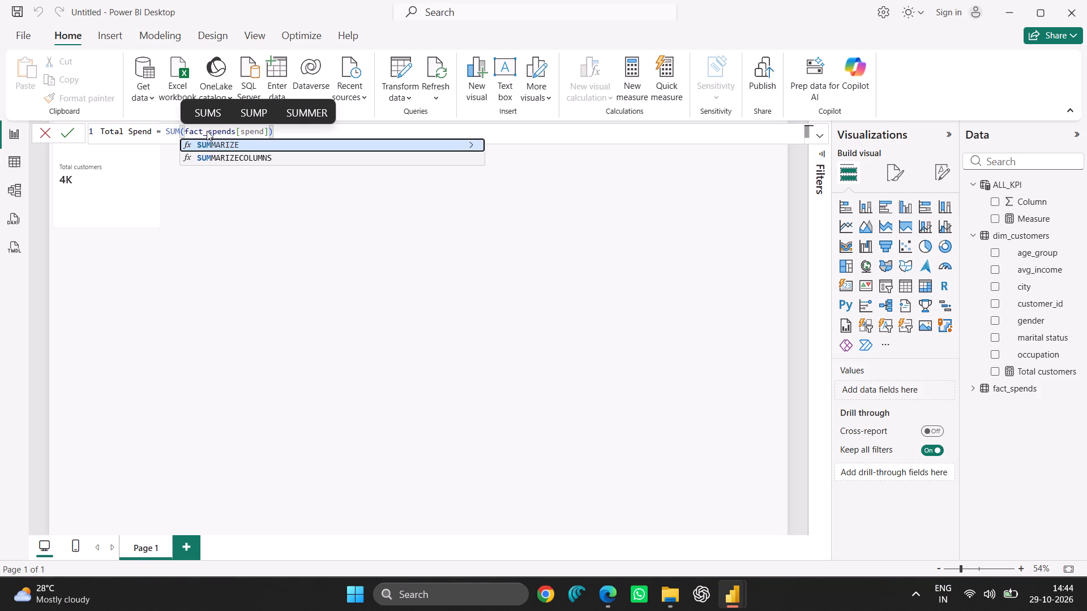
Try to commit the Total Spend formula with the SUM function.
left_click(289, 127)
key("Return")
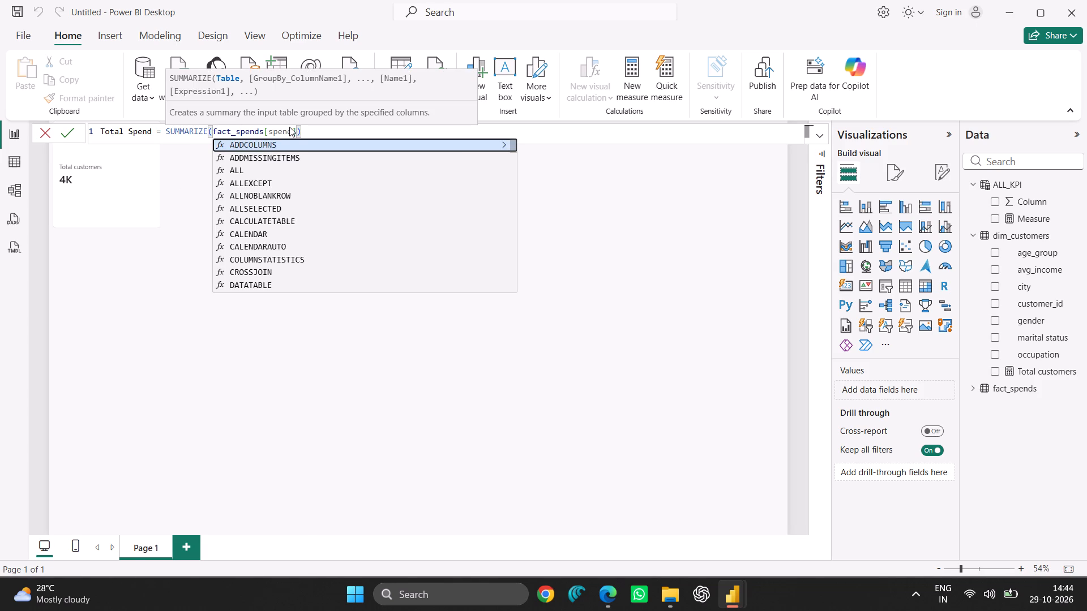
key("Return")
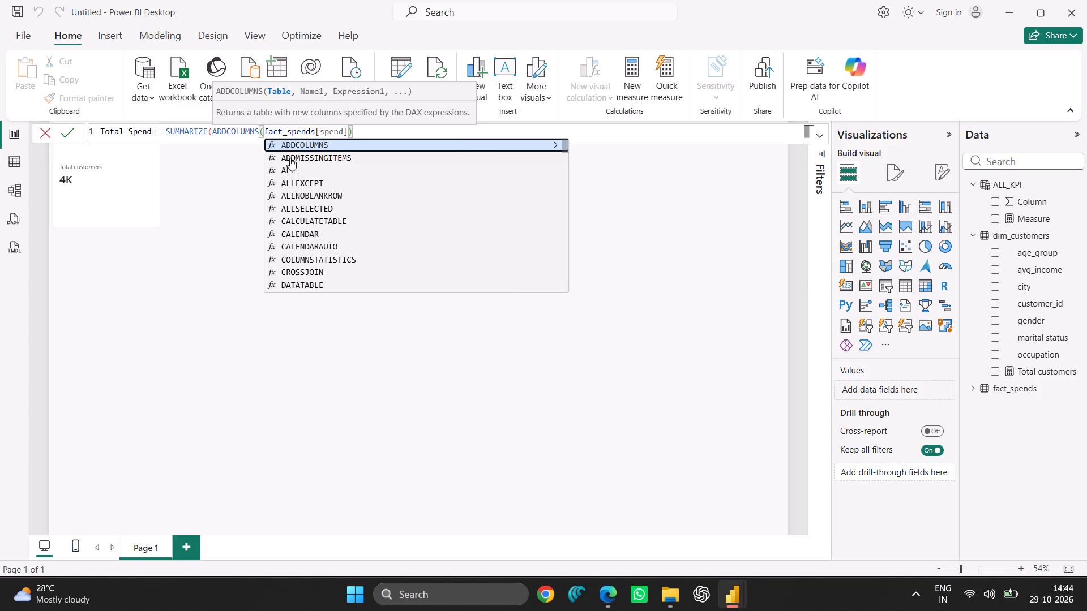
Strip the inserted SUMMARIZE(ADDCOLUMNS( back to SUM and restore its opening parenthesis before fact_spends[spend].
key("BackSpace")
key("BackSpace")
key("BackSpace")
key("BackSpace")
key("BackSpace")
key("BackSpace")
key("BackSpace")
key("BackSpace")
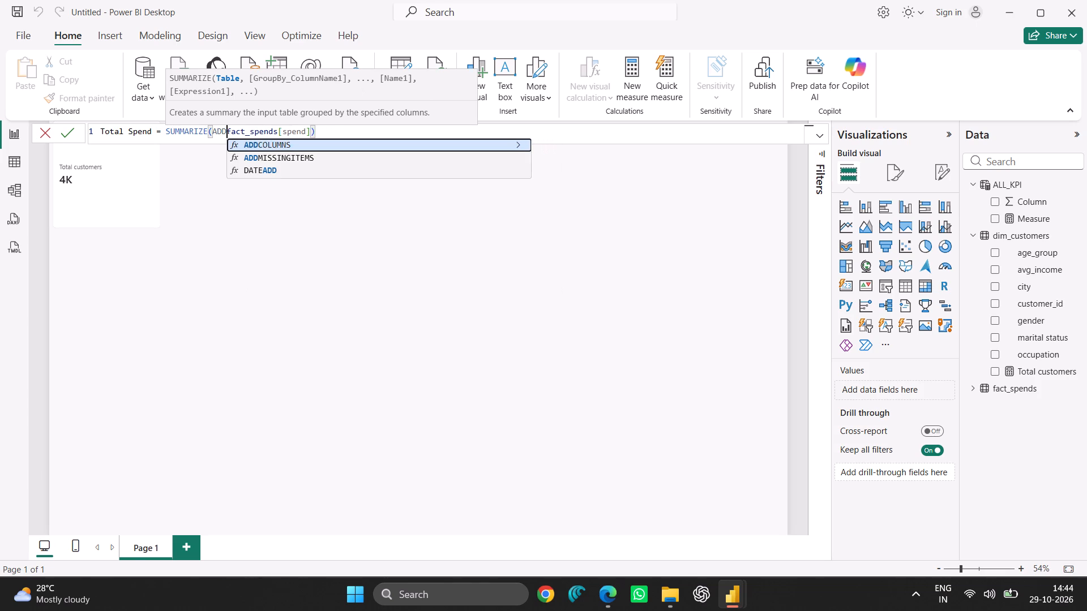
key("BackSpace")
key("BackSpace")
key("BackSpace")
key("BackSpace")
key("BackSpace")
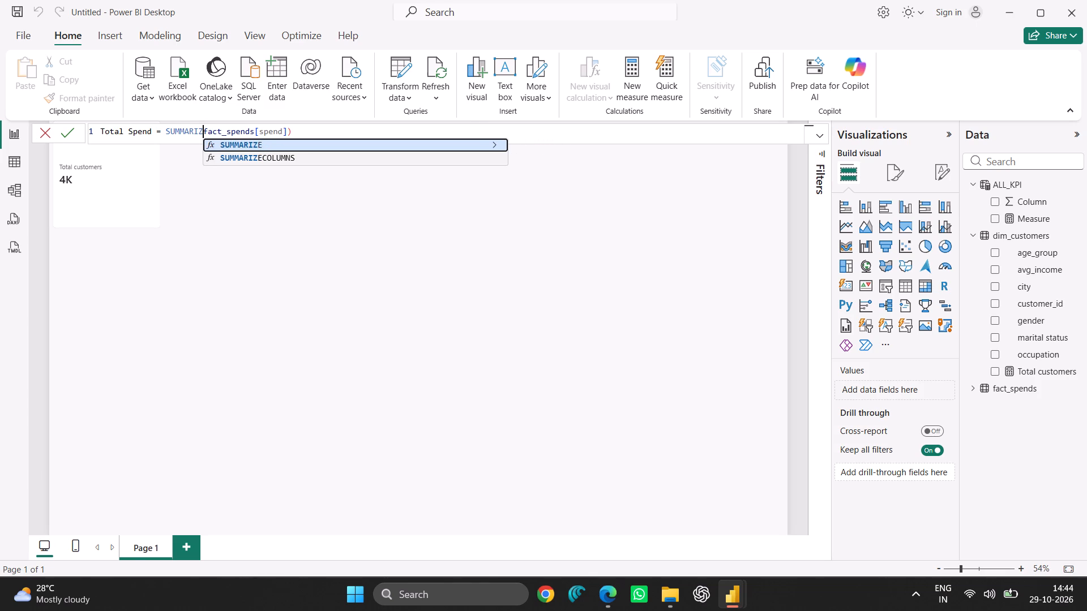
key("BackSpace")
key("BackSpace")
key("BackSpace")
key("BackSpace")
key("BackSpace")
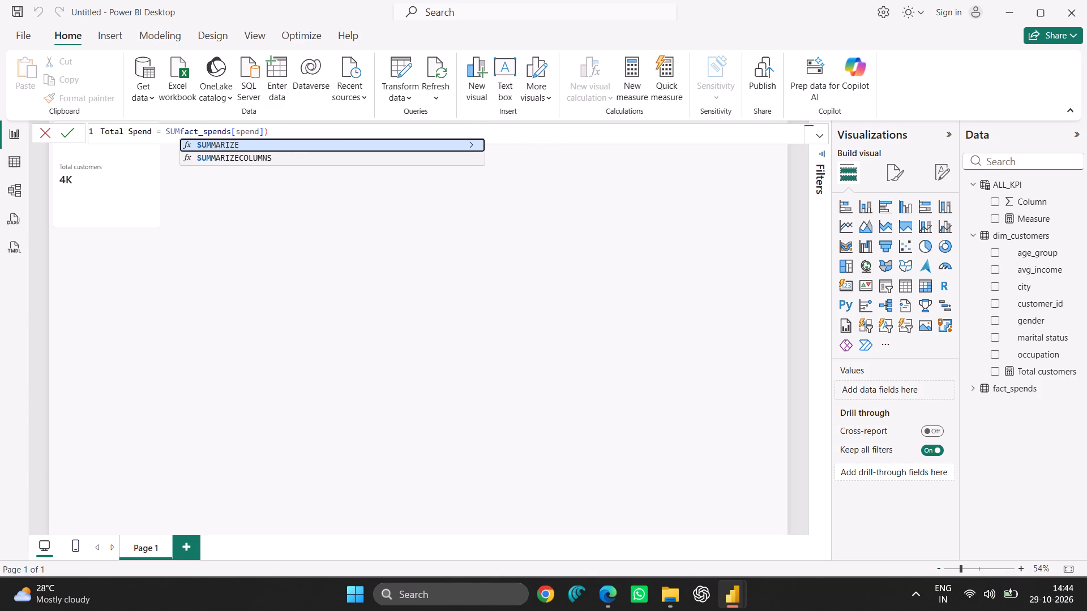
left_click(314, 123)
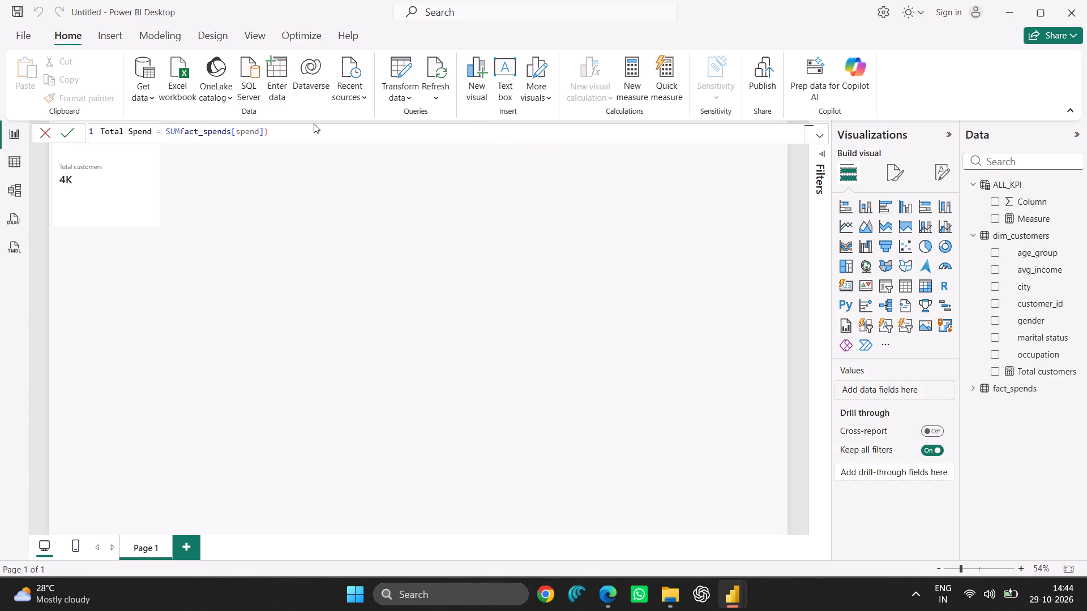
key("Return")
key("period")
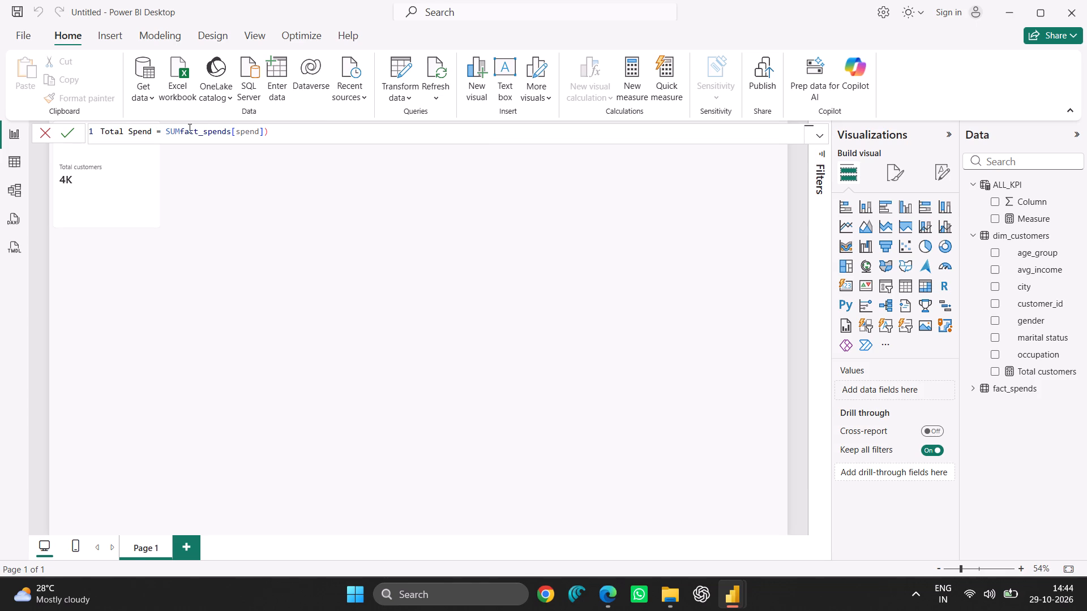
left_click(182, 130)
key("shift+parenleft")
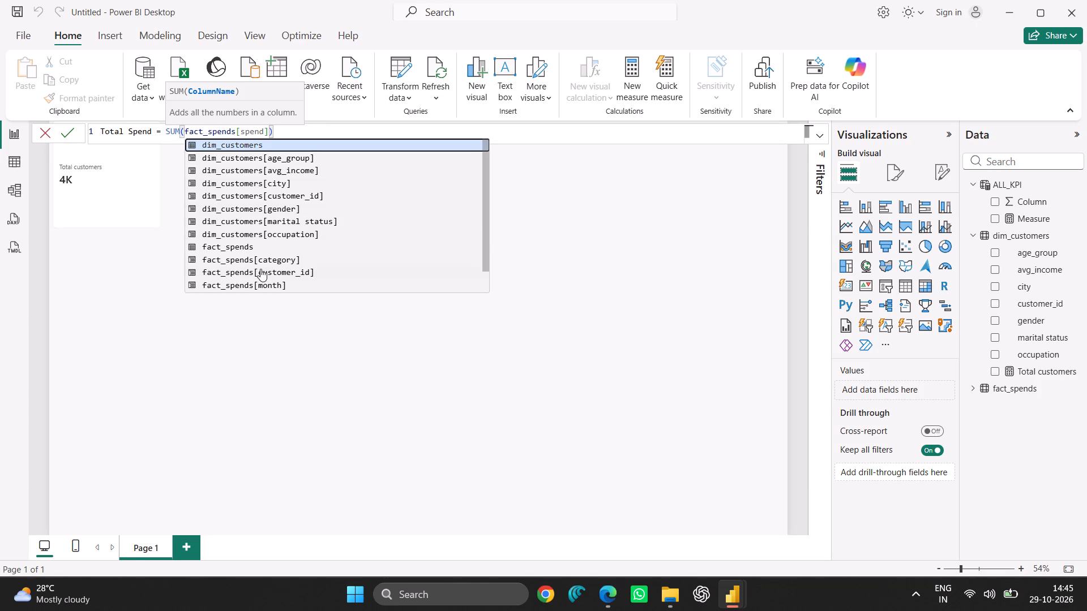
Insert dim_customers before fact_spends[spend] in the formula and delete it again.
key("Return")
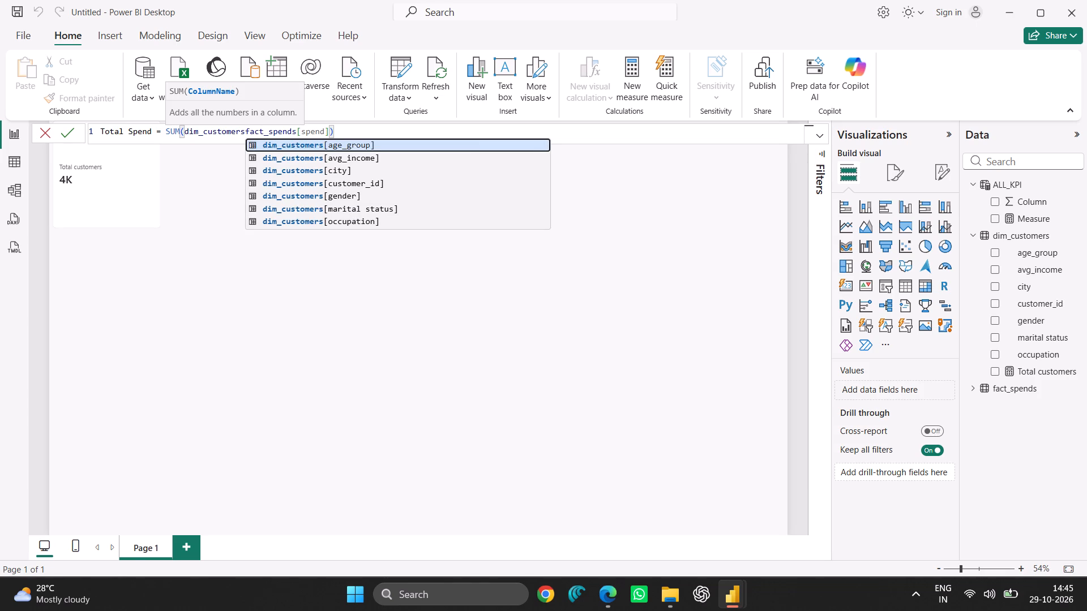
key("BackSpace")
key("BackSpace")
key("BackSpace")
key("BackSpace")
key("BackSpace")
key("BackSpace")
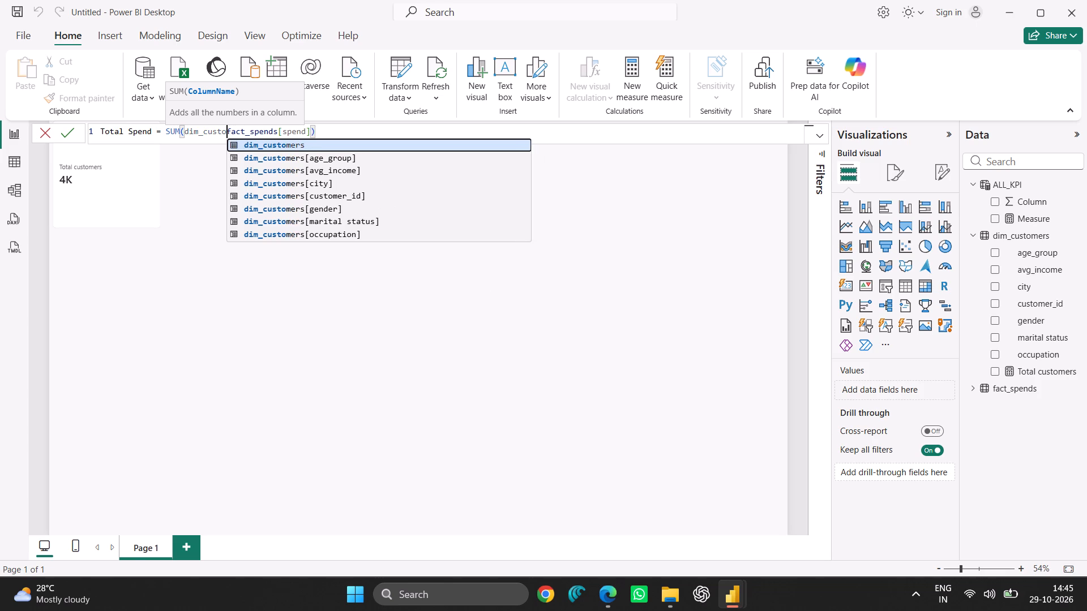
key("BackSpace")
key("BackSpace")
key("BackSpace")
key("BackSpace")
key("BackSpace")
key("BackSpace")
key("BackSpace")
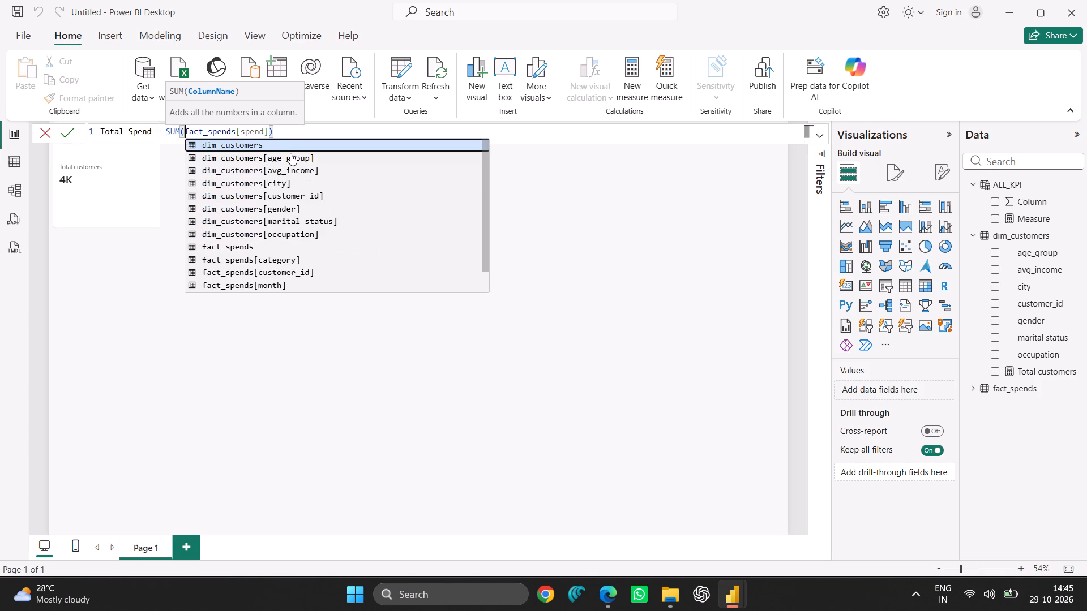
Commit the measure formula Total Spend = SUM(fact_spends[spend]).
left_click(285, 130)
key("Return")
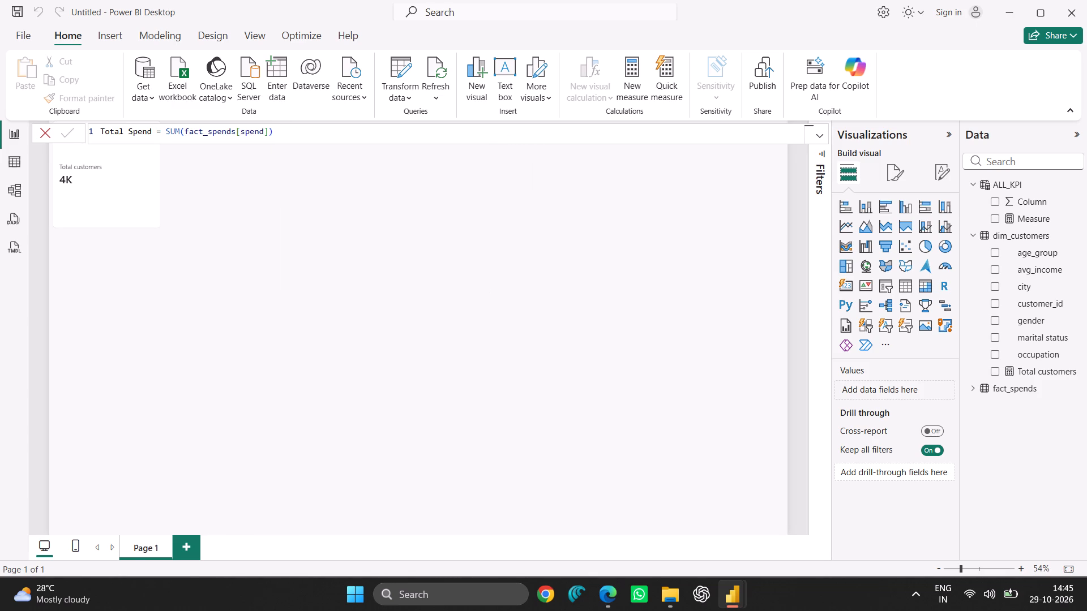
key("Return")
key("Return")
key("Return")
Open the Table view to inspect the ALL_KPI table.
left_click(10, 157)
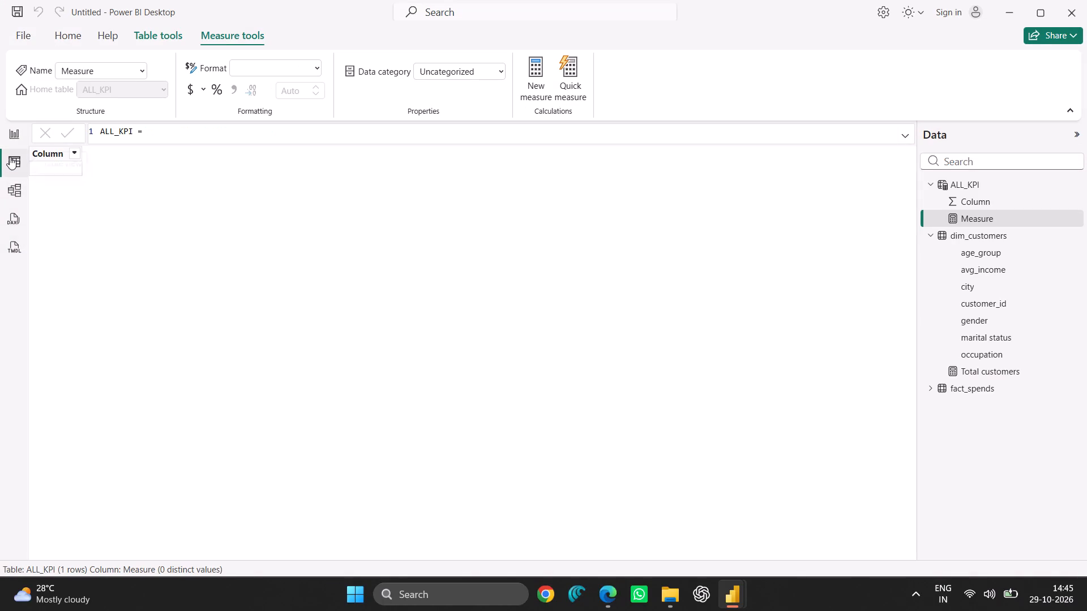
Check the table relationships in the Model view and return to the Table view.
left_click(10, 186)
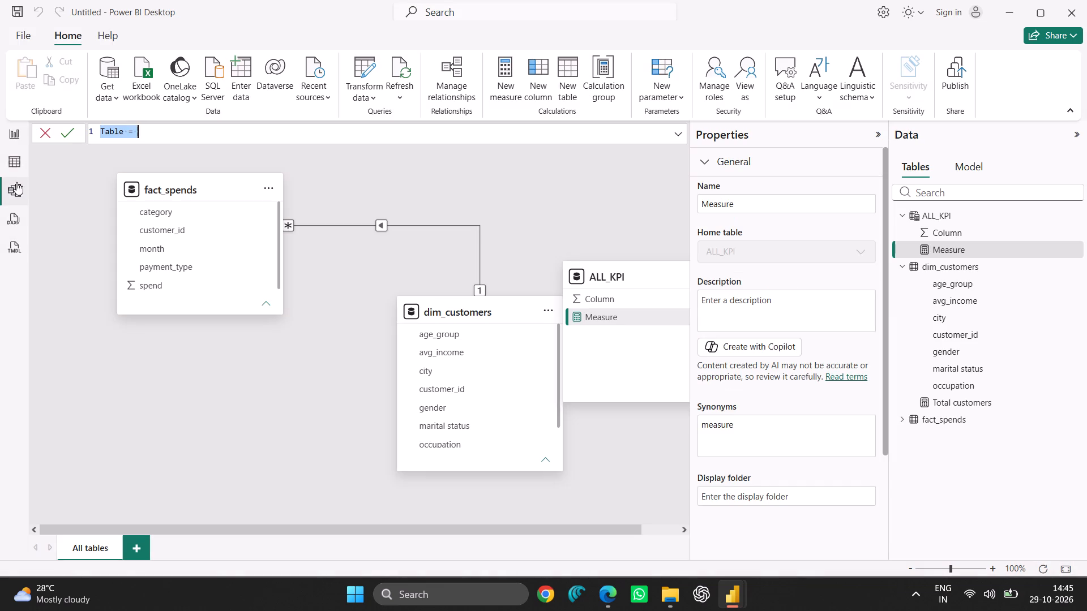
left_click(15, 156)
left_click(20, 158)
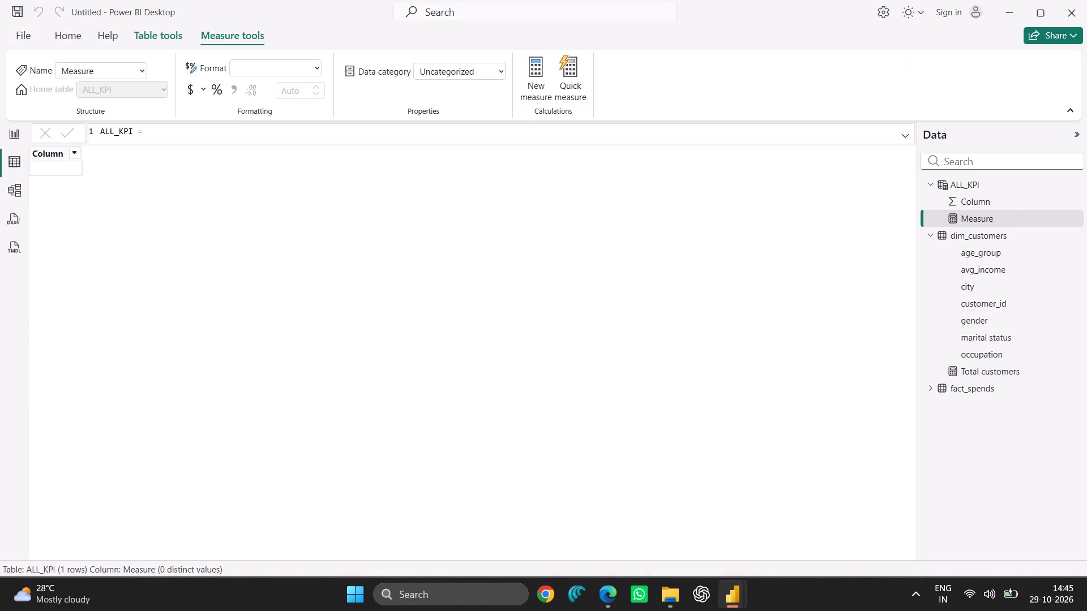
Examine the dim_customers table data and the spend column of the fact_spends table.
left_click(984, 337)
left_click(929, 231)
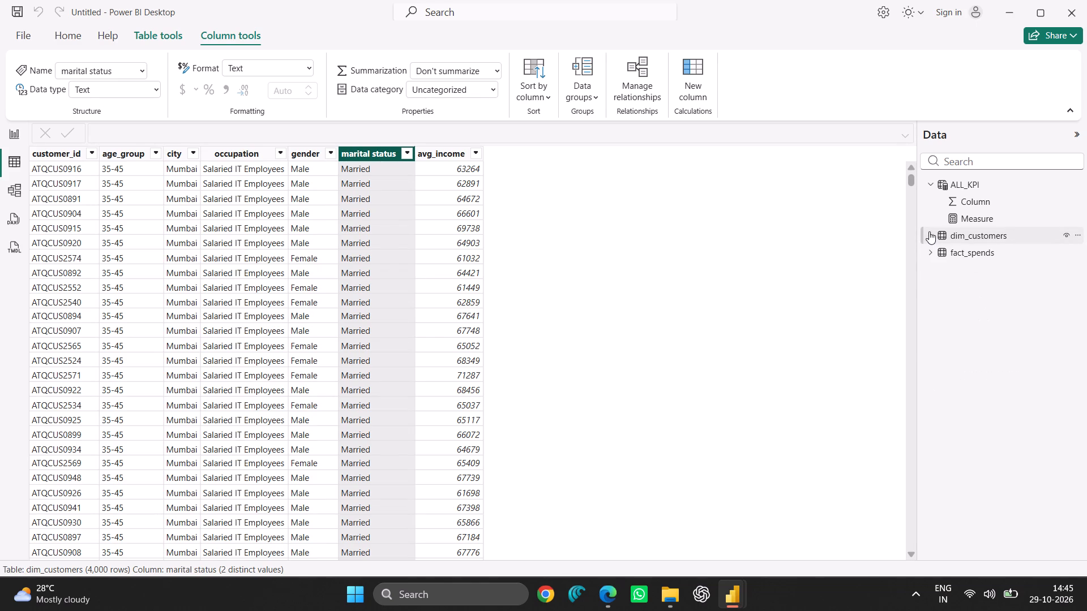
left_click(928, 251)
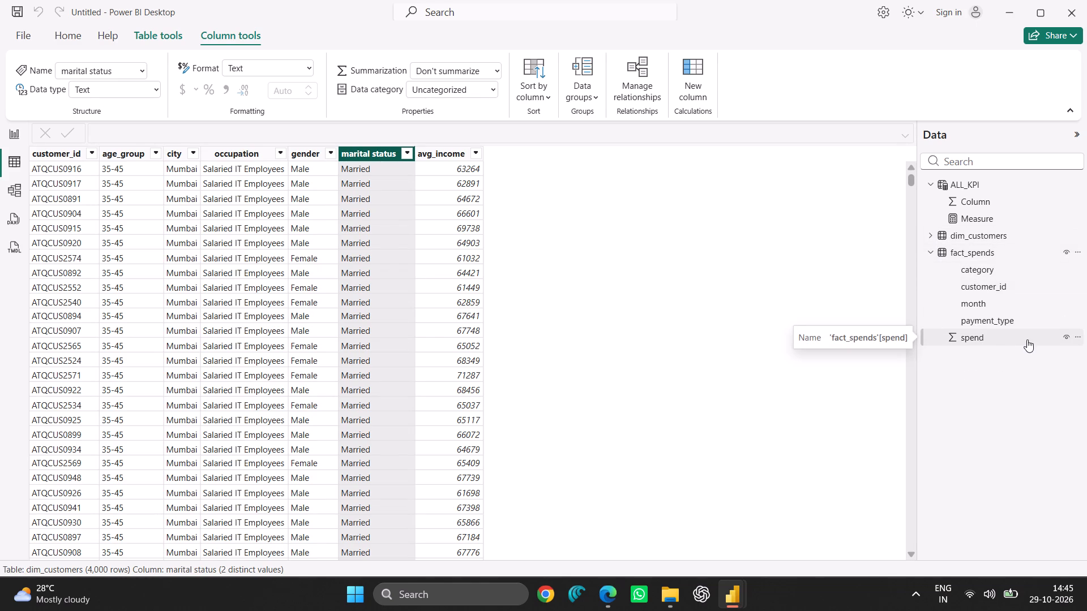
left_click(1080, 335)
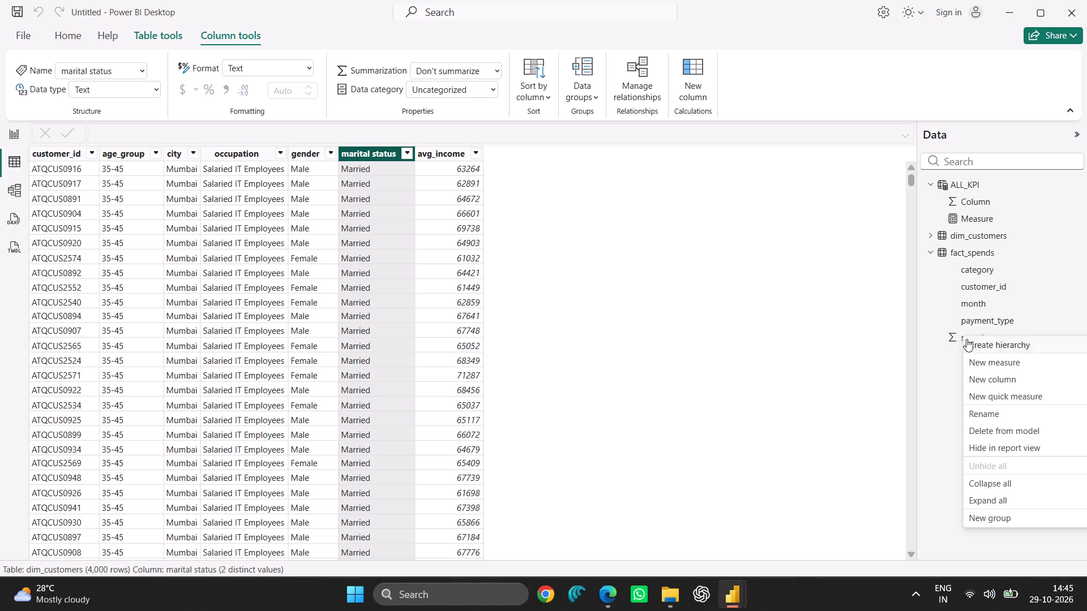
left_click(946, 351)
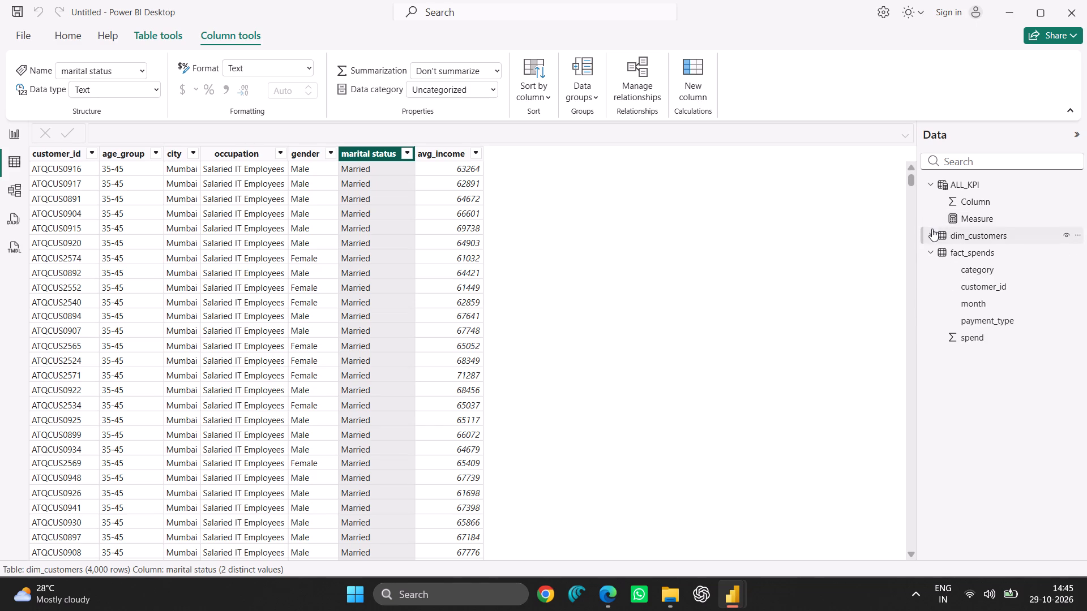
left_click(931, 230)
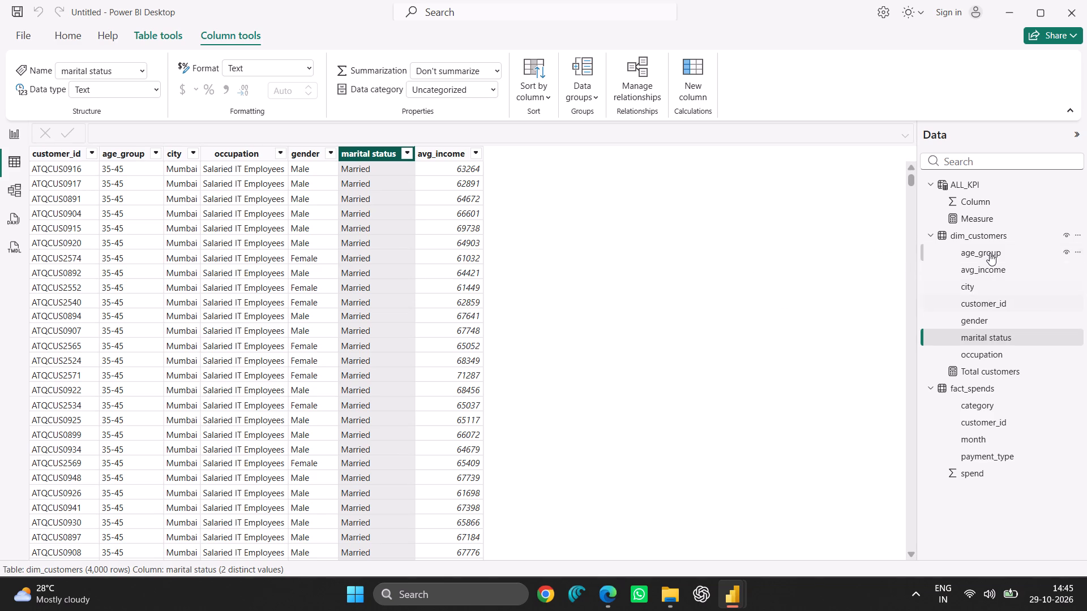
left_click(932, 234)
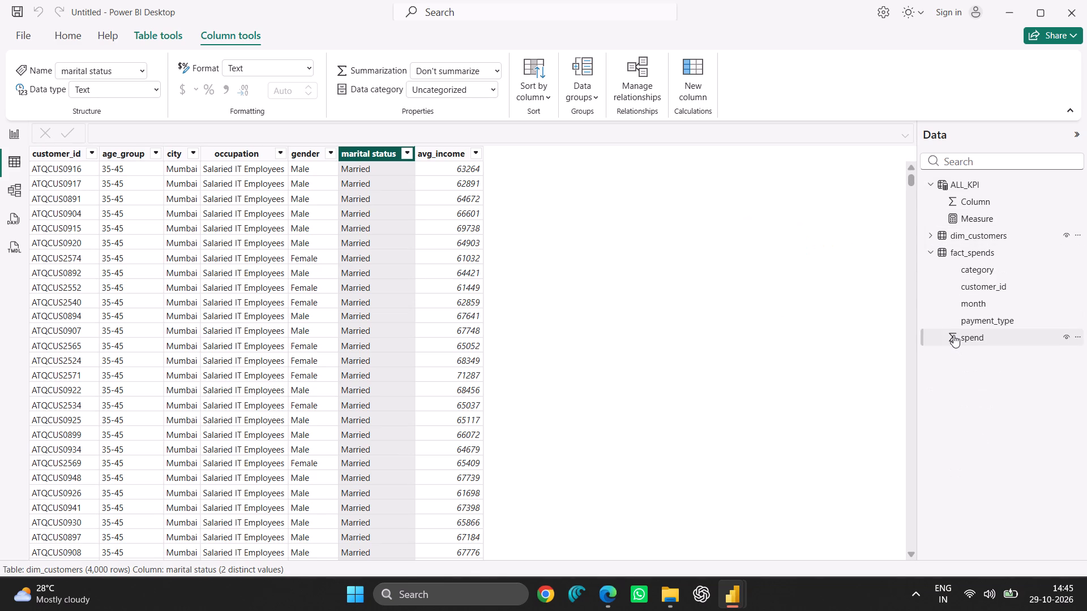
left_click(953, 335)
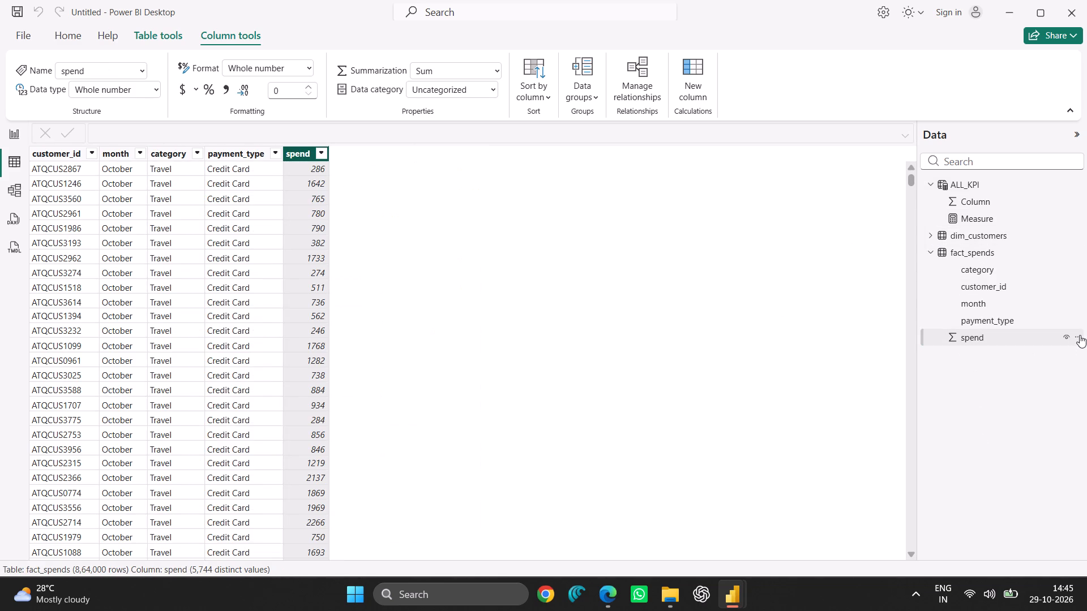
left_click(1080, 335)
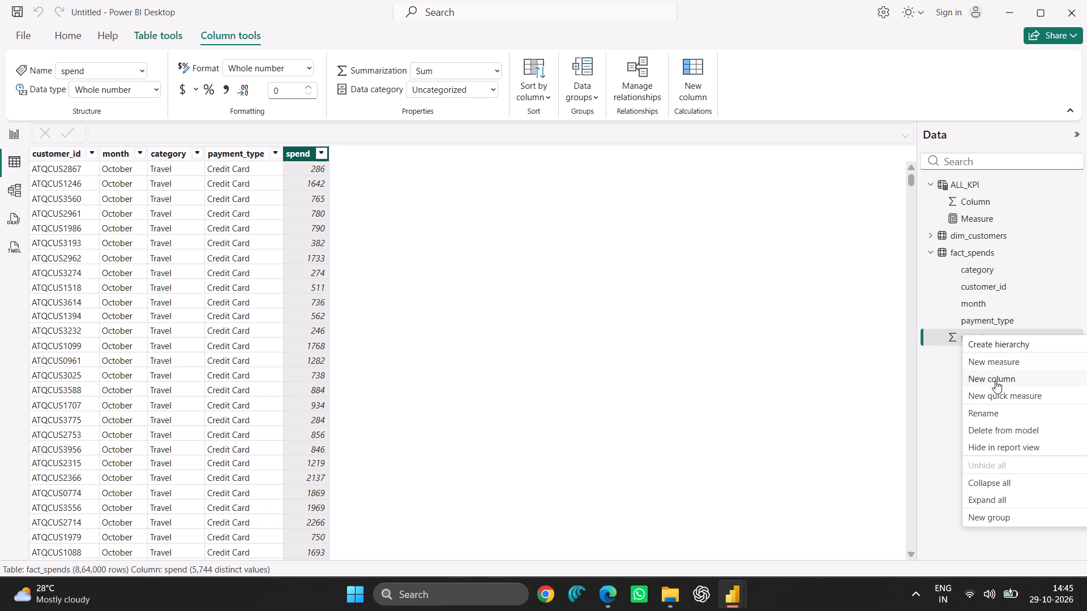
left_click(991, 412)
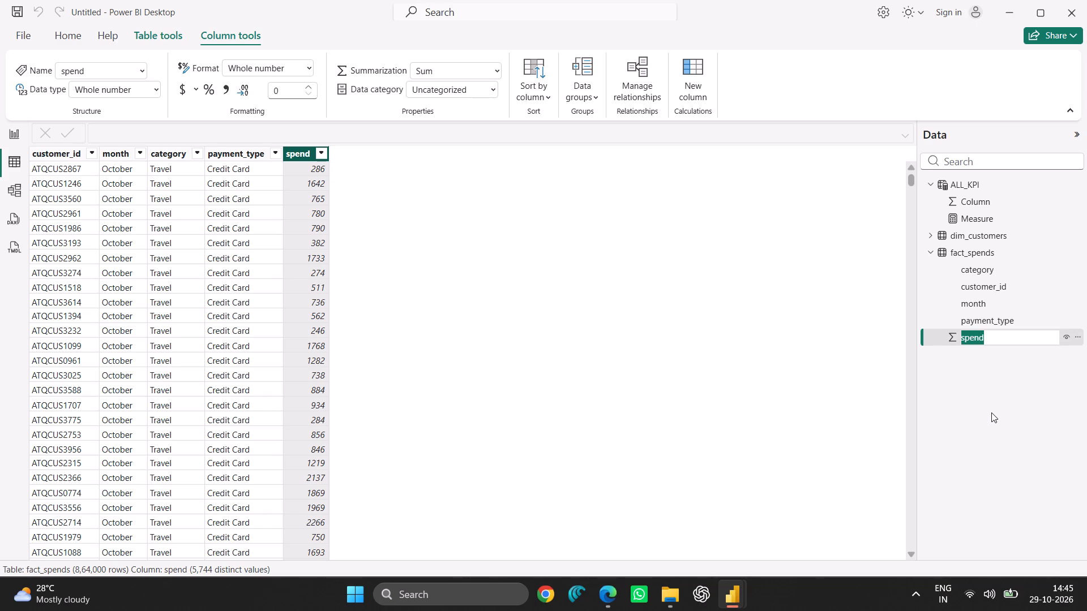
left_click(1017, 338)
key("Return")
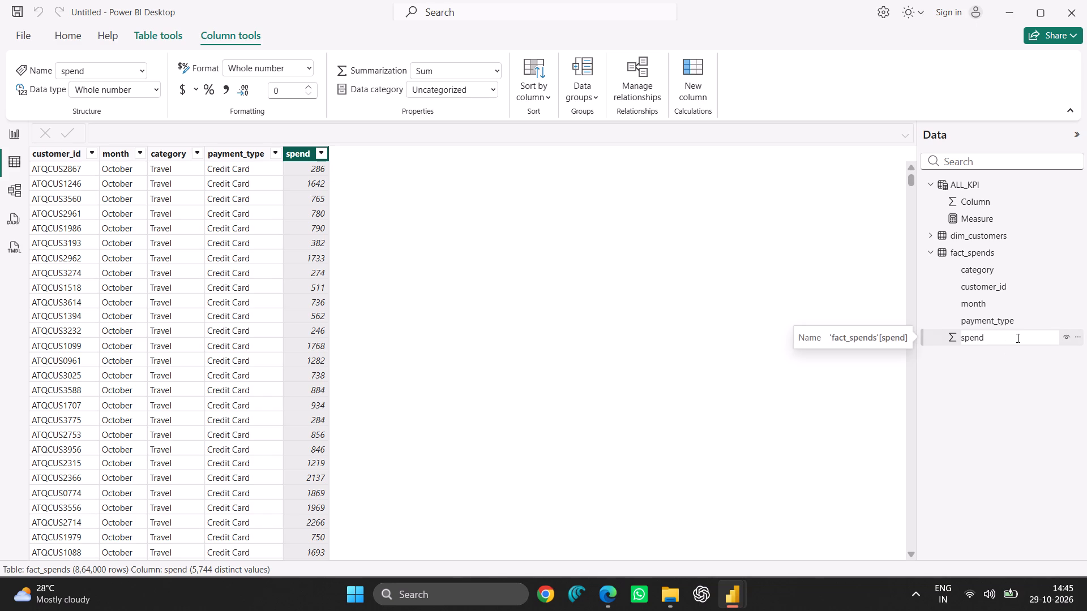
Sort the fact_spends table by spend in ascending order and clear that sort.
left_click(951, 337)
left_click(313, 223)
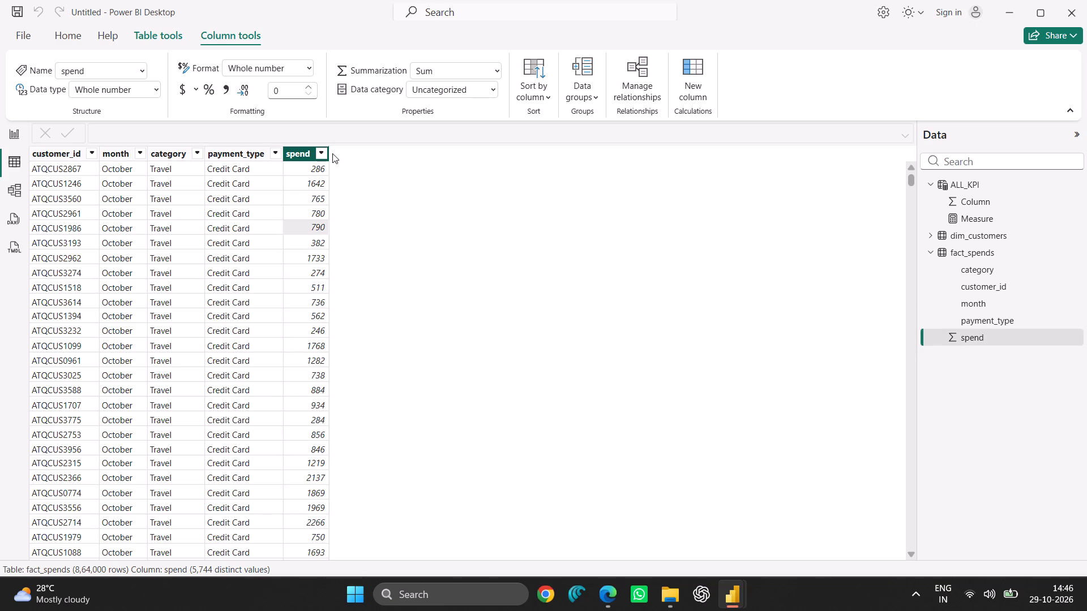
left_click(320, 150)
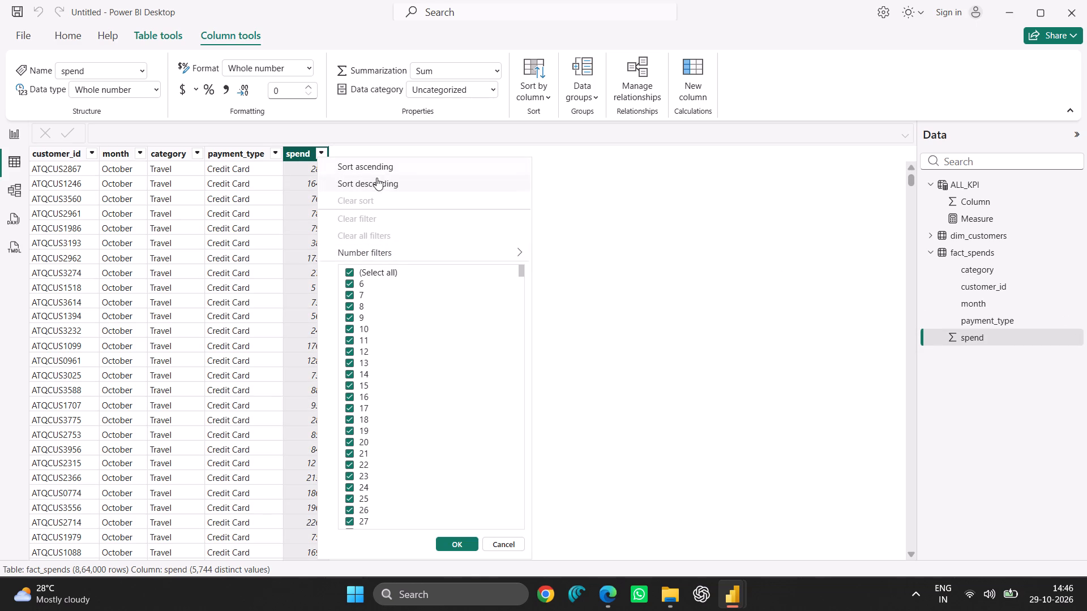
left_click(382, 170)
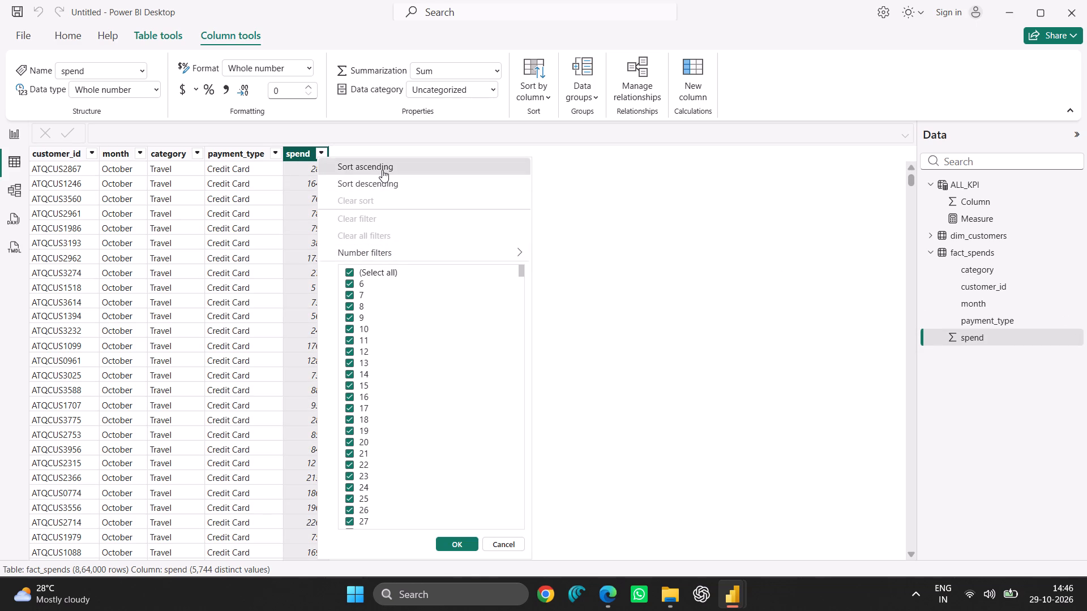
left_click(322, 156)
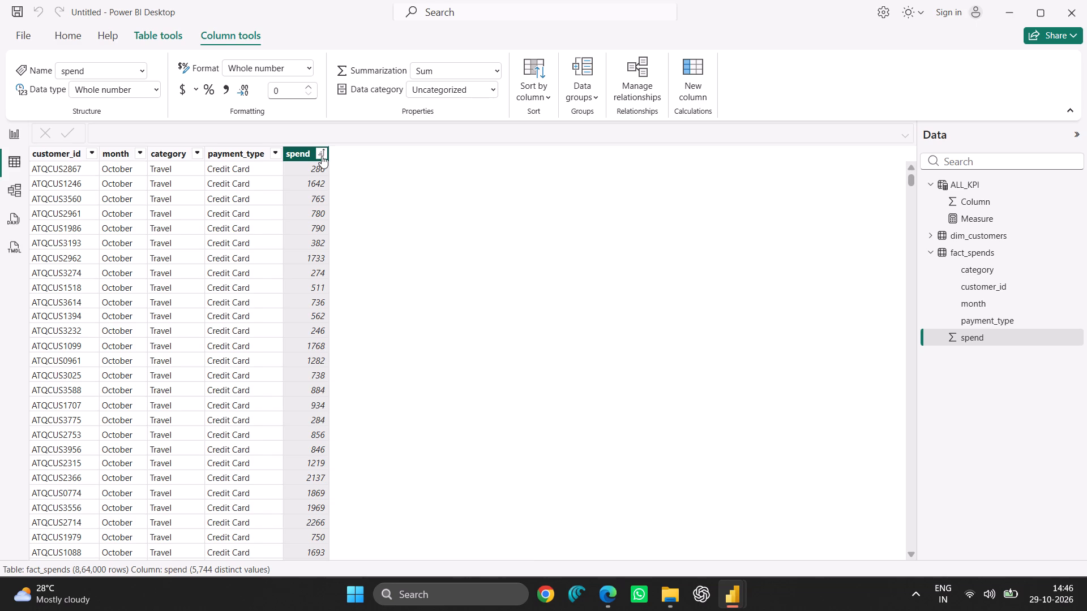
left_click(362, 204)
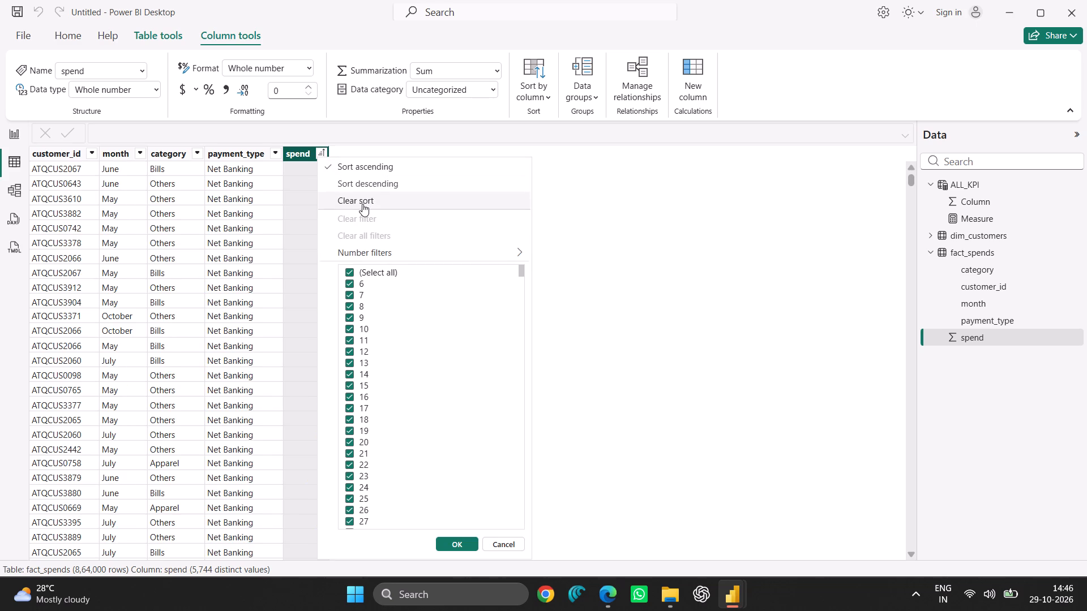
Examine the number filter options for the spend column, including the Between filter, without applying any.
left_click(322, 152)
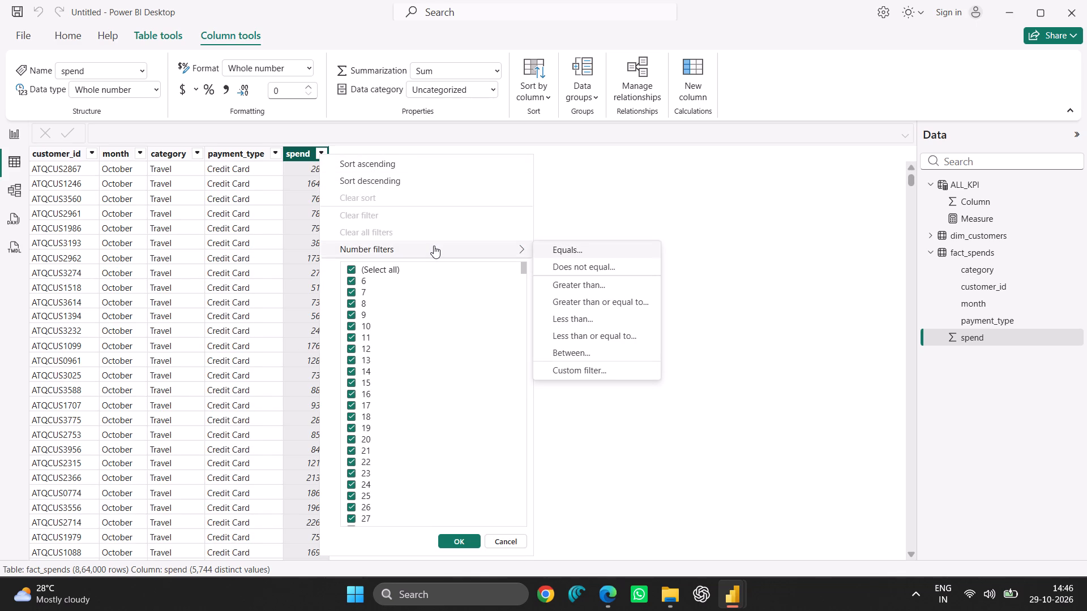
left_click(434, 246)
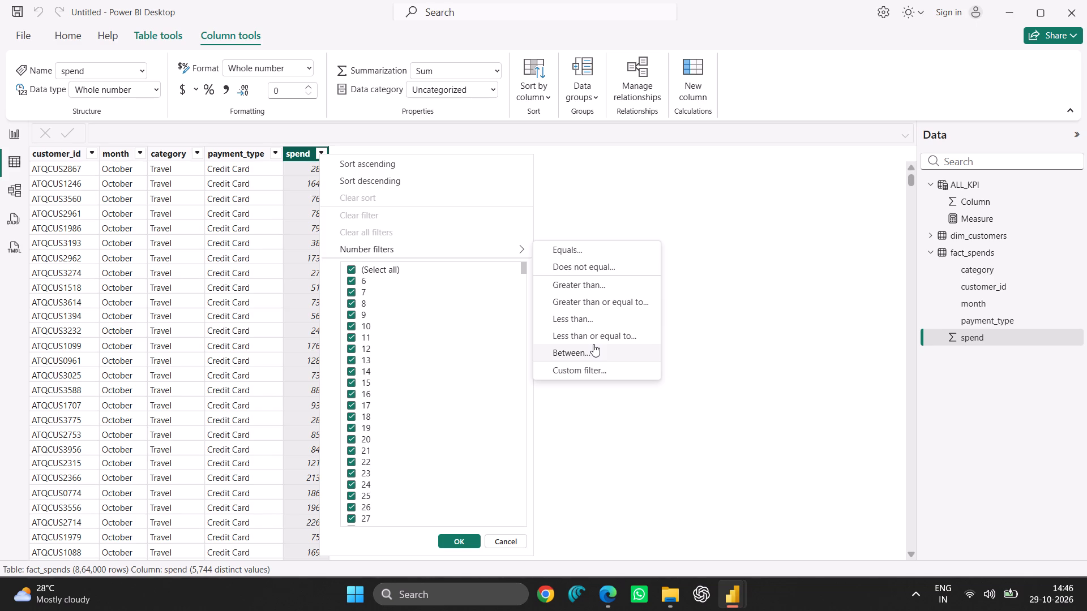
left_click(585, 186)
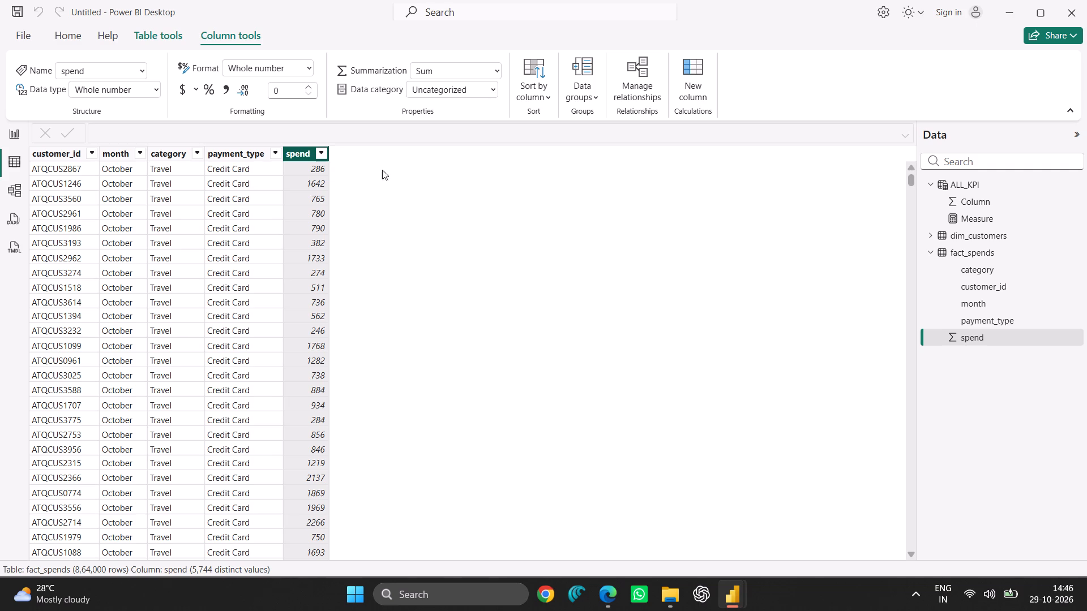
left_click(324, 153)
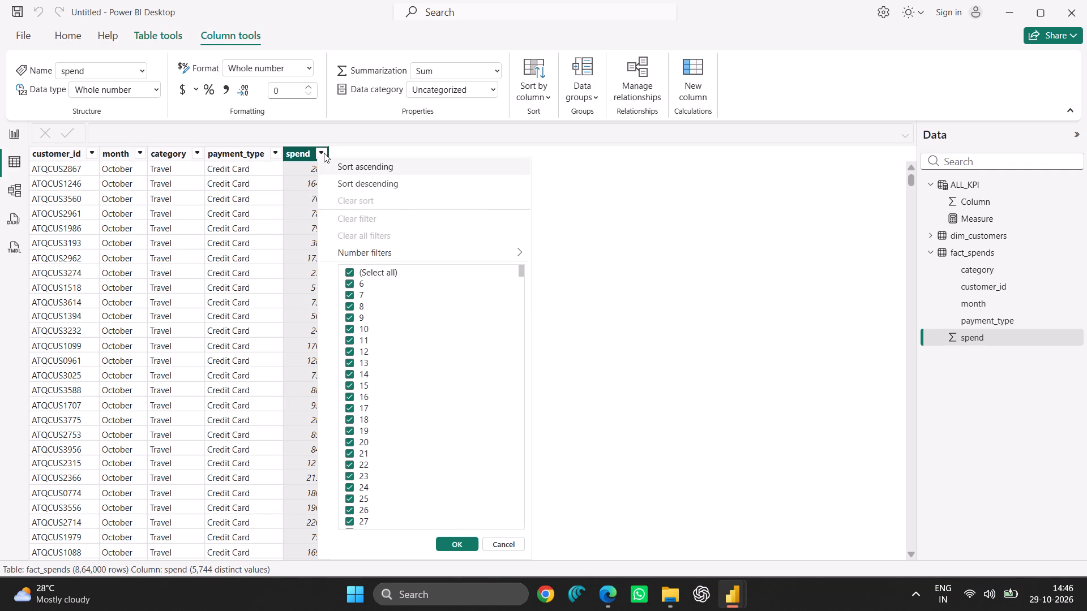
left_click(400, 250)
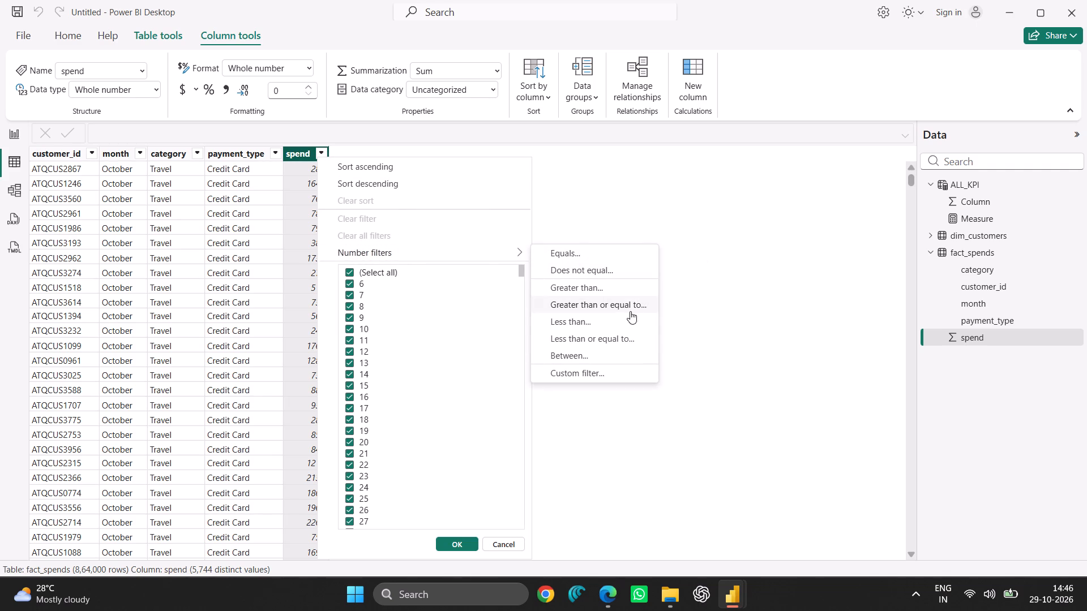
left_click(574, 351)
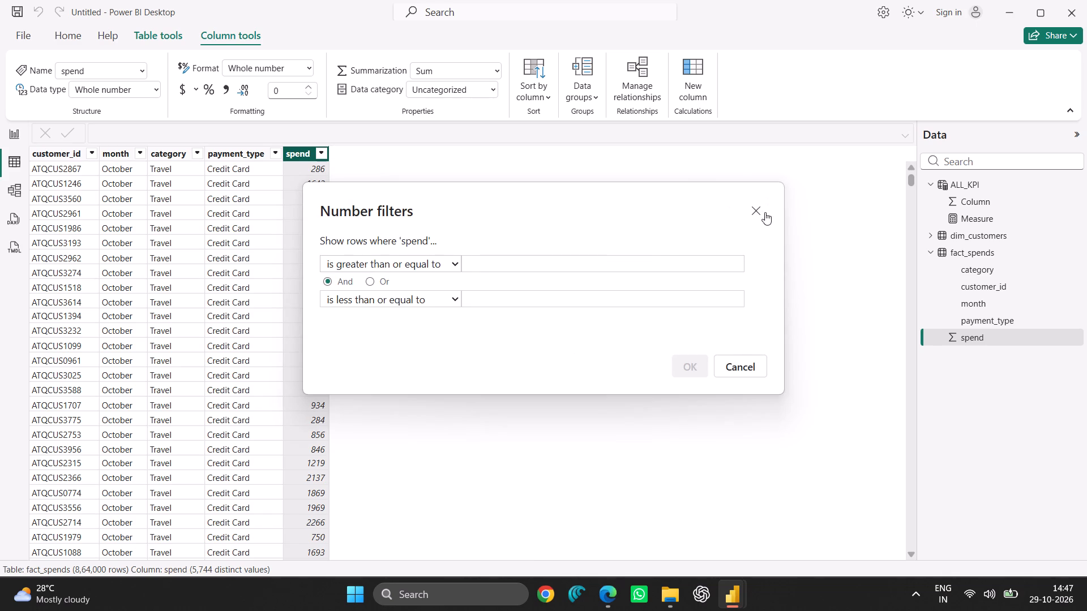
left_click(757, 212)
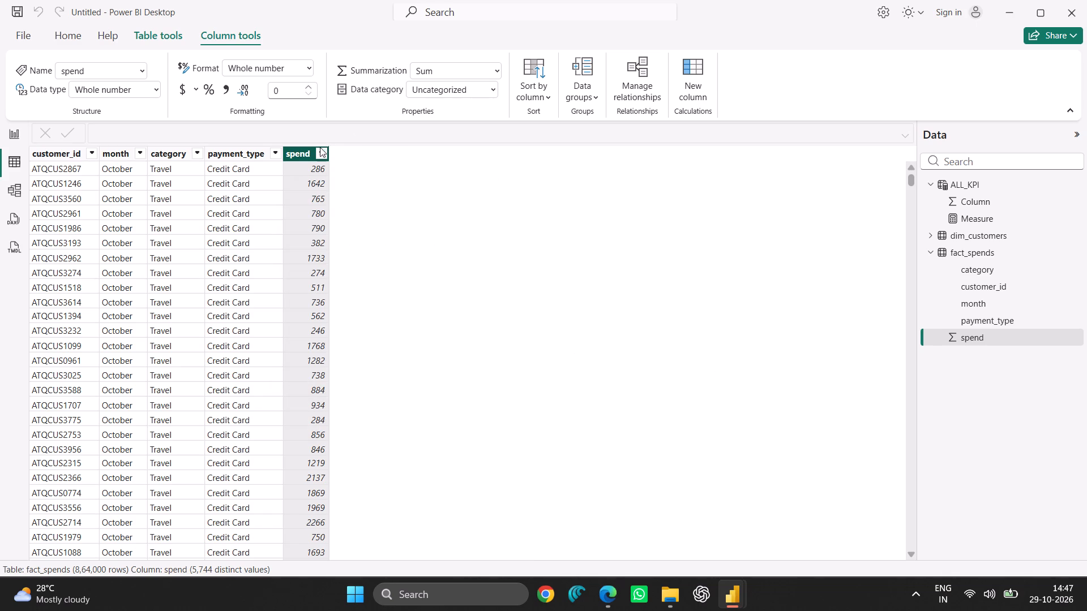
left_click(320, 150)
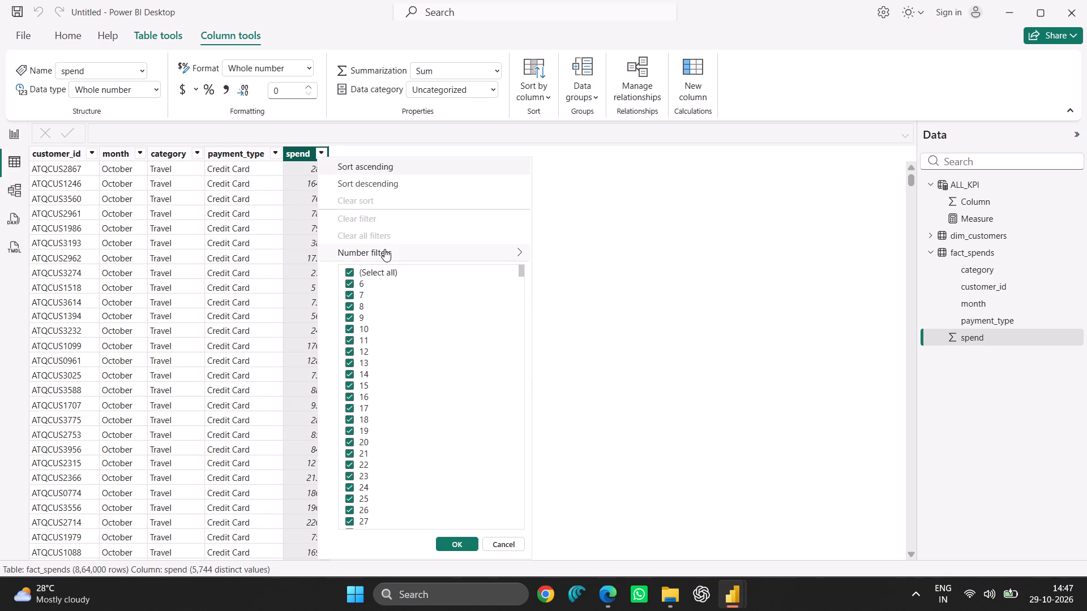
left_click(386, 249)
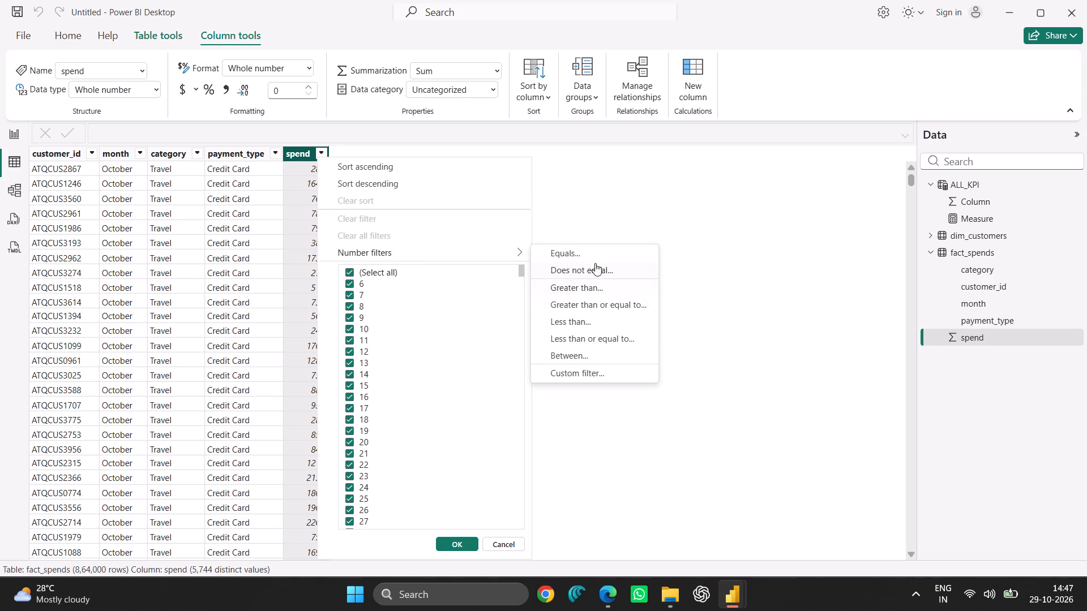
left_click(584, 230)
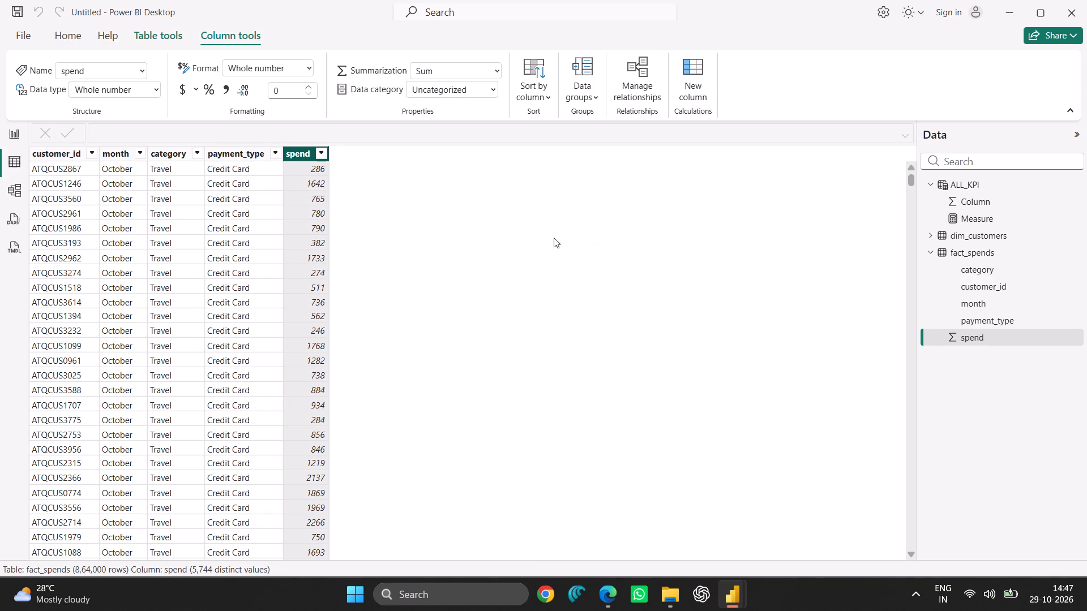
Compare the column properties of spend and payment_type in the fact_spends table.
right_click(323, 174)
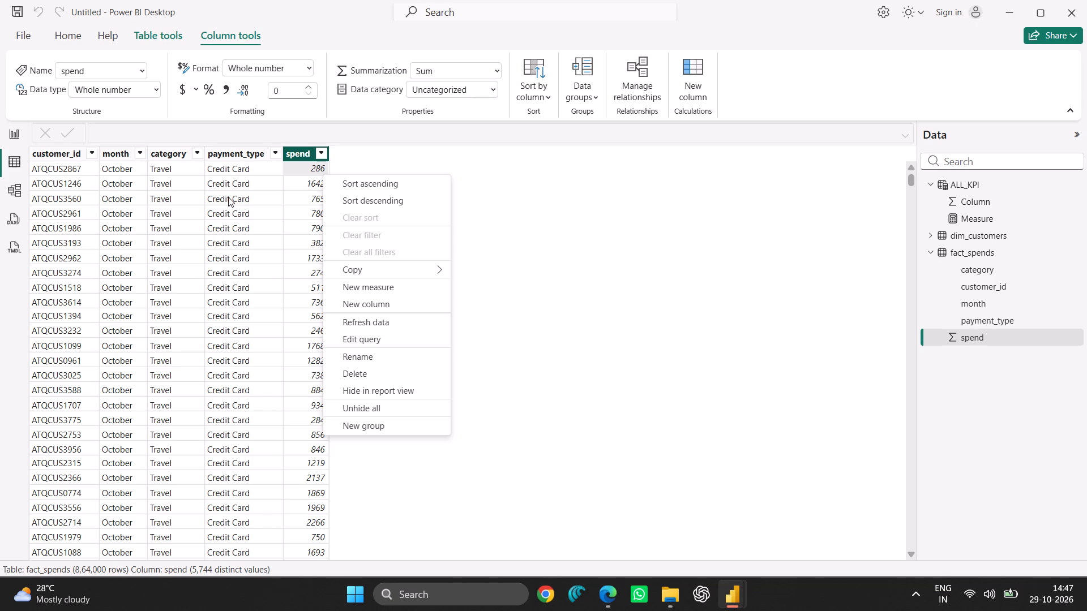
left_click(243, 173)
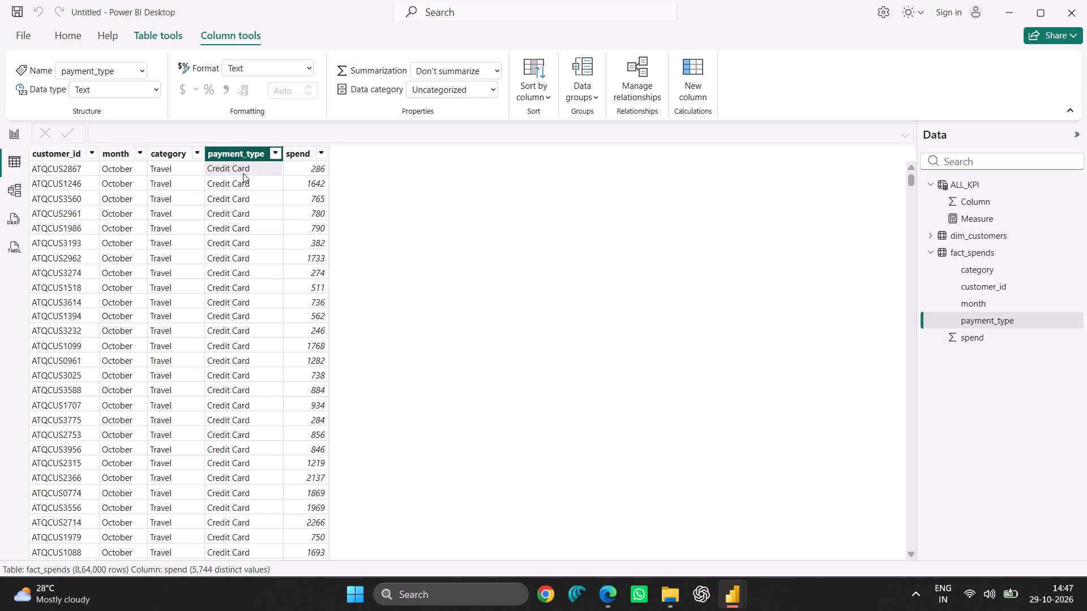
left_click(318, 167)
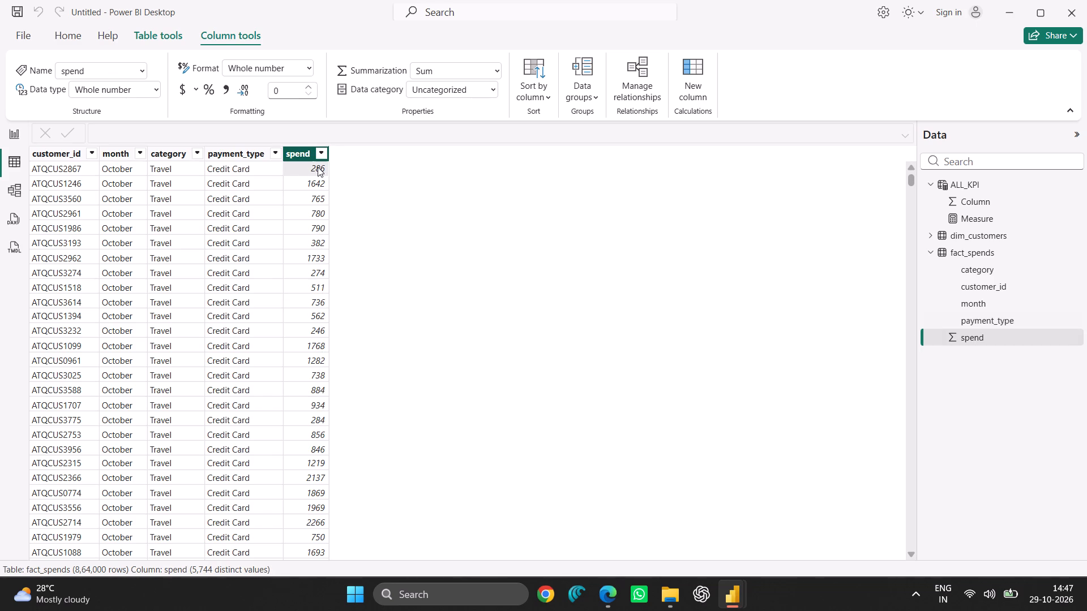
left_click(254, 172)
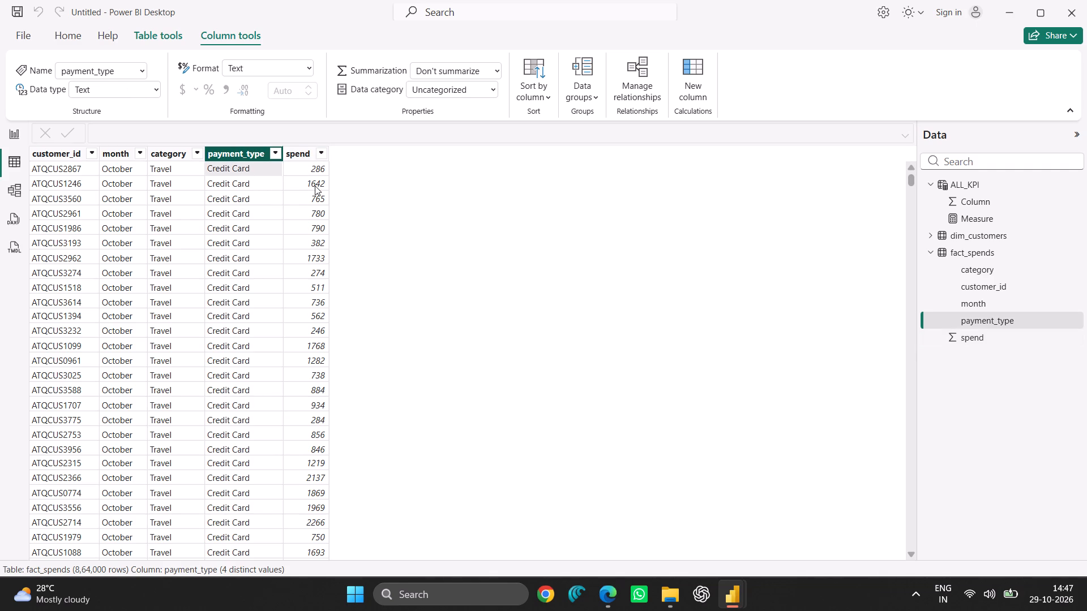
left_click(322, 174)
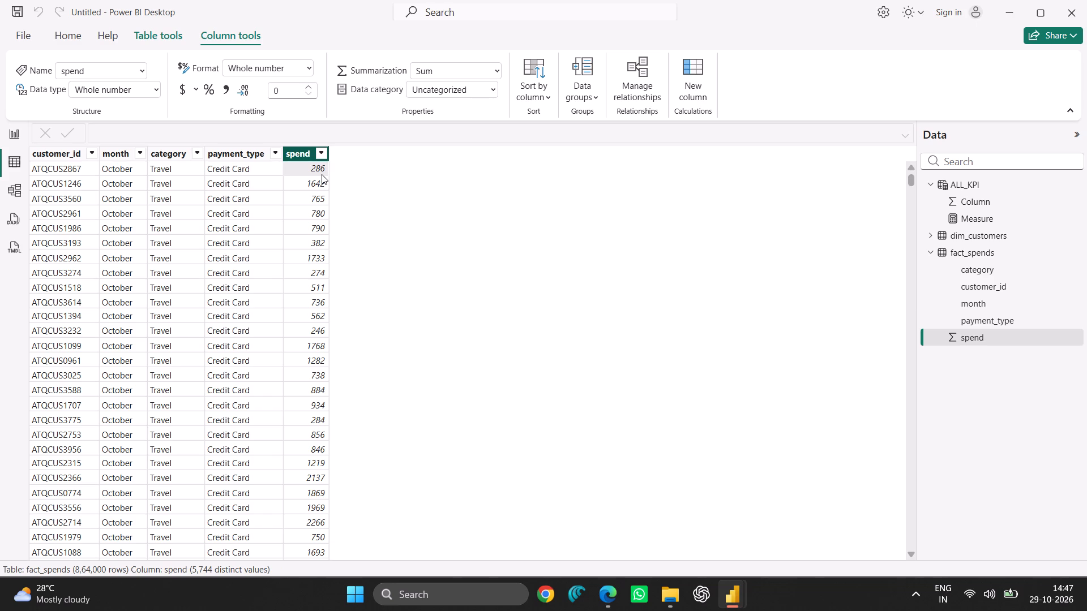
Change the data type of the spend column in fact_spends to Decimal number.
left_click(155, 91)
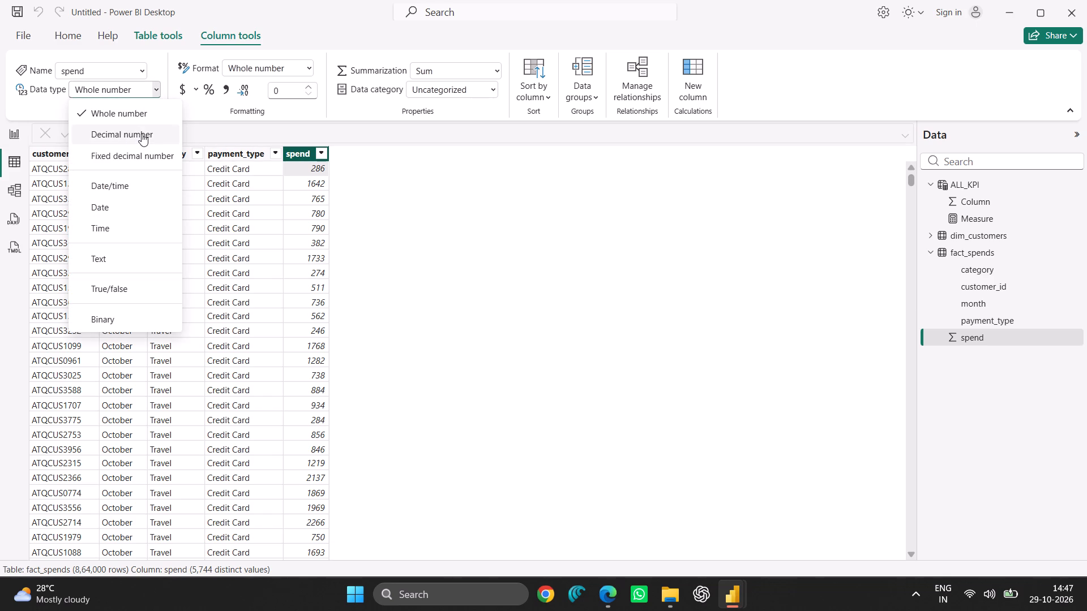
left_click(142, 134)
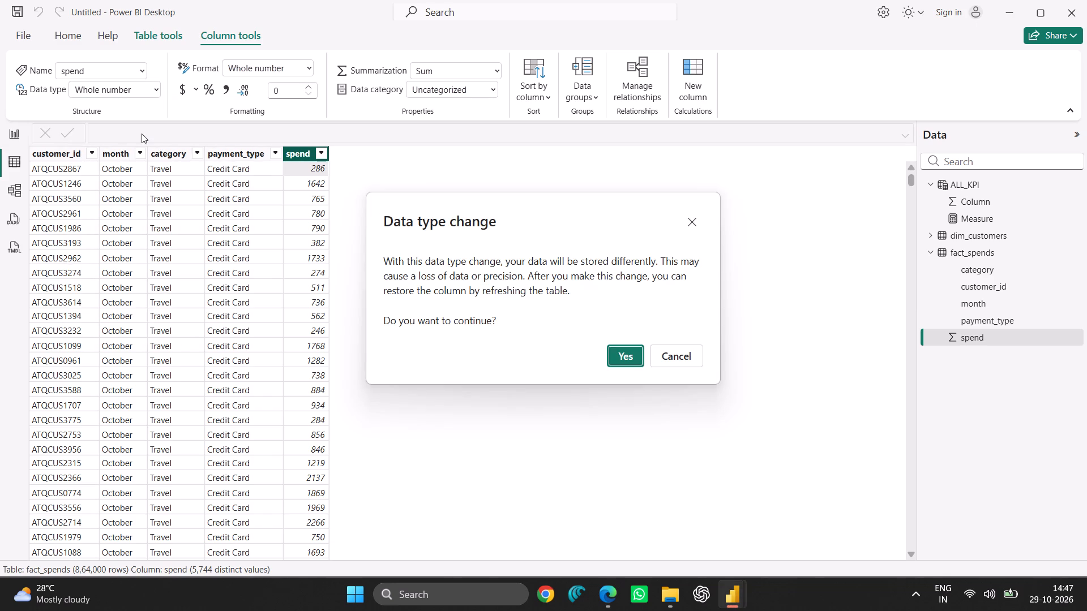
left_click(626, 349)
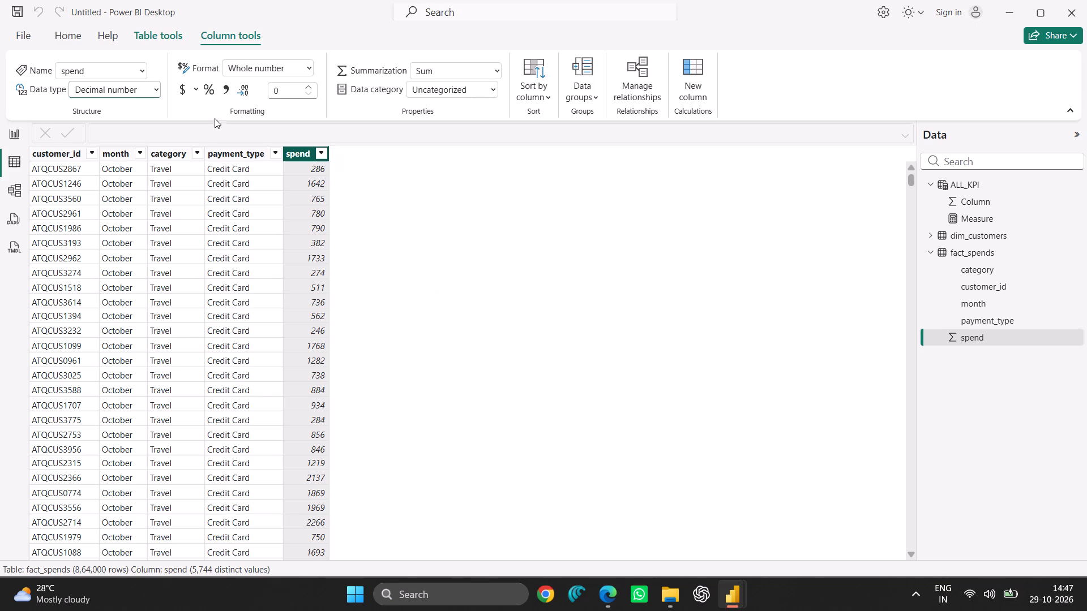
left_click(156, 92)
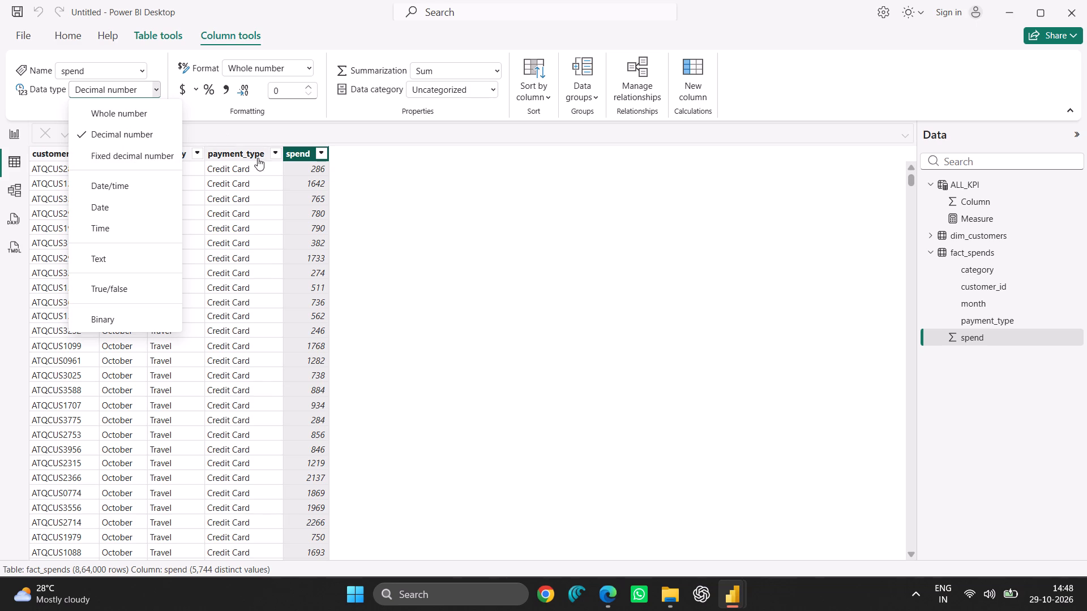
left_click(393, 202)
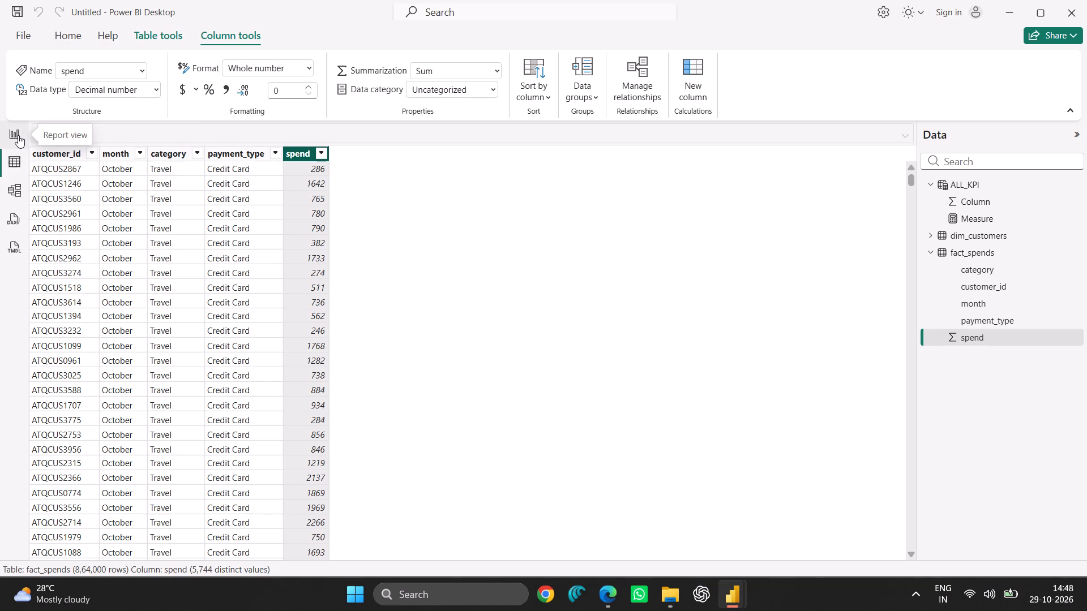
Check the column properties of occupation and avg_income in the dim_customers table.
left_click(930, 182)
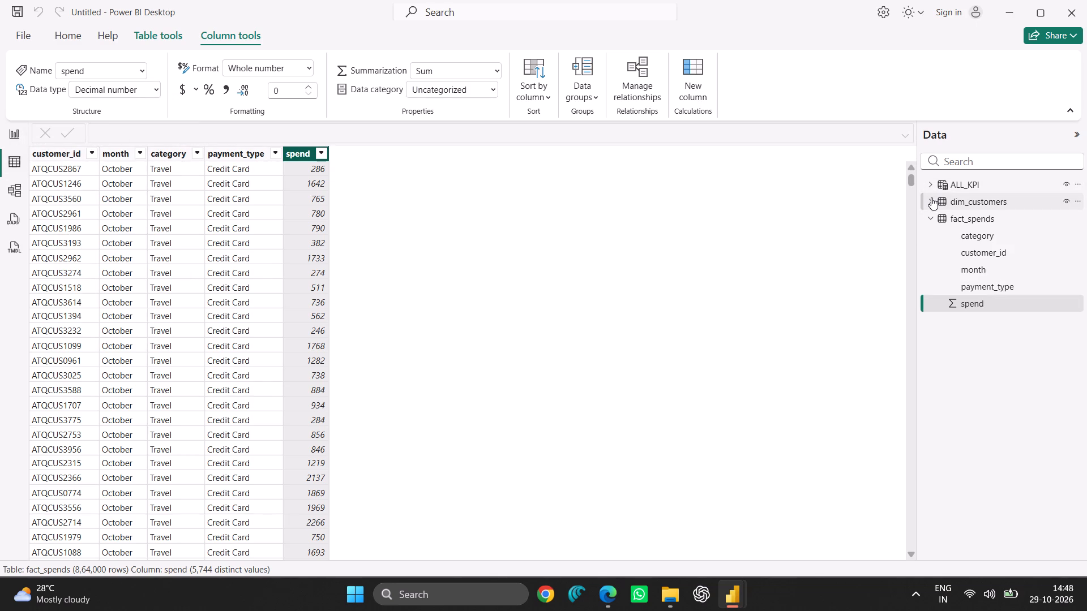
left_click(931, 197)
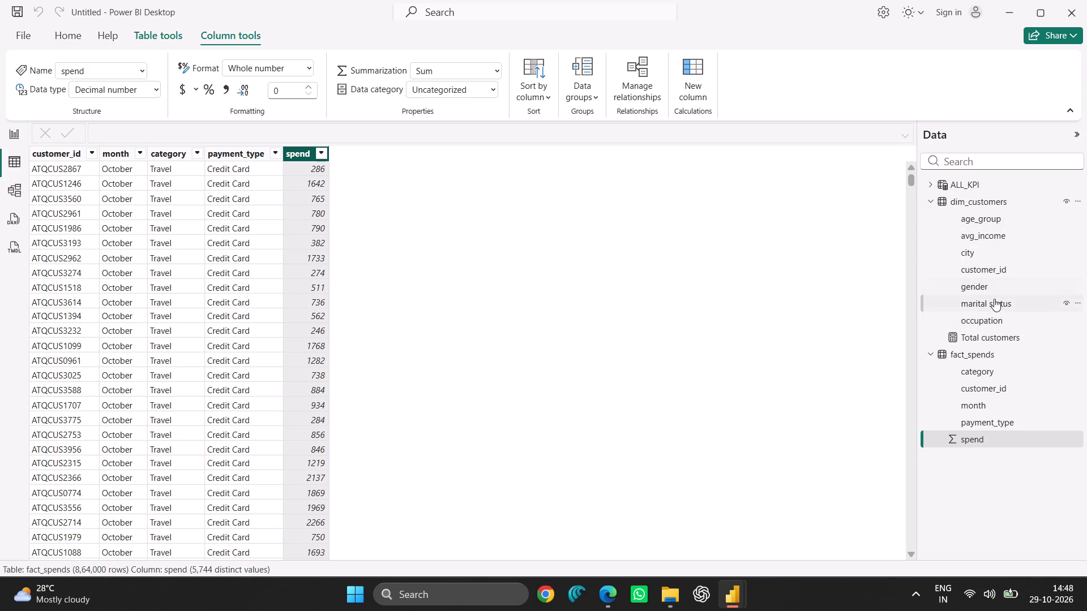
left_click(988, 316)
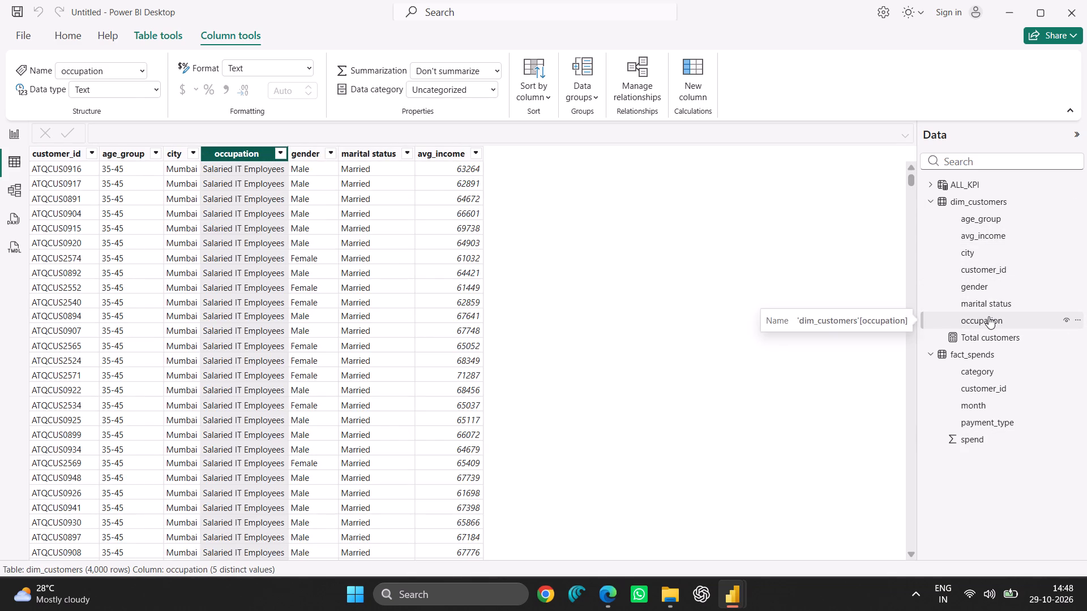
left_click(461, 183)
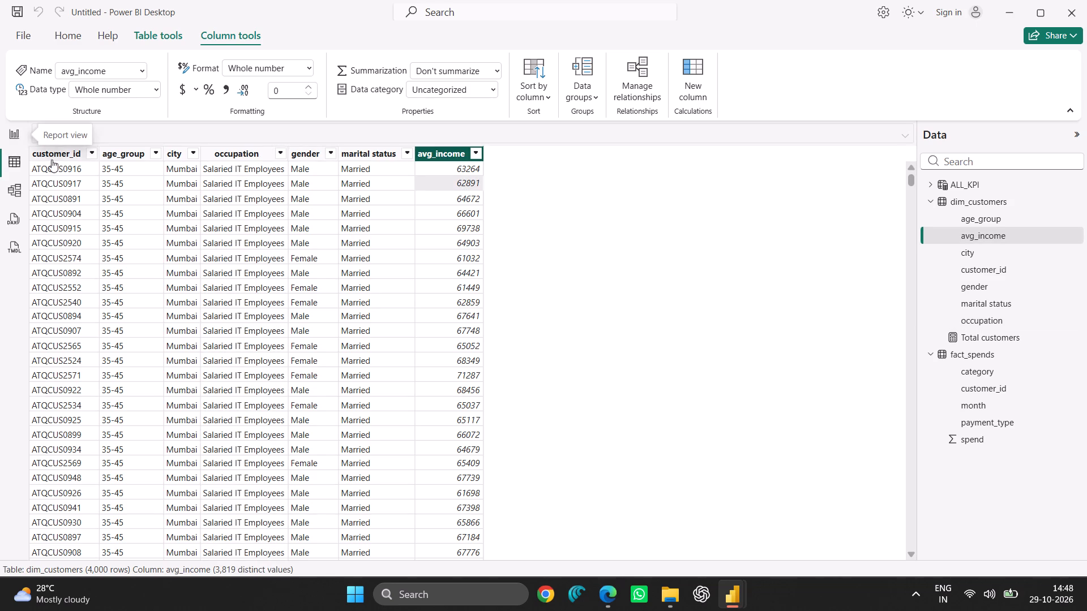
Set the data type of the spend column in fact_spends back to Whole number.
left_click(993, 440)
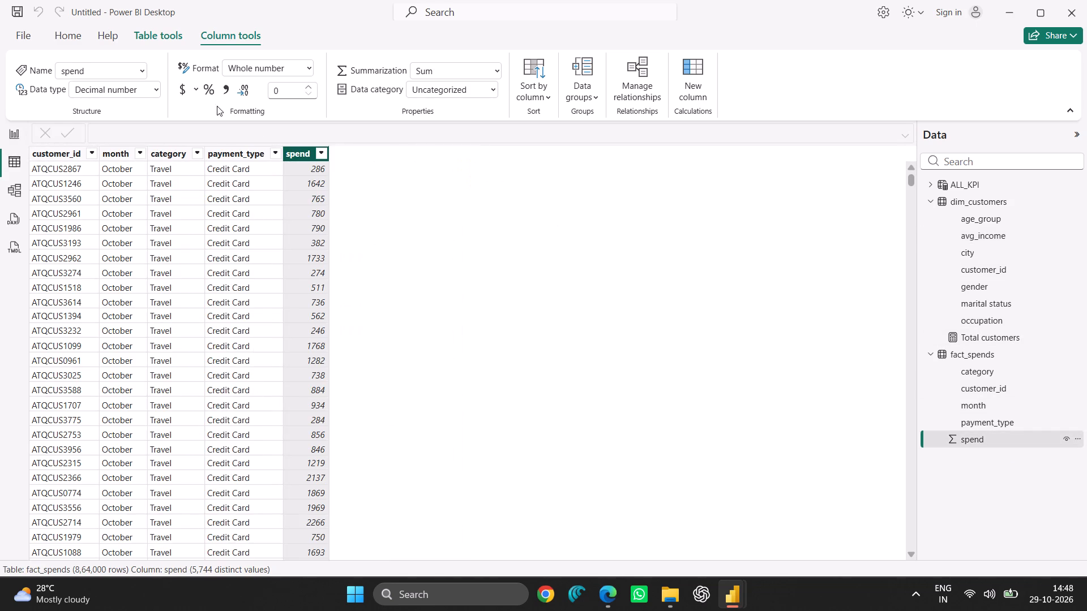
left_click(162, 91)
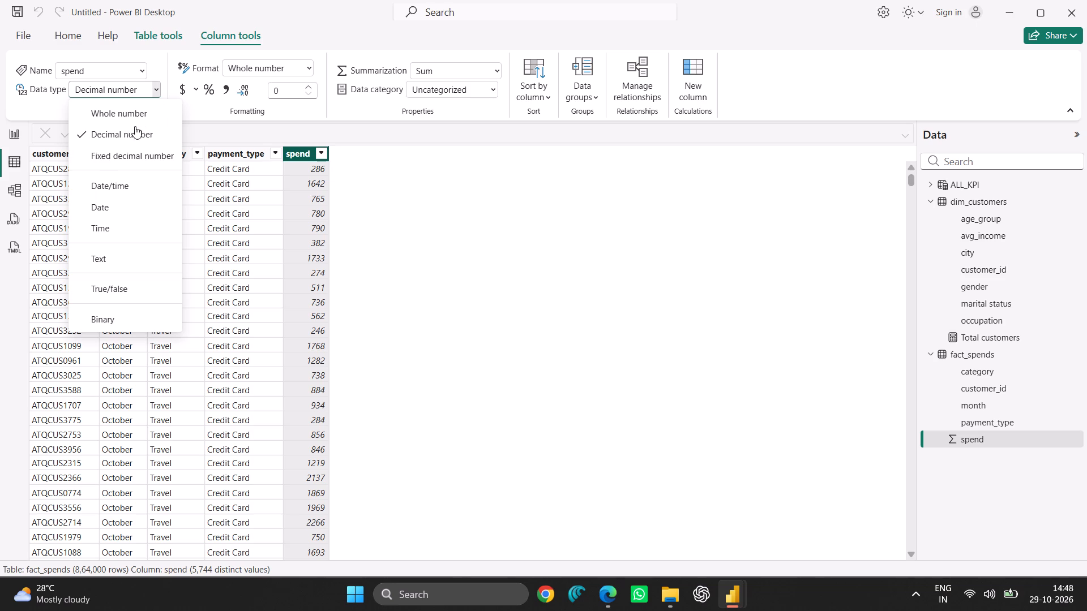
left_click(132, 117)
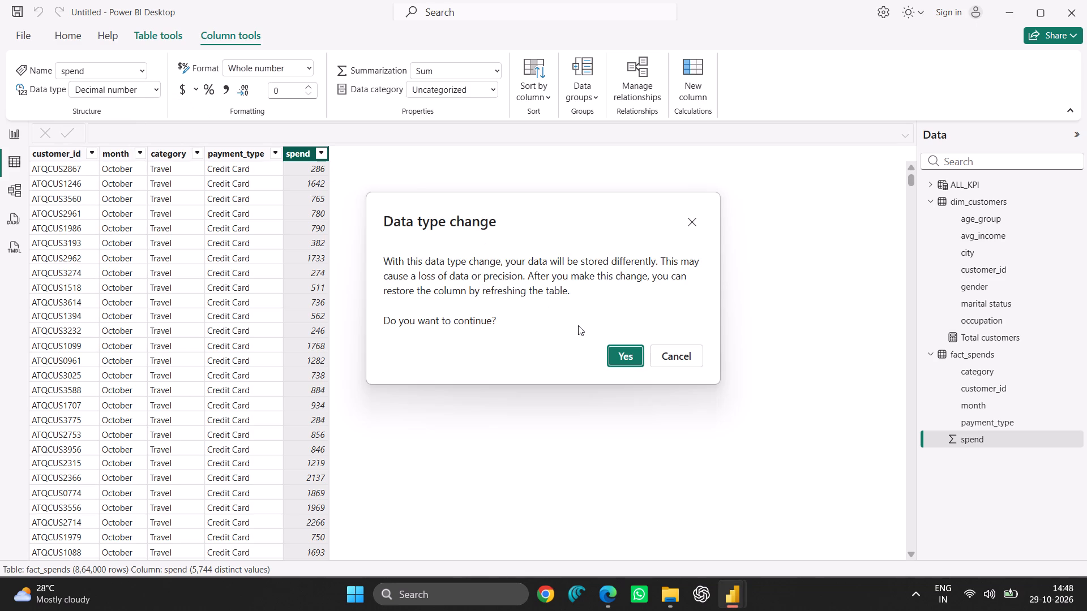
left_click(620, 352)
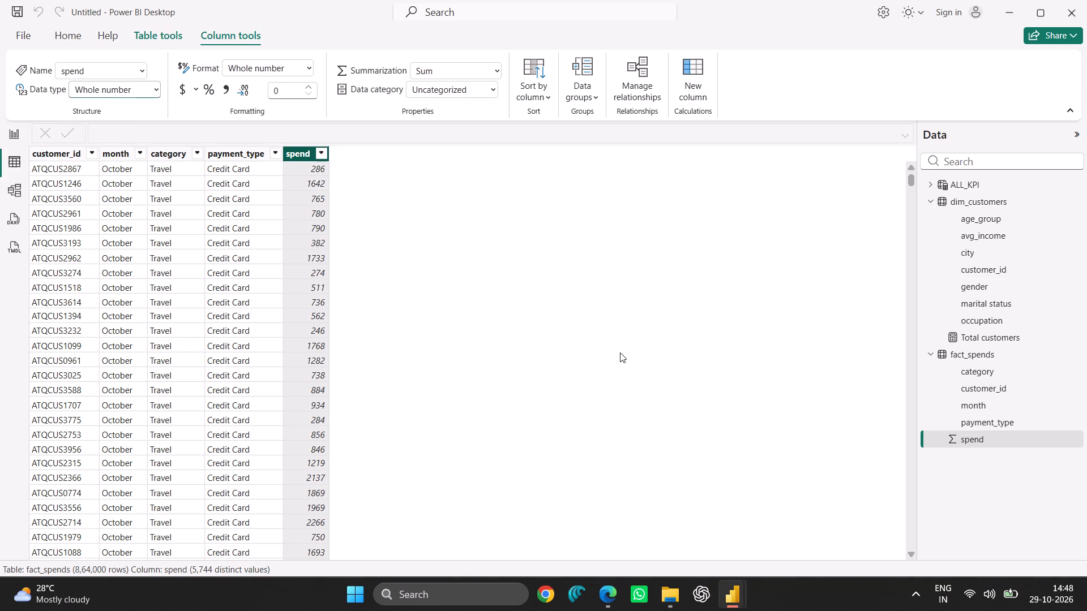
Set the default summarization of the spend column to Don't summarize.
left_click(498, 70)
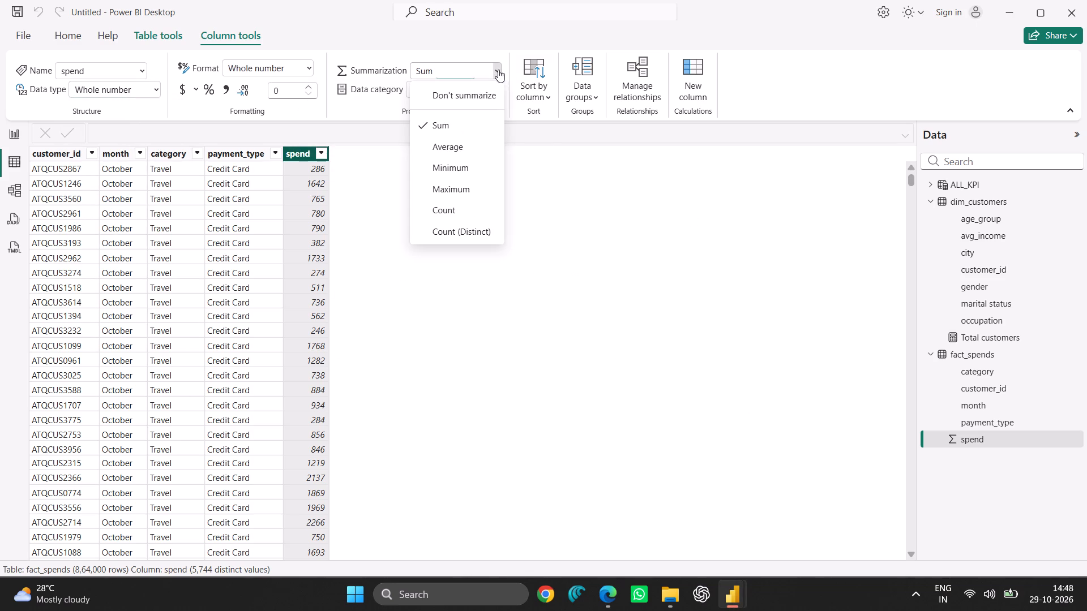
left_click(473, 98)
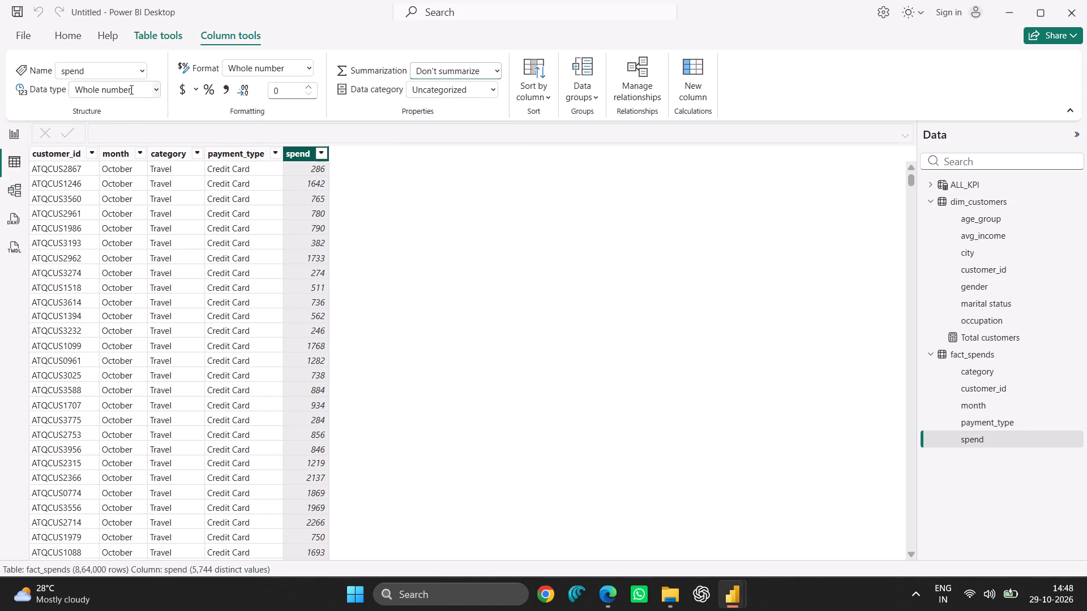
Return to the report view, select the measure in ALL_KPI and try to commit its Total Spend formula.
left_click(14, 137)
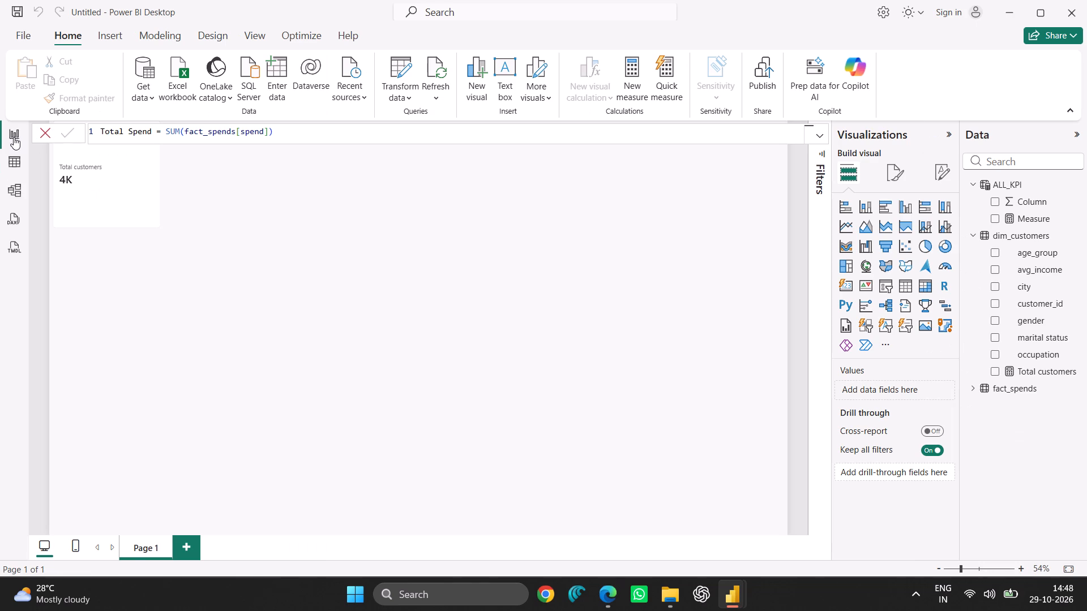
left_click(1033, 216)
left_click(297, 130)
key("Return")
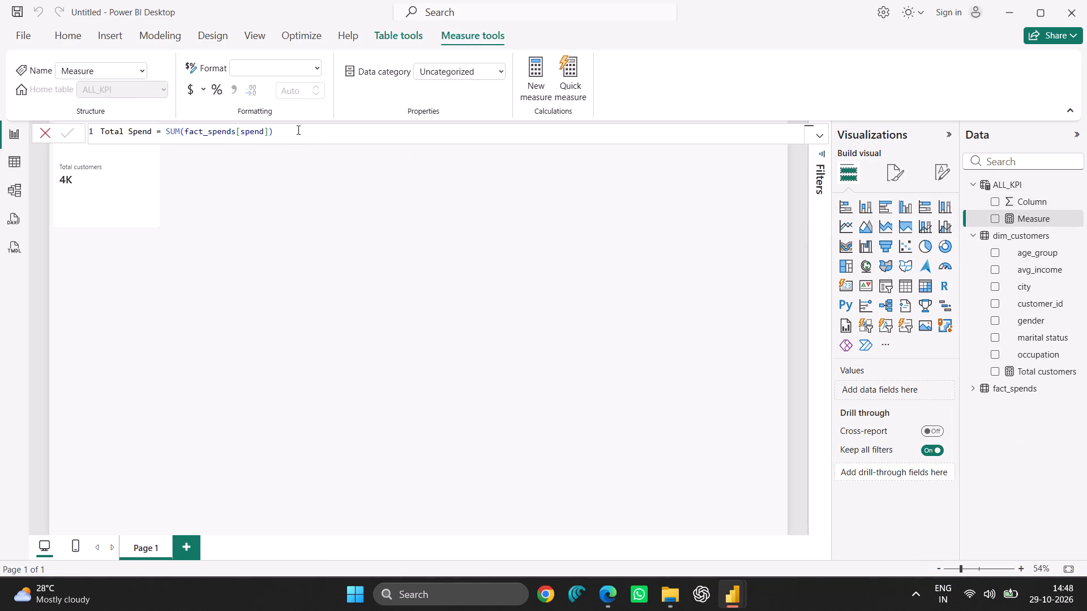
key("Return")
key("Return")
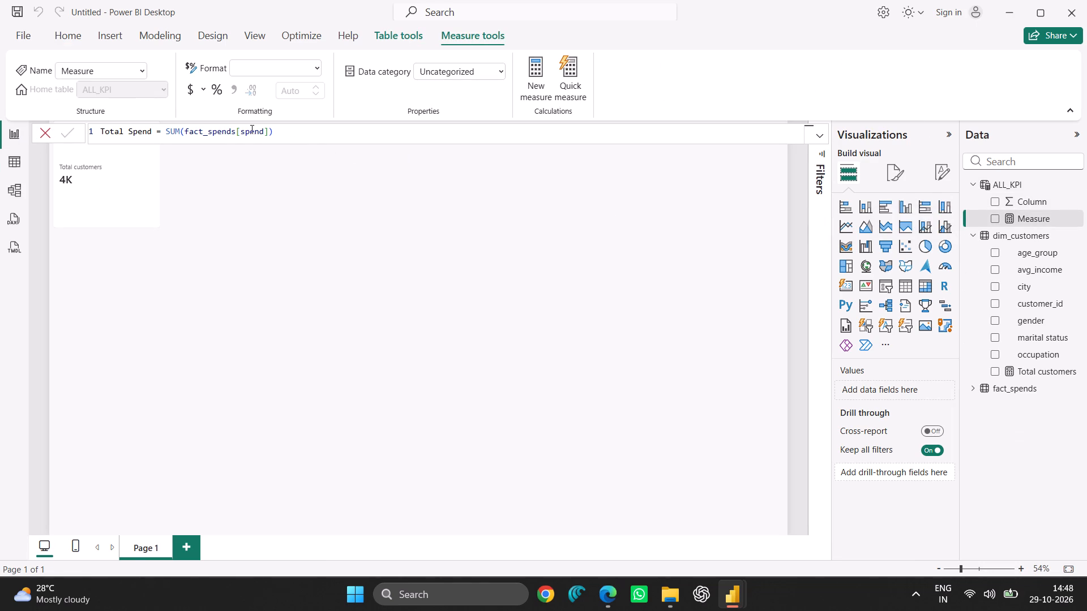
Delete the SUM expression from the Total Spend formula, keeping only the measure name and equals sign.
left_click(249, 129)
double_click(273, 131)
key("BackSpace")
key("BackSpace")
key("BackSpace")
key("BackSpace")
key("BackSpace")
key("BackSpace")
key("BackSpace")
key("BackSpace")
key("BackSpace")
key("BackSpace")
key("BackSpace")
key("BackSpace")
key("BackSpace")
key("BackSpace")
key("BackSpace")
key("BackSpace")
key("BackSpace")
key("BackSpace")
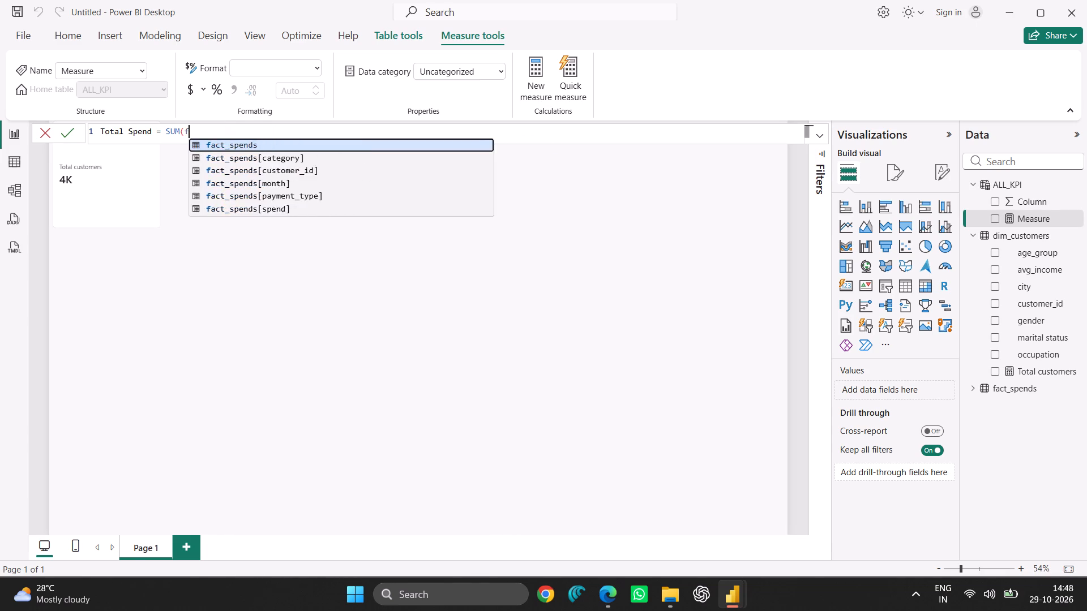
key("BackSpace")
key("BackSpace")
key("BackSpace")
key("BackSpace")
key("BackSpace")
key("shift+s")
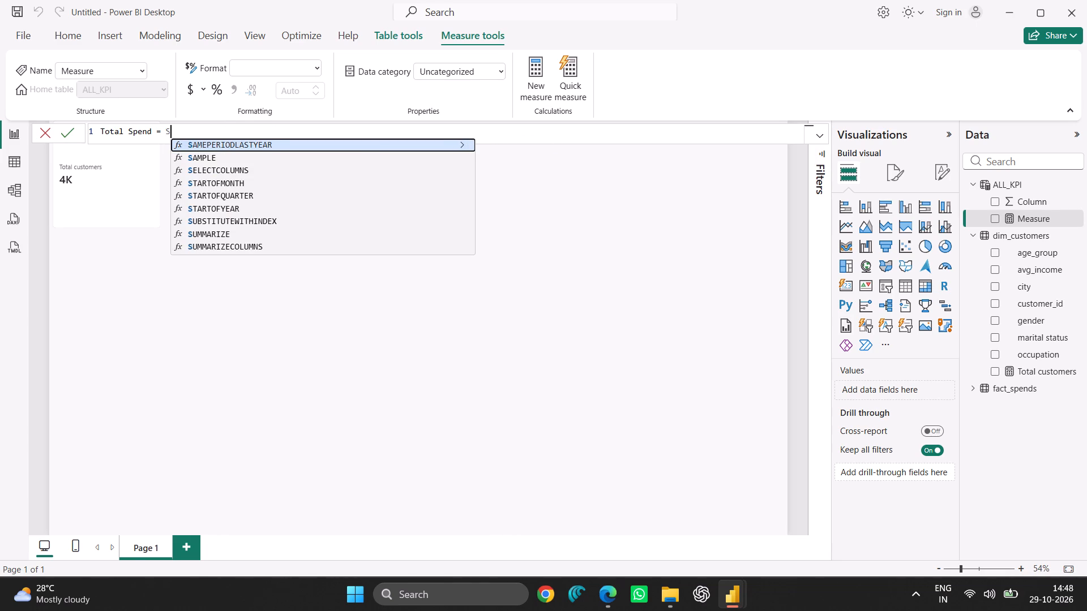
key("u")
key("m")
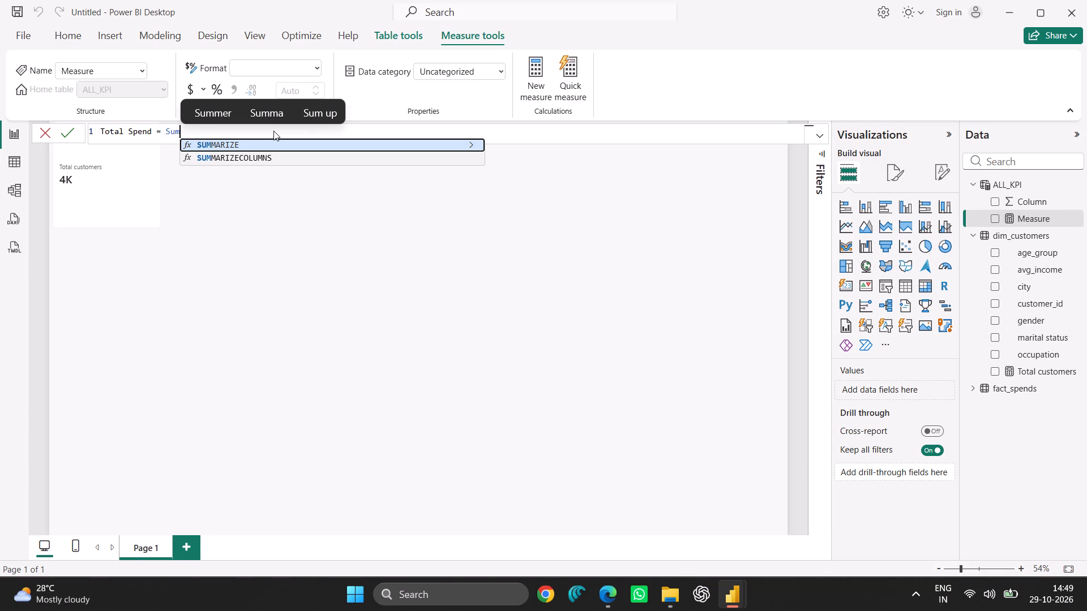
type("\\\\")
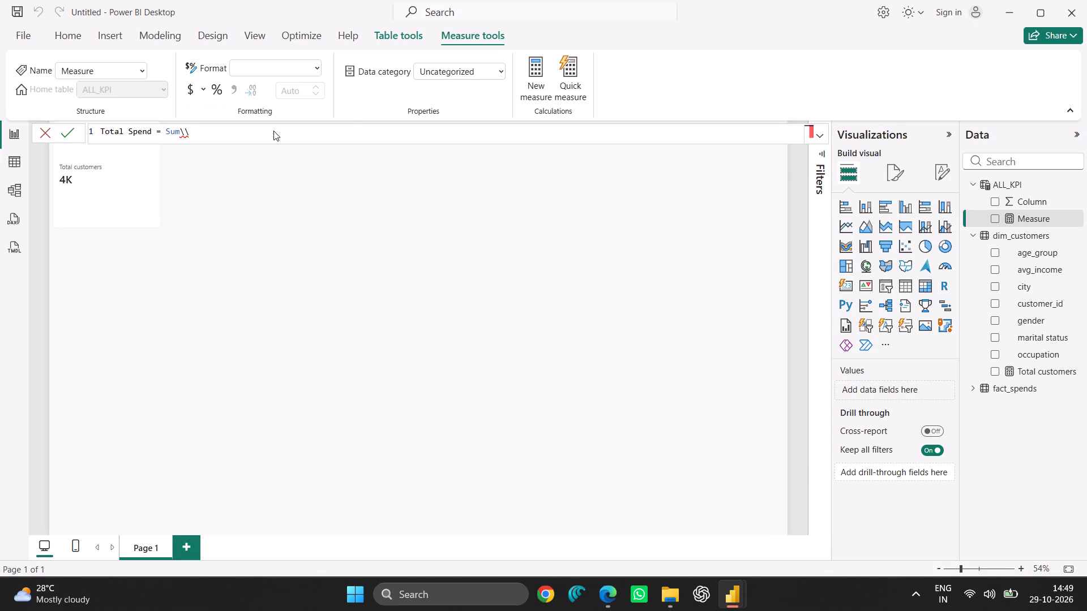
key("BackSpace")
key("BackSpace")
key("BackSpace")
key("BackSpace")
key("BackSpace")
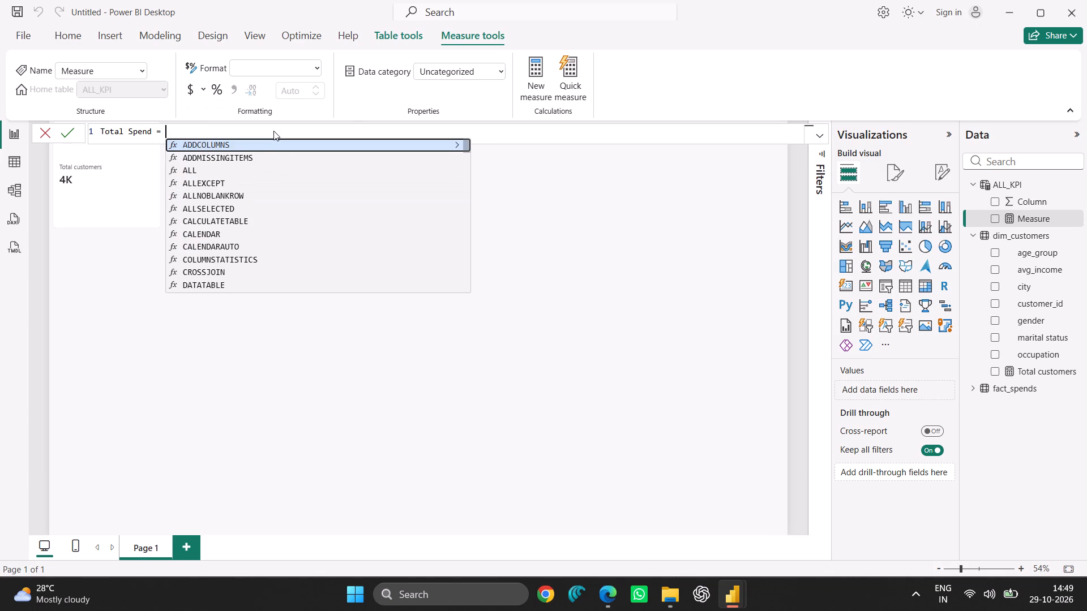
Complete the formula as Total Spend = SUM(fact_spends[spend]) and try to commit the measure.
key("shift+s")
type("UM")
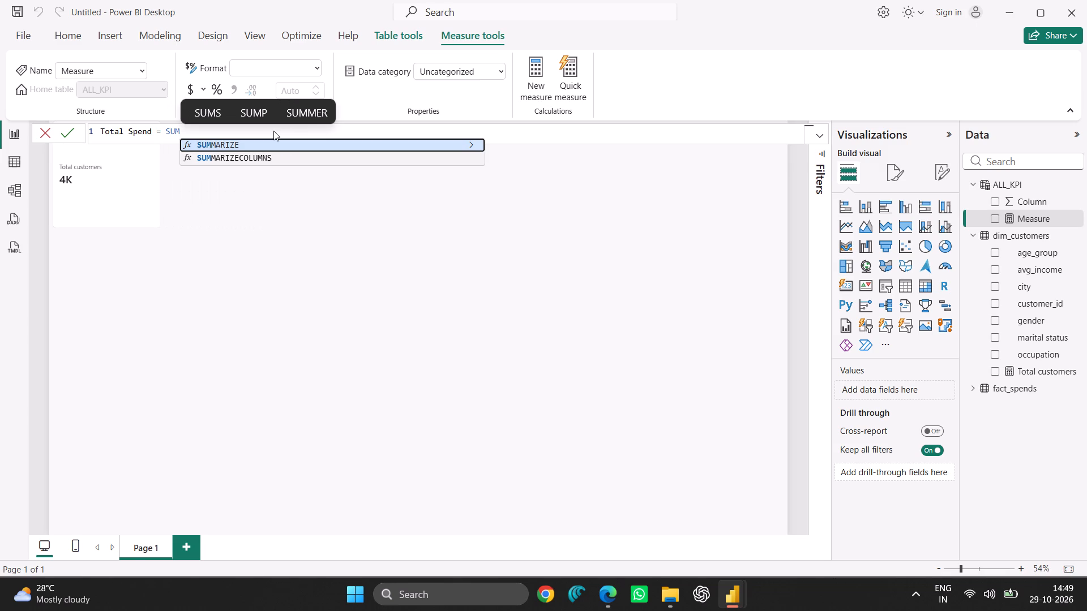
key("shift+parenleft")
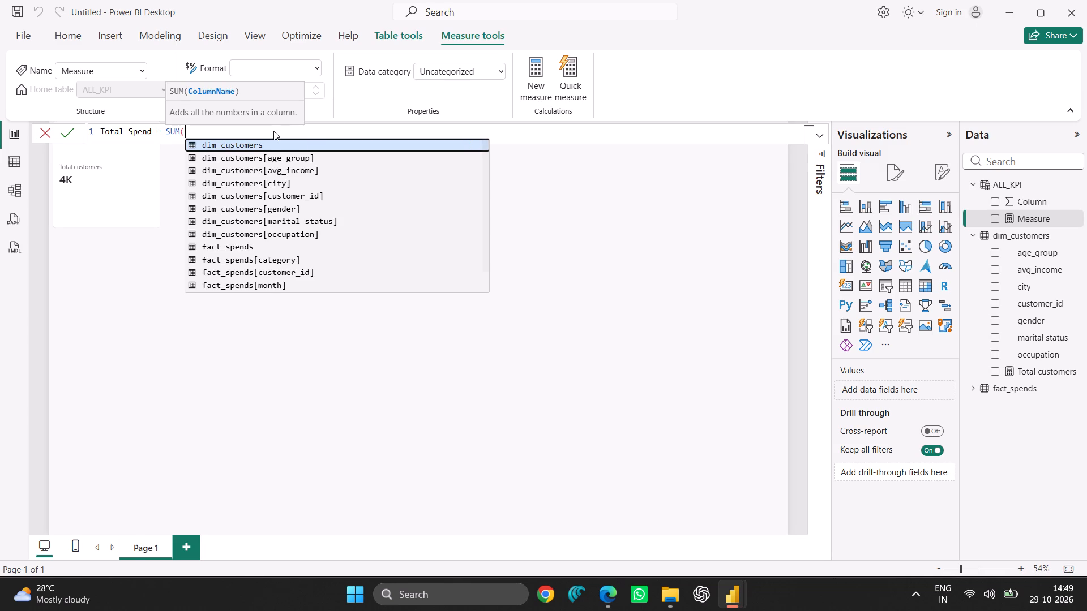
left_click(273, 131)
key("s")
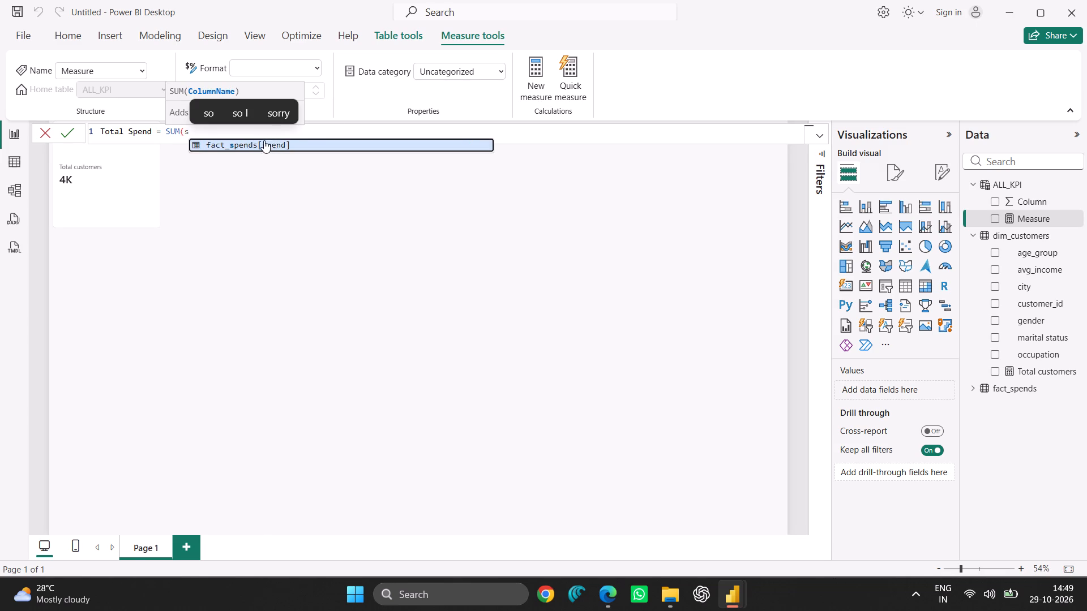
left_click(264, 140)
key("shift+parenright")
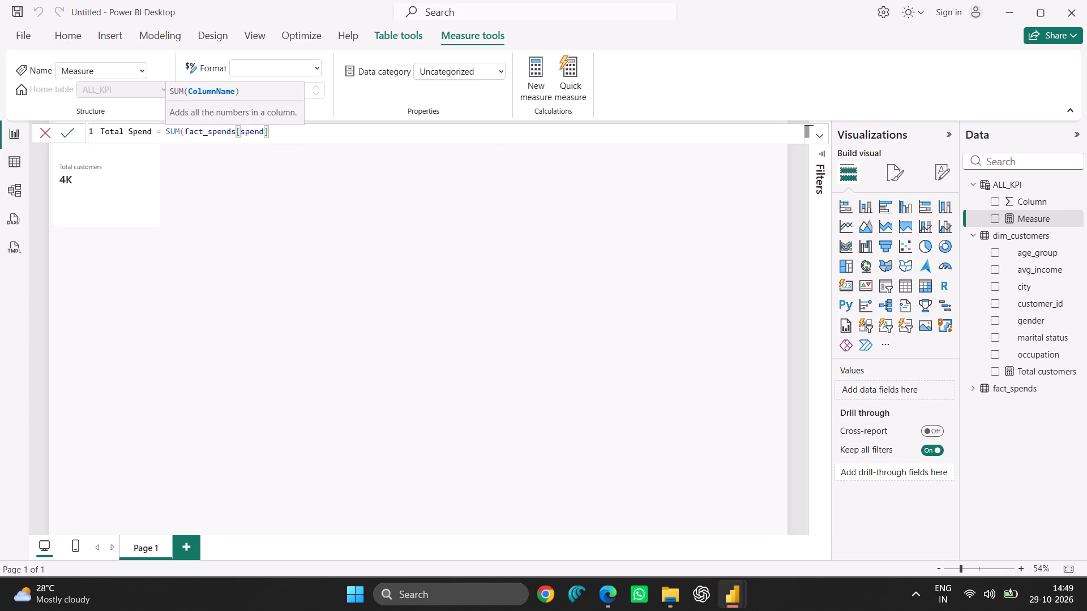
key("Return")
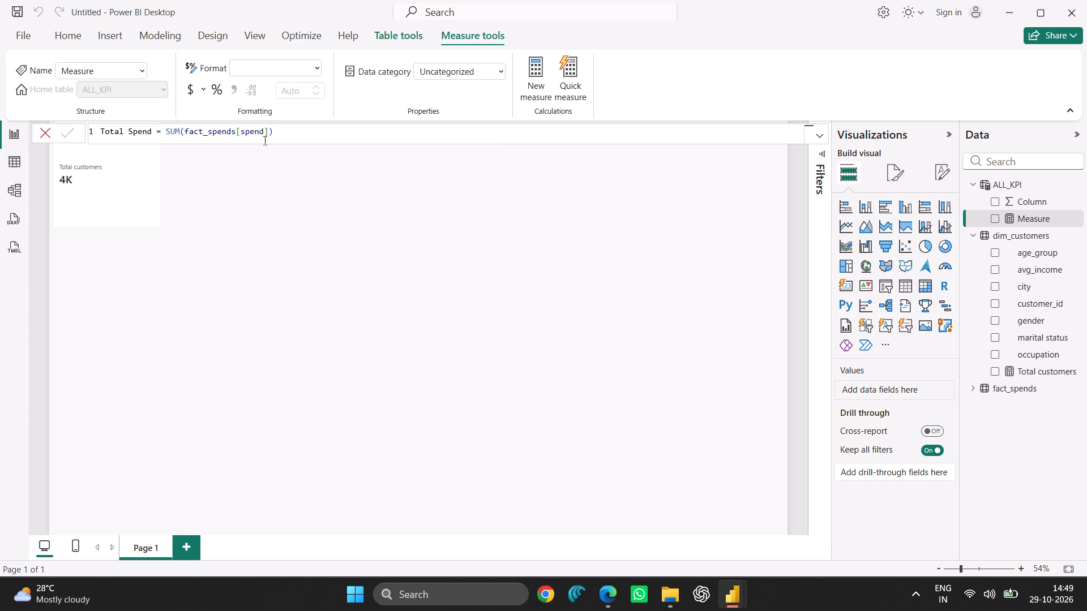
key("Return")
key("Return")
key("Return")
key("Return")
key("Return")
key("Return")
key("Return")
key("Return")
key("Return")
key("Return")
key("Return")
key("Return")
key("Return")
left_click(286, 133)
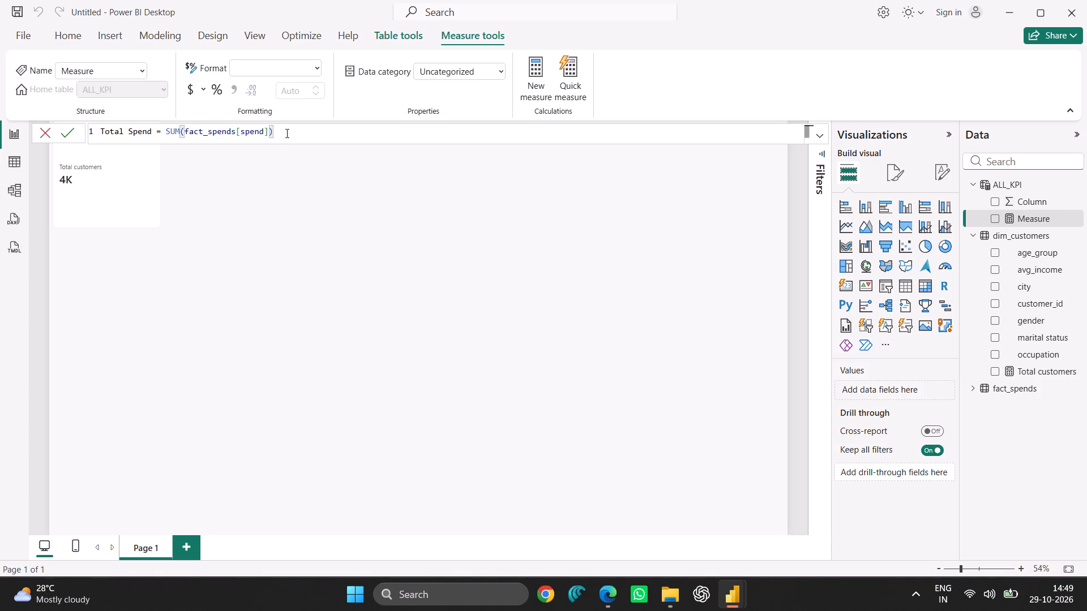
left_click(286, 133)
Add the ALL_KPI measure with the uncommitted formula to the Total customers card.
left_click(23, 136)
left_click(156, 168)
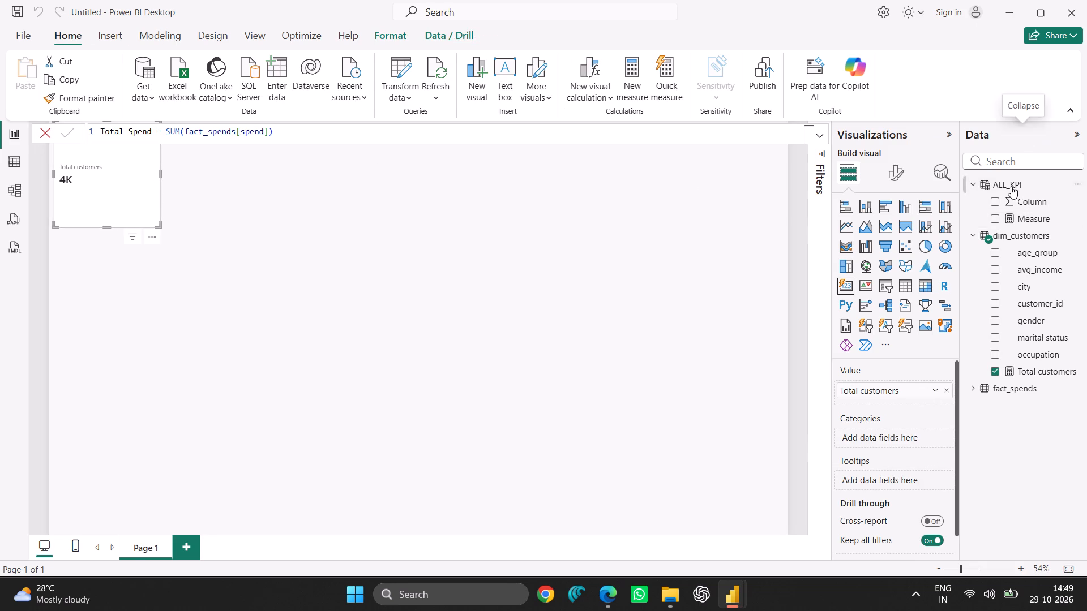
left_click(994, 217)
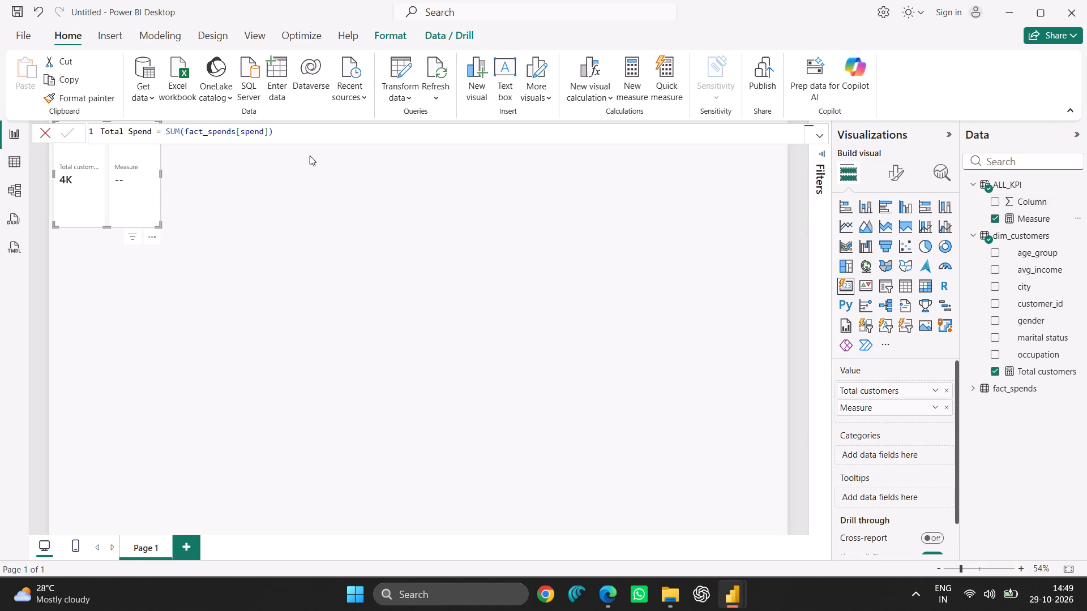
Delete the measure named Measure in ALL_KPI from the model.
left_click(1079, 218)
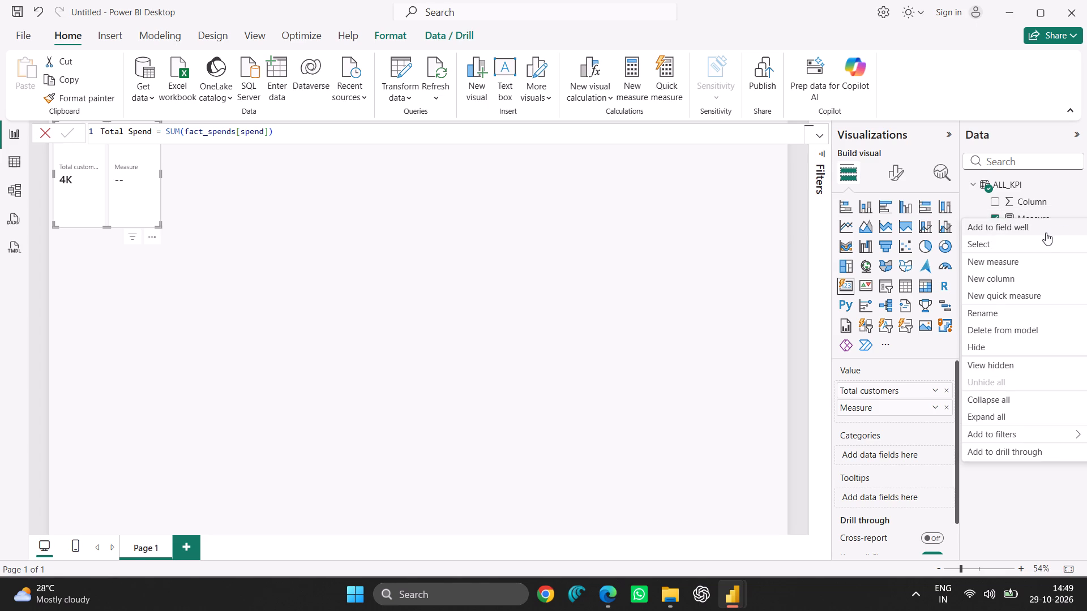
left_click(1007, 329)
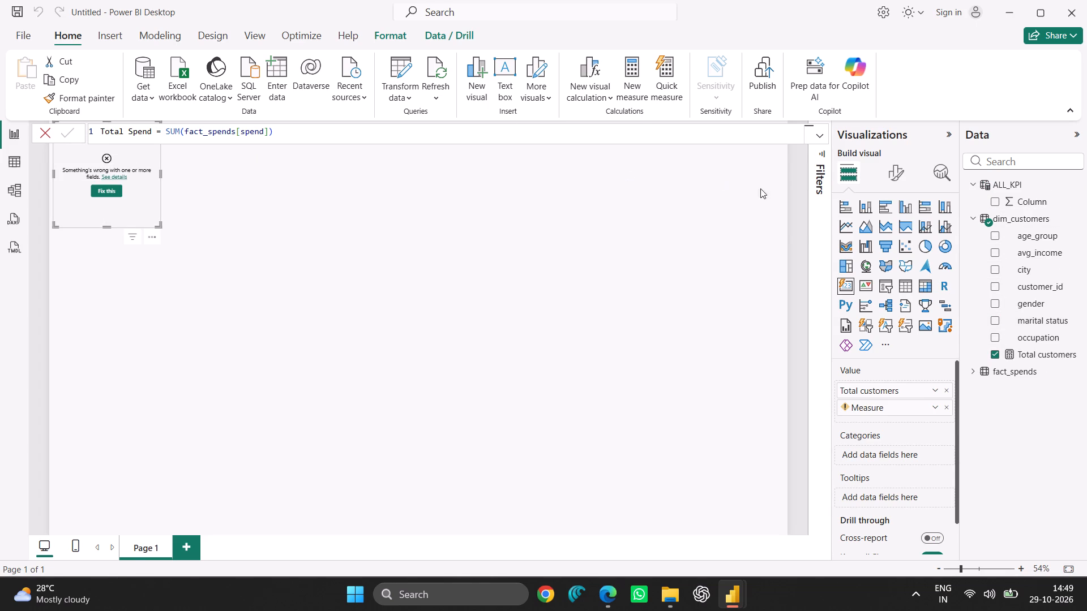
Repair the card by clearing the deleted measure from its values, keeping Total customers as the only field.
left_click(996, 348)
left_click(994, 351)
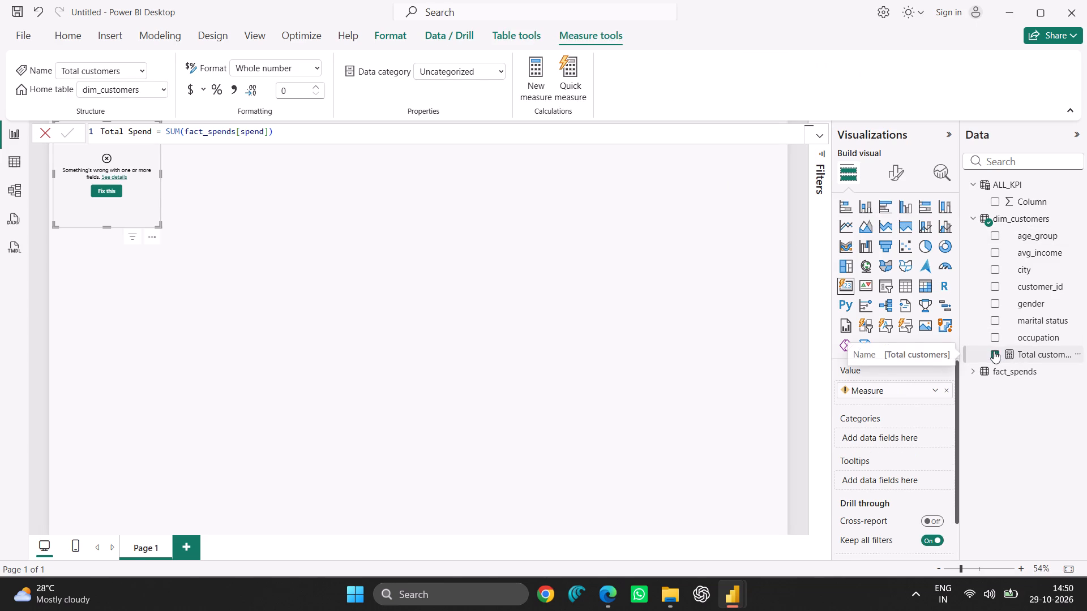
left_click(994, 351)
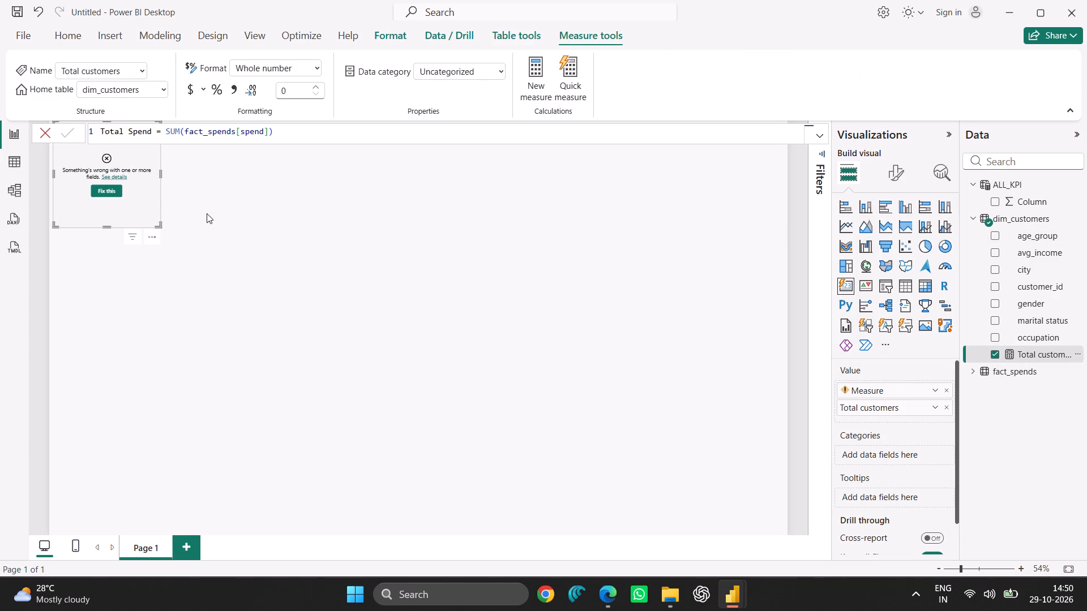
left_click(111, 192)
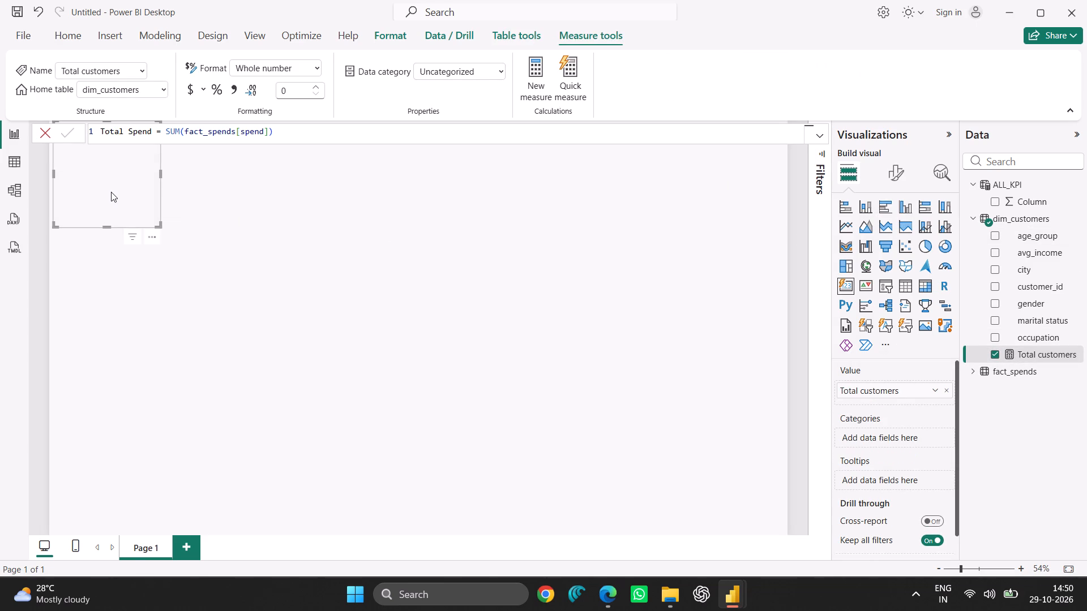
Deselect the card and discard the pending Total Spend = SUM(fact_spends[spend]) formula.
left_click(262, 212)
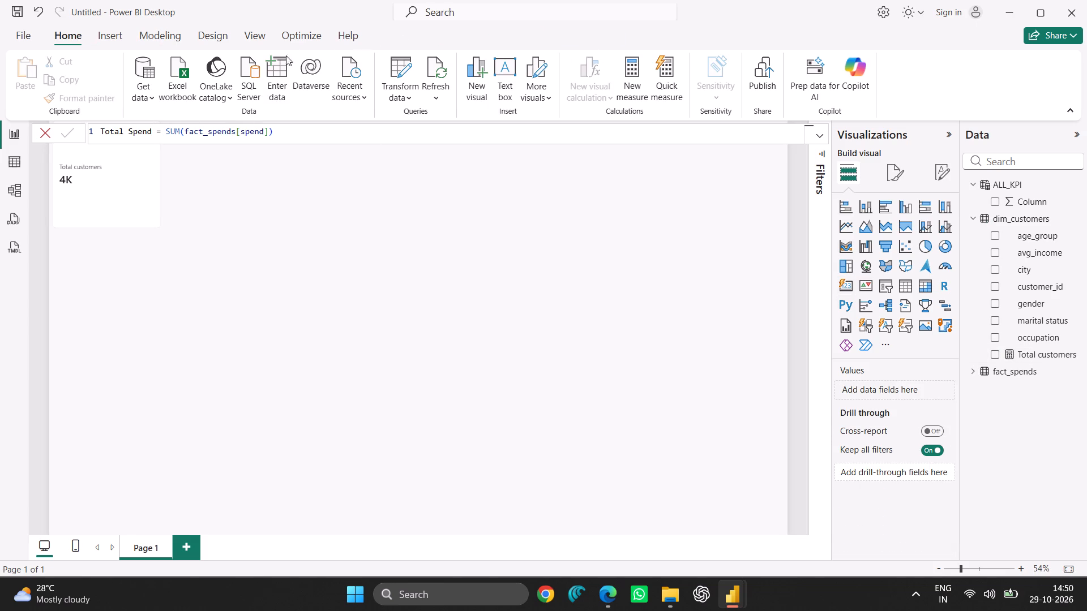
left_click(44, 131)
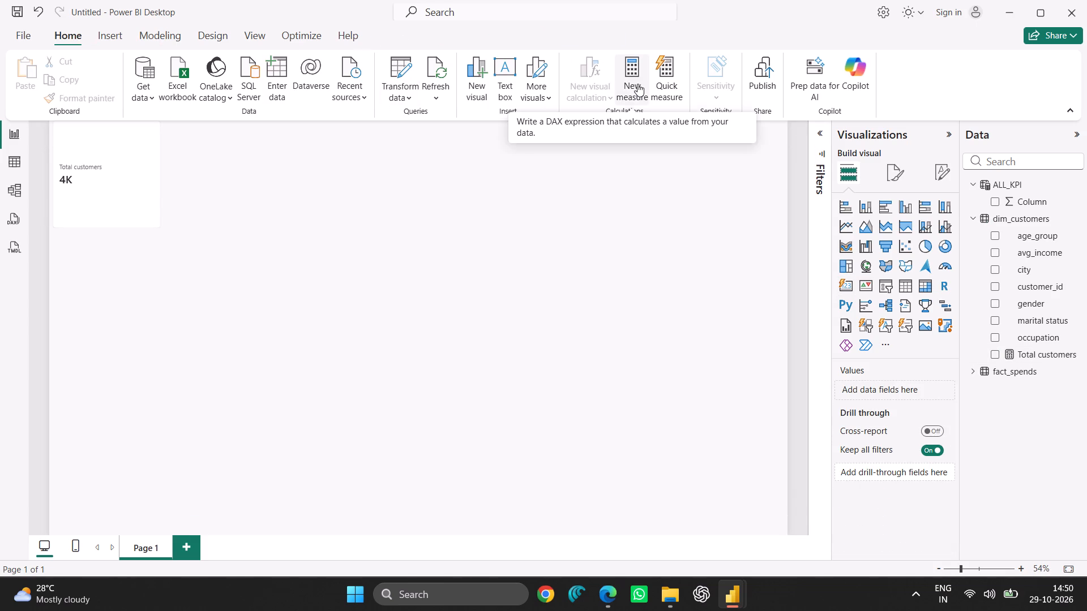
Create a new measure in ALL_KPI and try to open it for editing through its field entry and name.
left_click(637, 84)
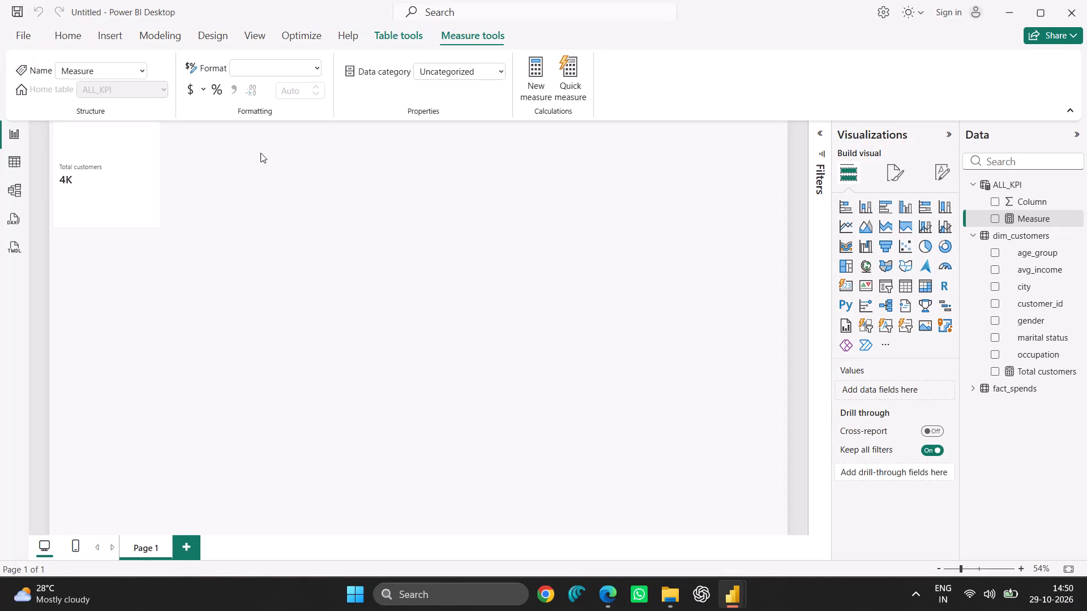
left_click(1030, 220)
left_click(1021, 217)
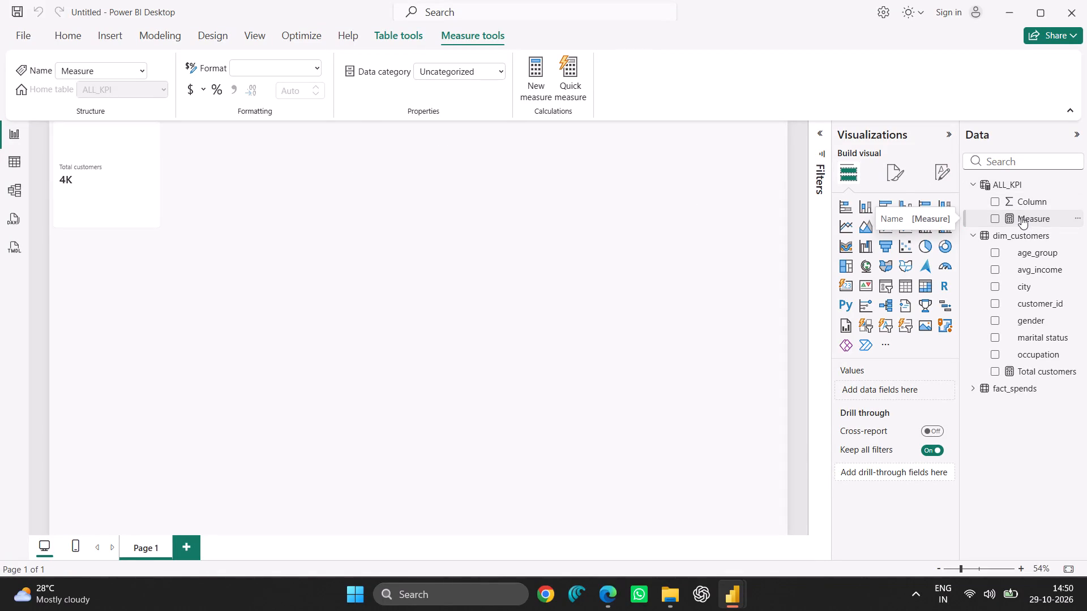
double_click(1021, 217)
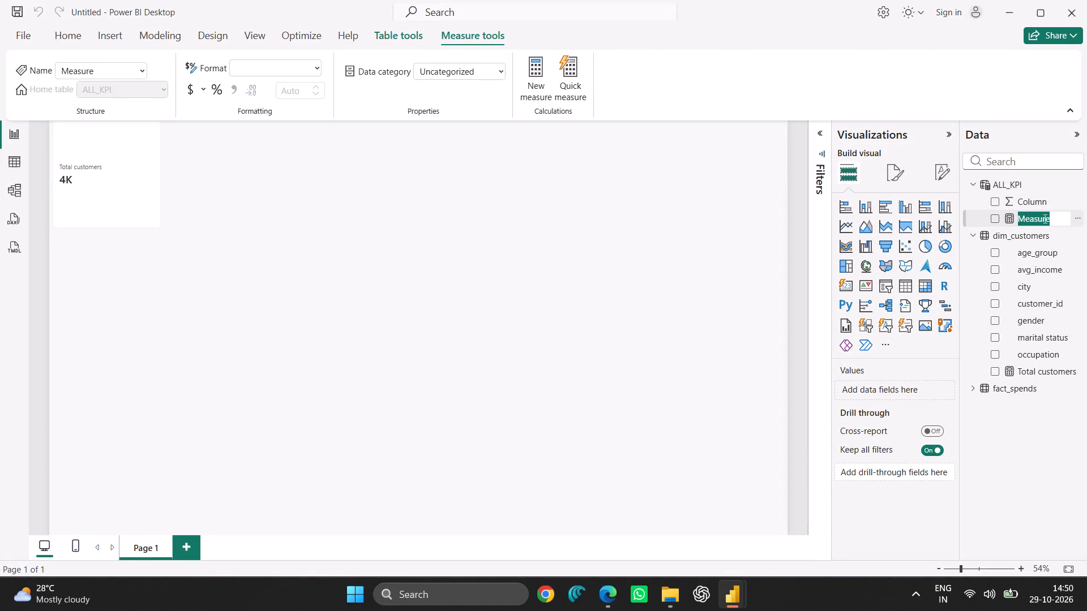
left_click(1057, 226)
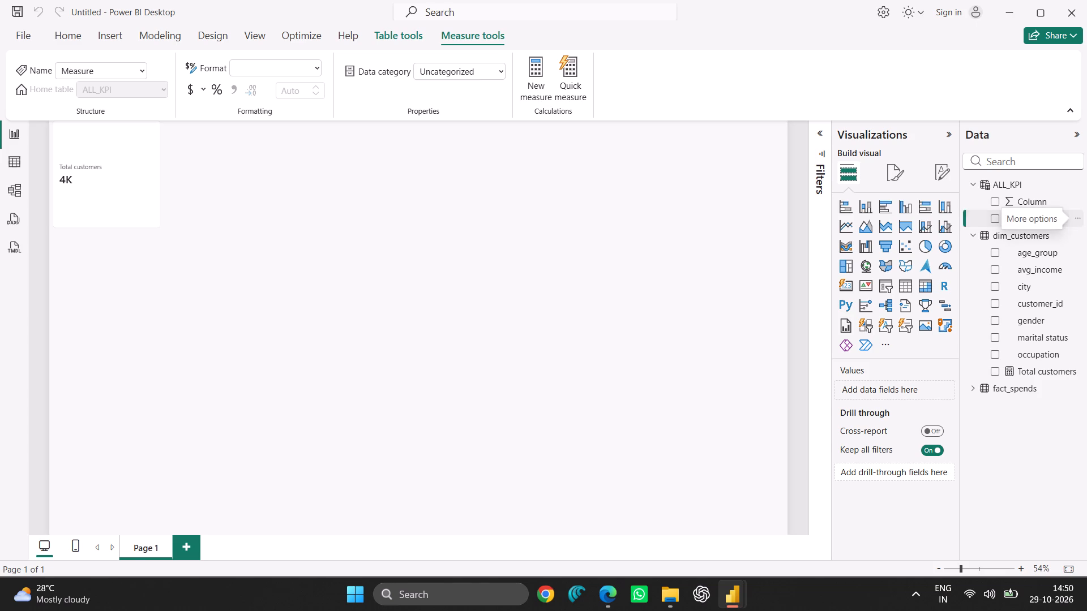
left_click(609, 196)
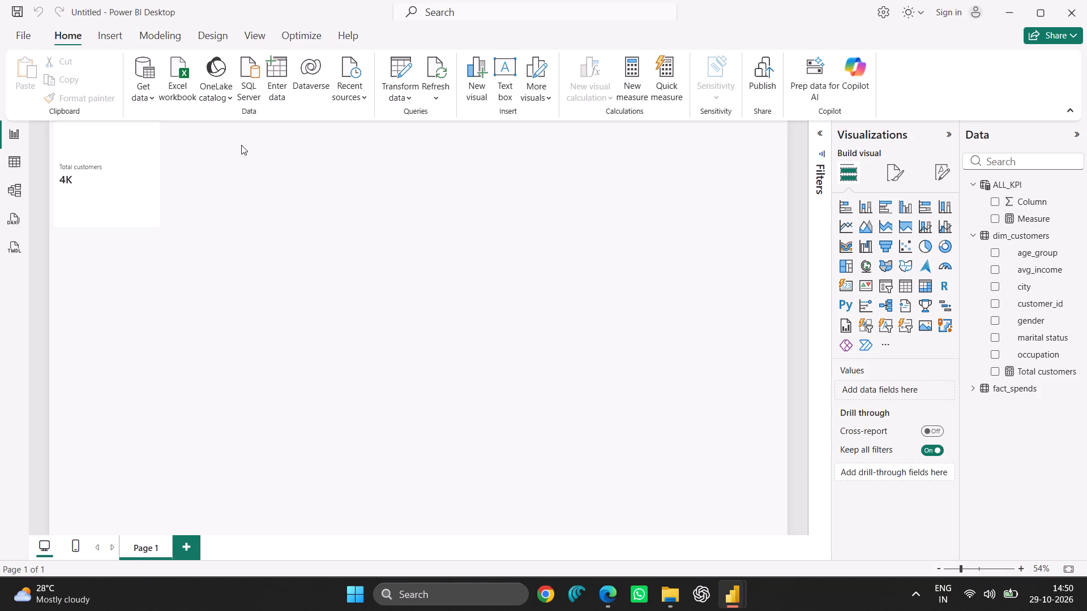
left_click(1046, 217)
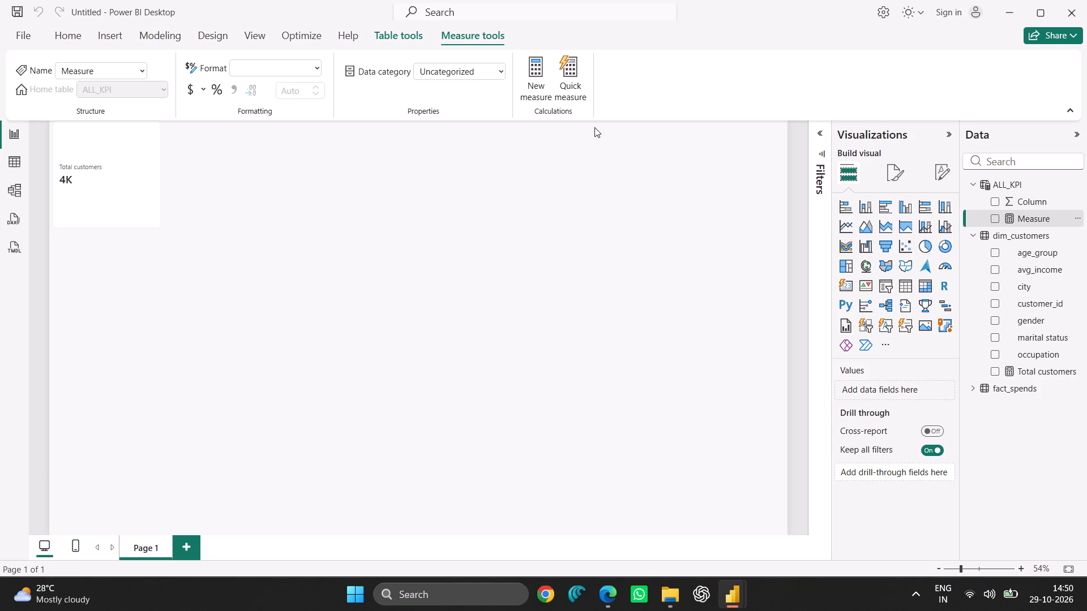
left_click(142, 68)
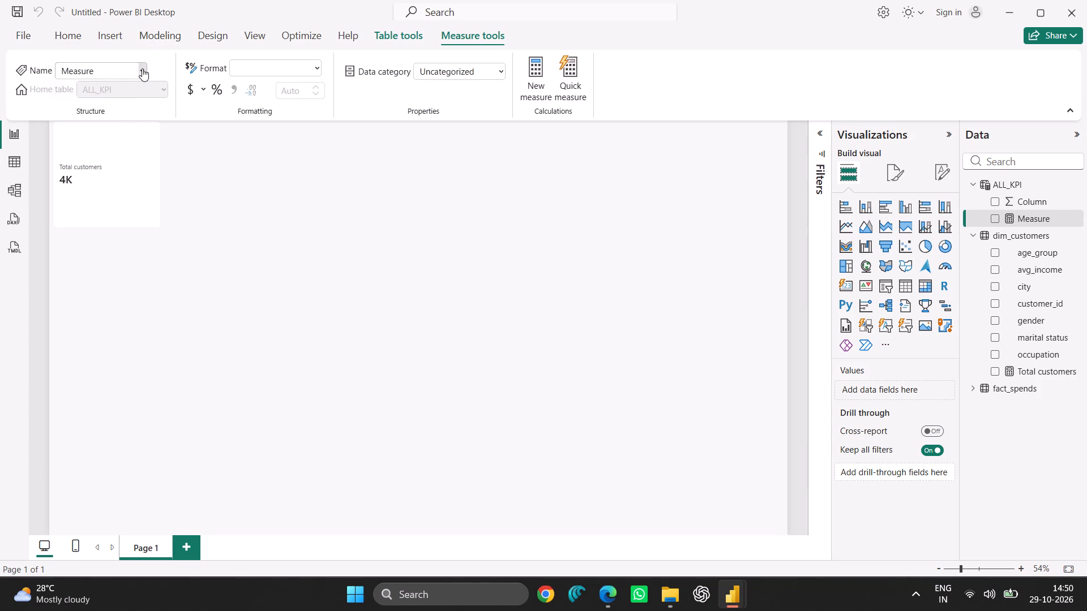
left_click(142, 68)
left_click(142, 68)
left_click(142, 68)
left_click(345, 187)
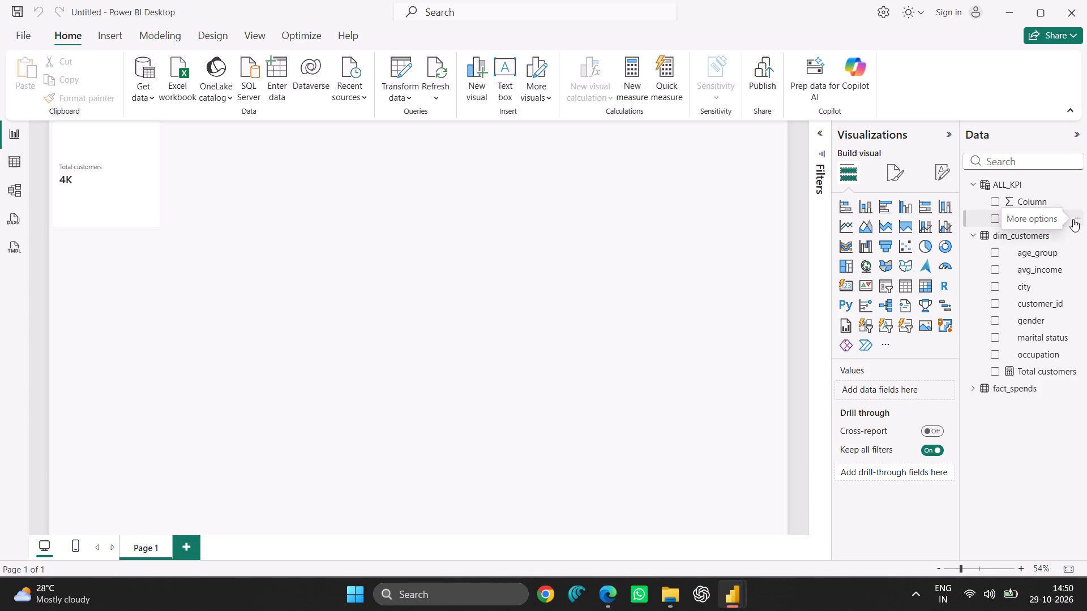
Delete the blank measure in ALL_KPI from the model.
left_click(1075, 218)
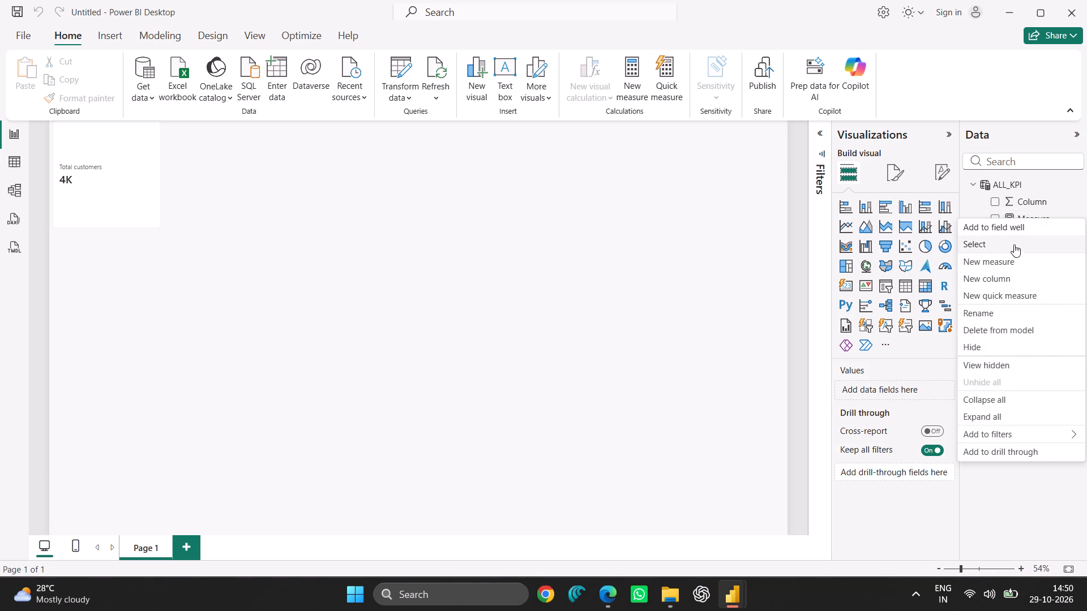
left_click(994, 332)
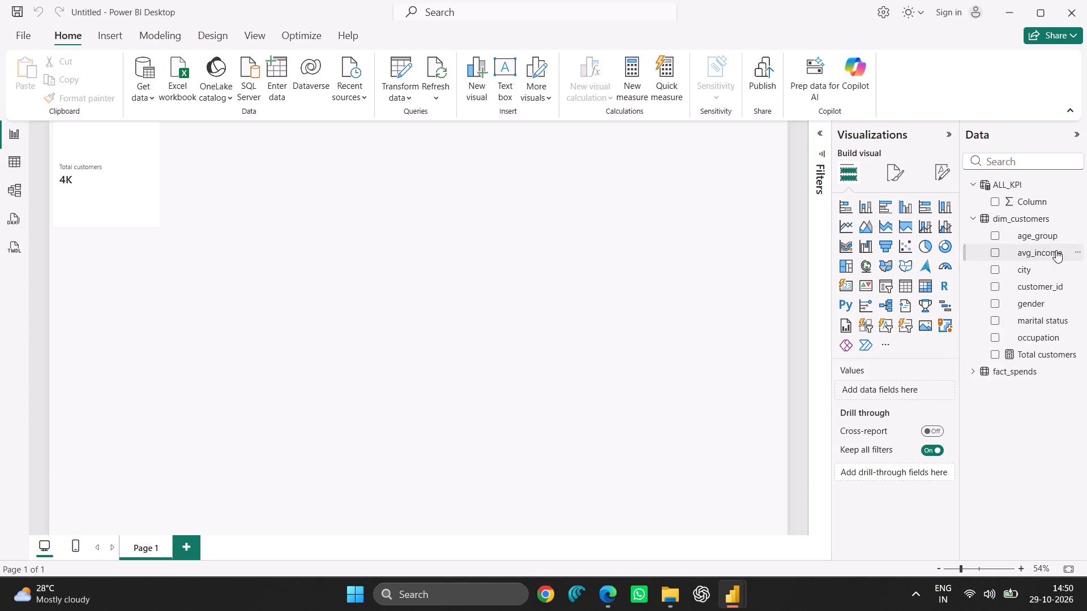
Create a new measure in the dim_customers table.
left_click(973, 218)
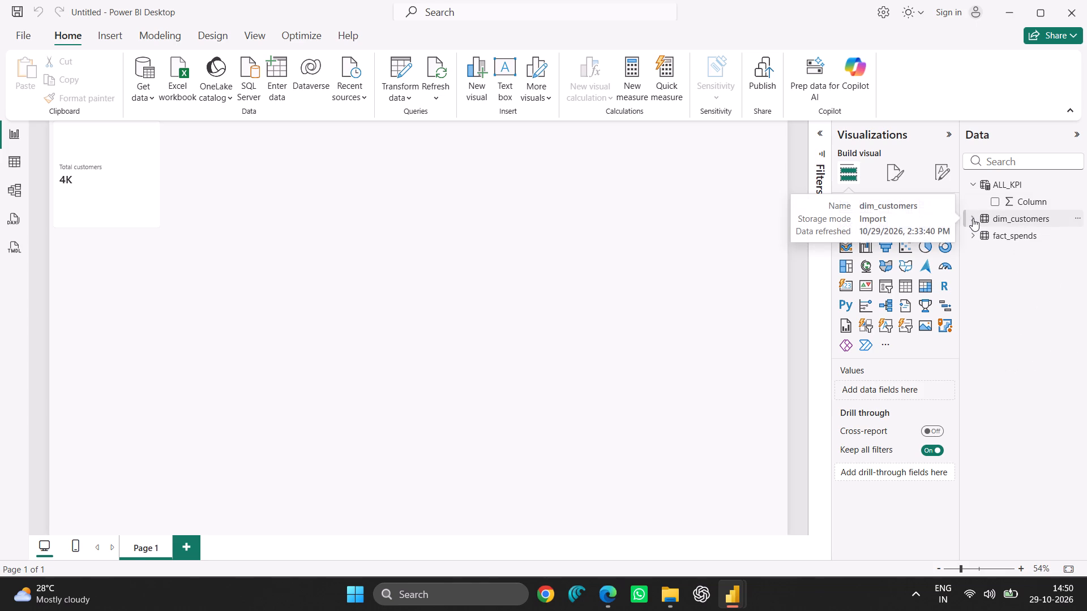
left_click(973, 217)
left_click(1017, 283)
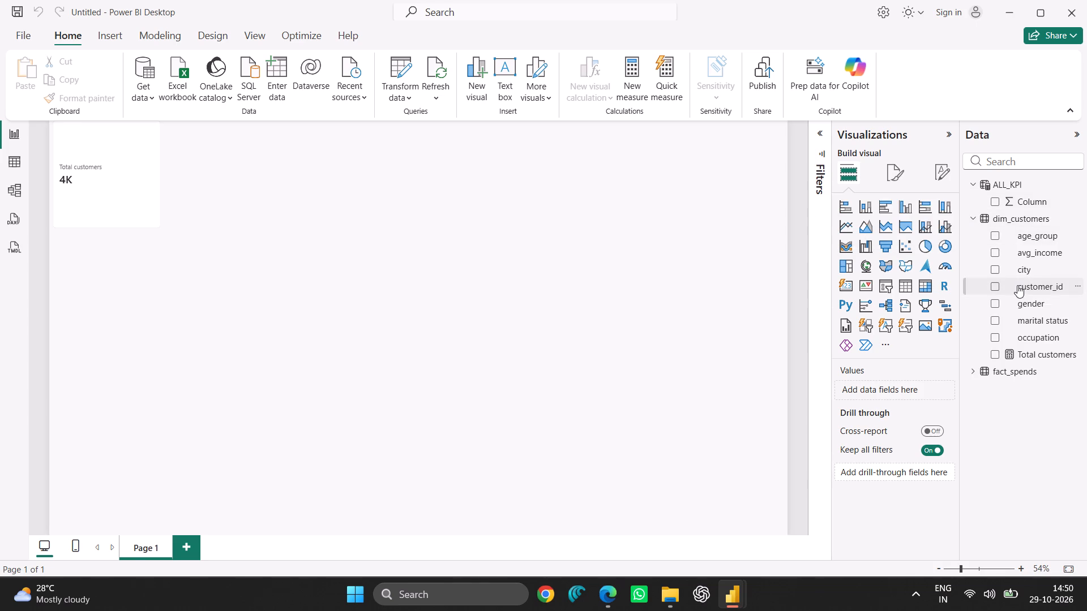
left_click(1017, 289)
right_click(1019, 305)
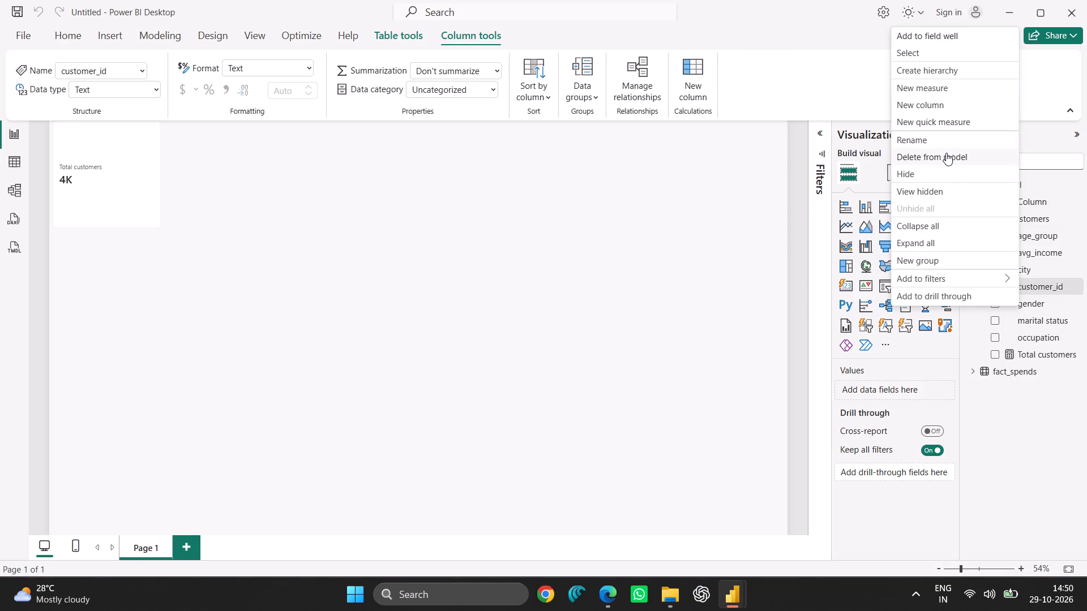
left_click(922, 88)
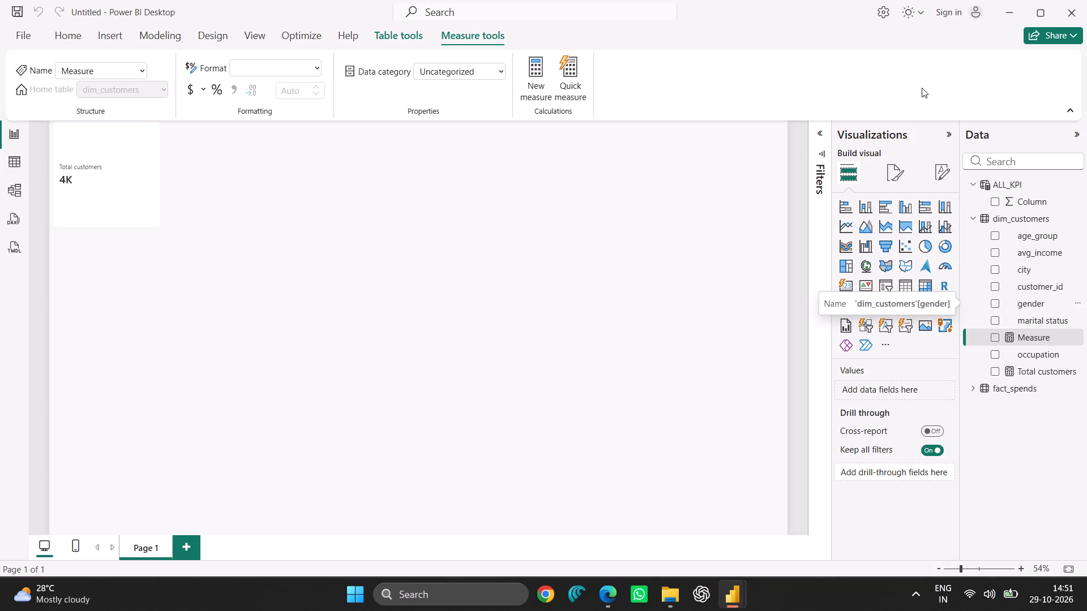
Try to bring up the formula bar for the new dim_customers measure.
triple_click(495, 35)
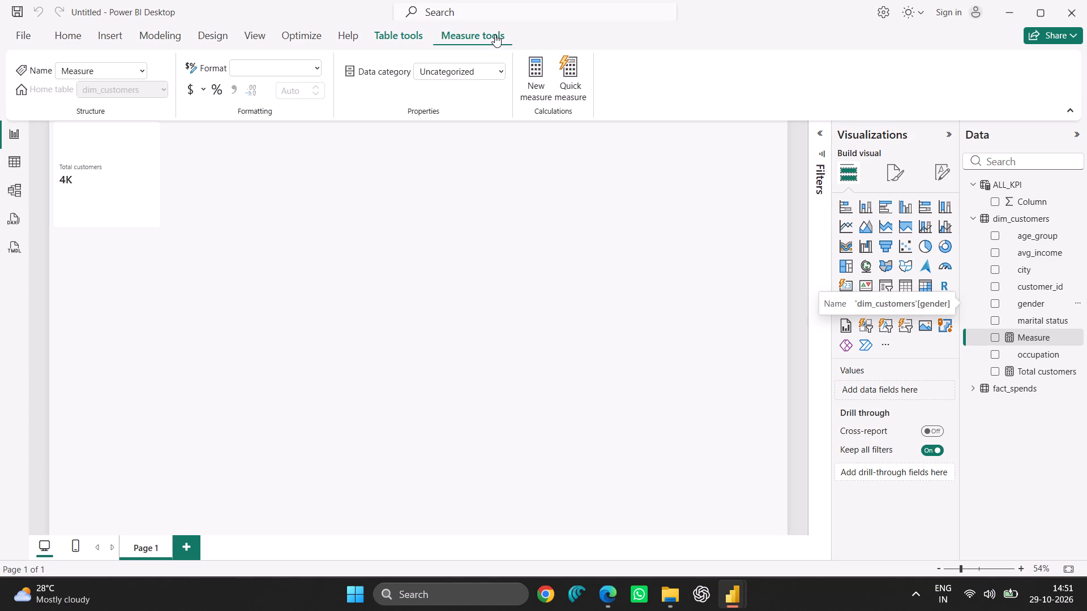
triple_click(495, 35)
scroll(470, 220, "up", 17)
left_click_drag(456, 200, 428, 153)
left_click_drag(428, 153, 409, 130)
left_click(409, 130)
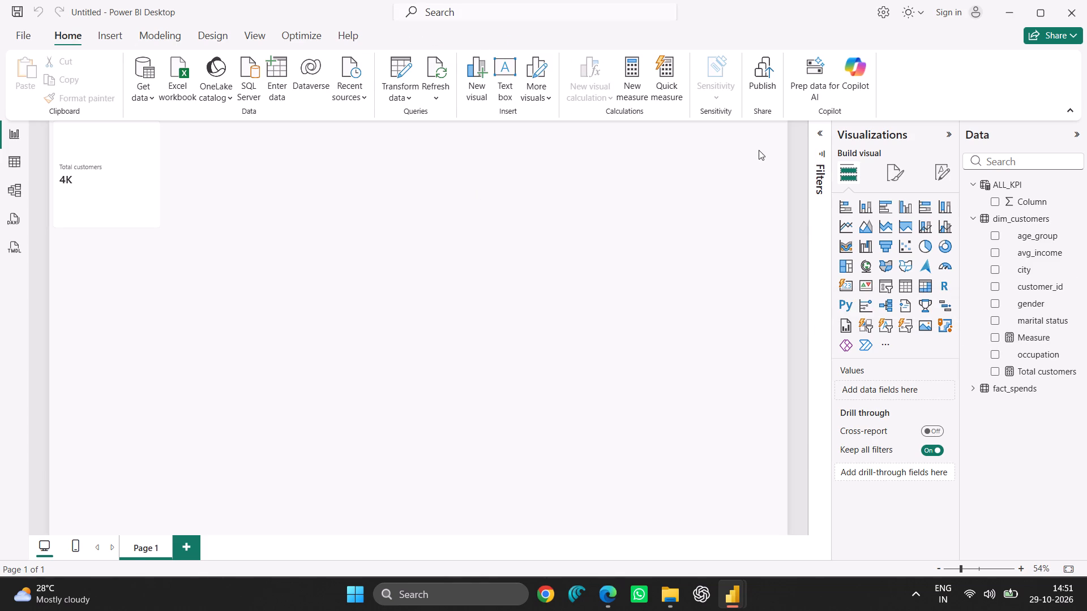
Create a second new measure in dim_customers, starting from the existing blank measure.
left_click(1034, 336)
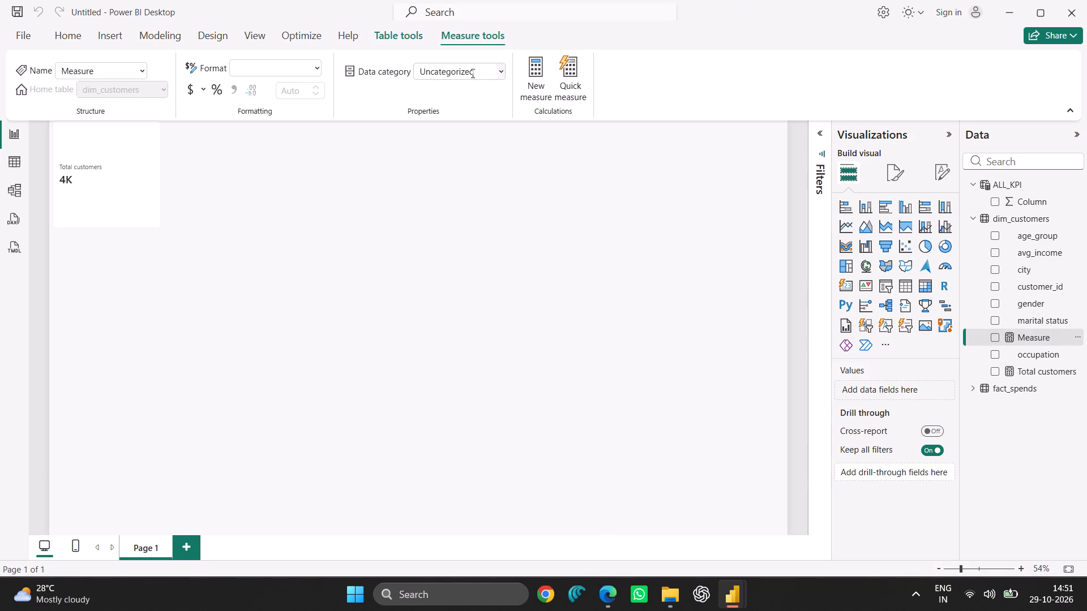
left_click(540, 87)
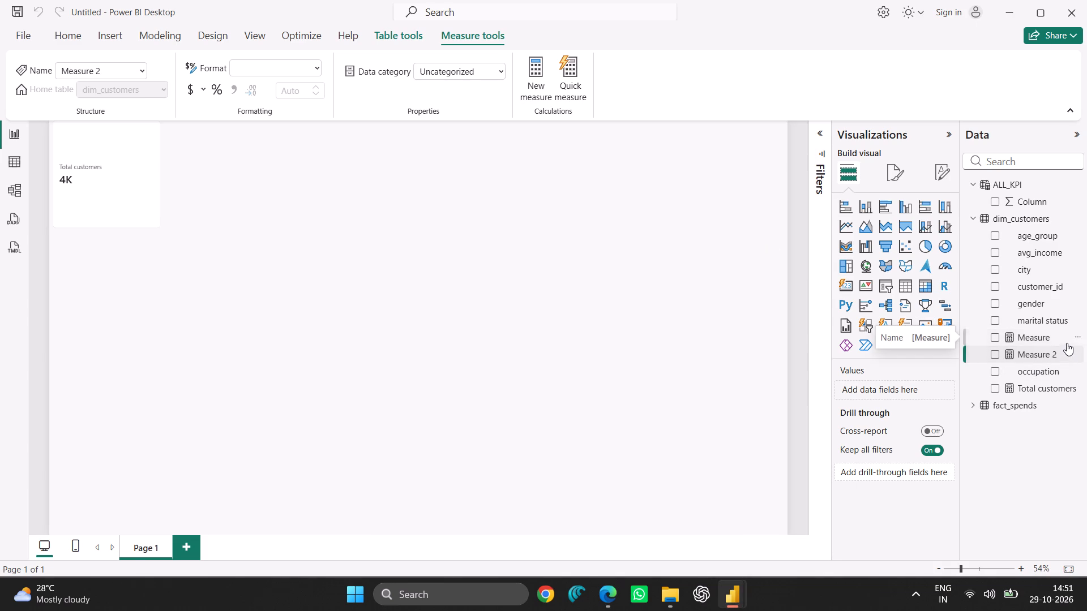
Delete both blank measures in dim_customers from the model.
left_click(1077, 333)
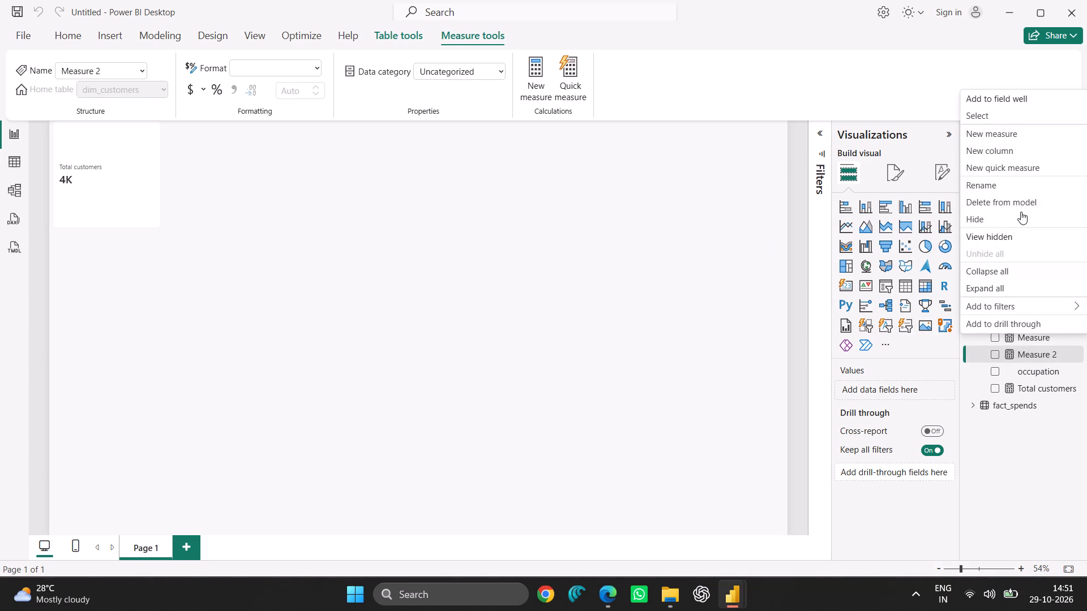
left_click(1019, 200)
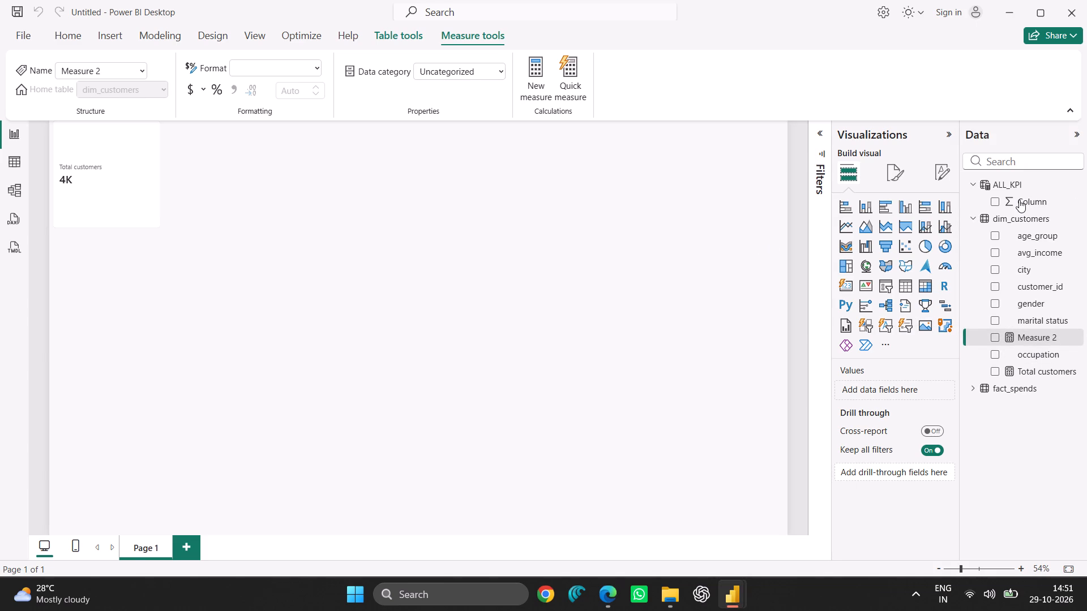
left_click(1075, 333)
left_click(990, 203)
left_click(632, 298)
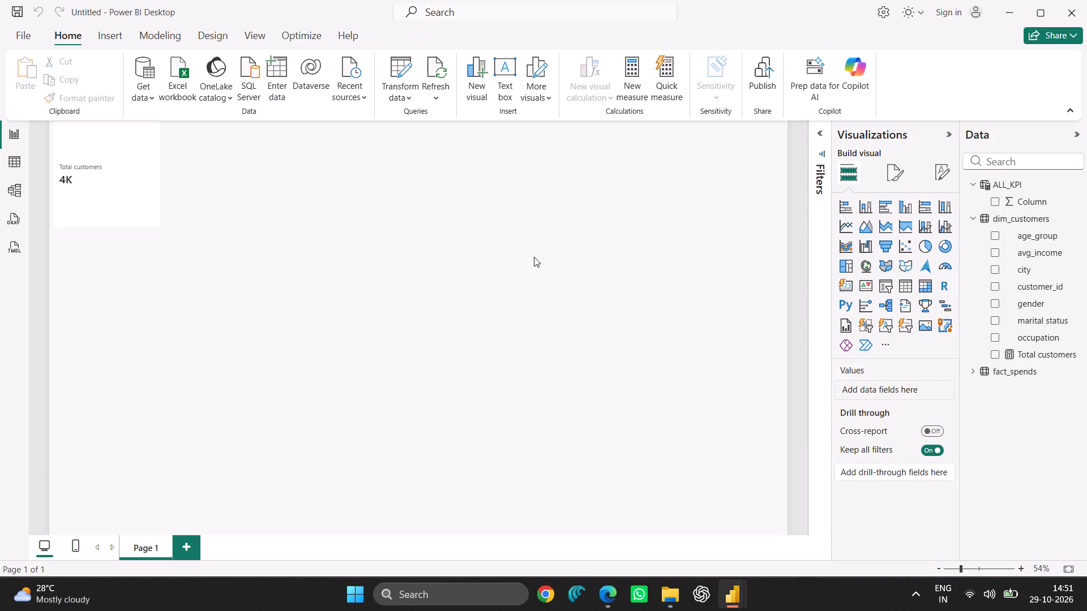
From the table data view, create a new measure in dim_customers and name it Total Spend in its formula.
left_click(8, 165)
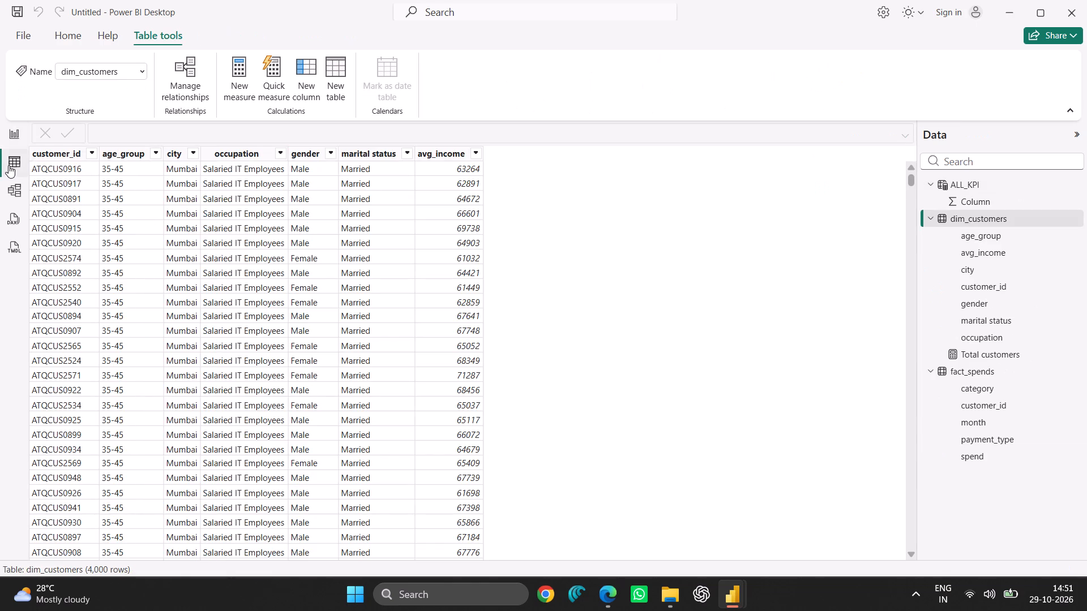
left_click(465, 209)
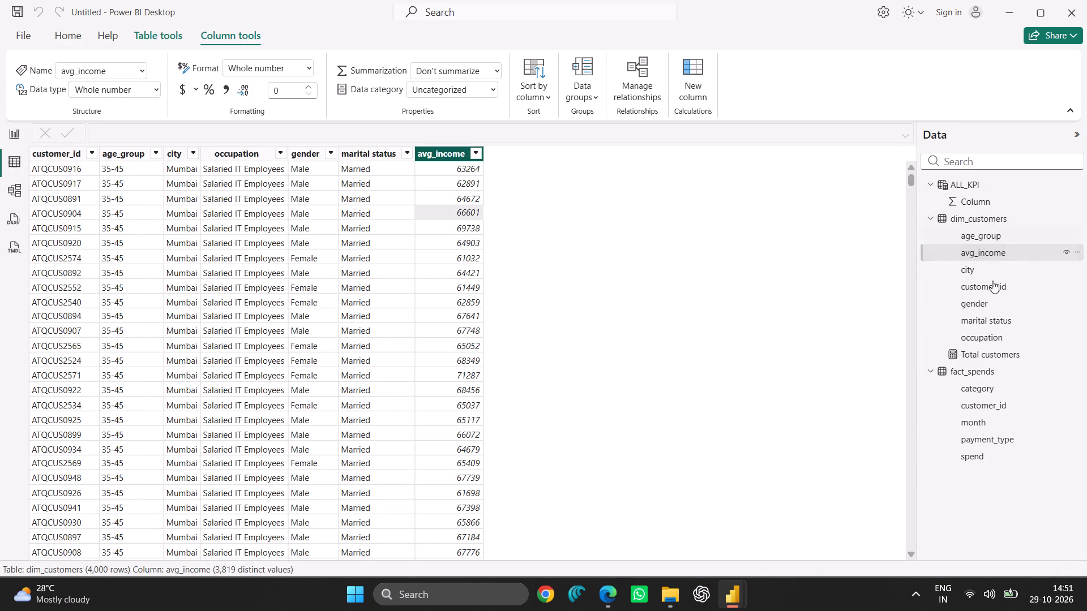
right_click(988, 312)
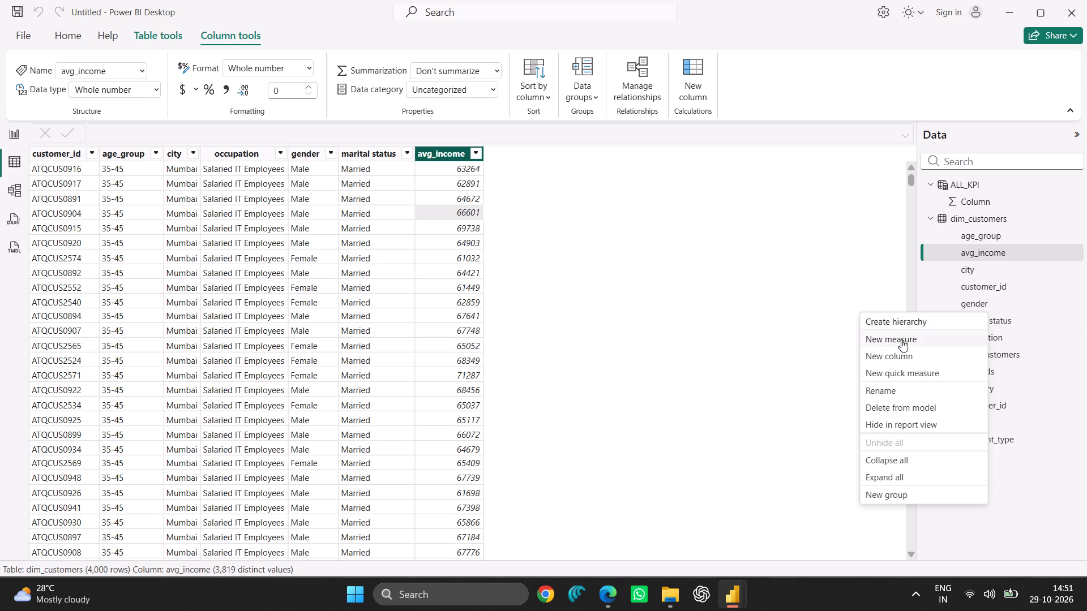
left_click(901, 339)
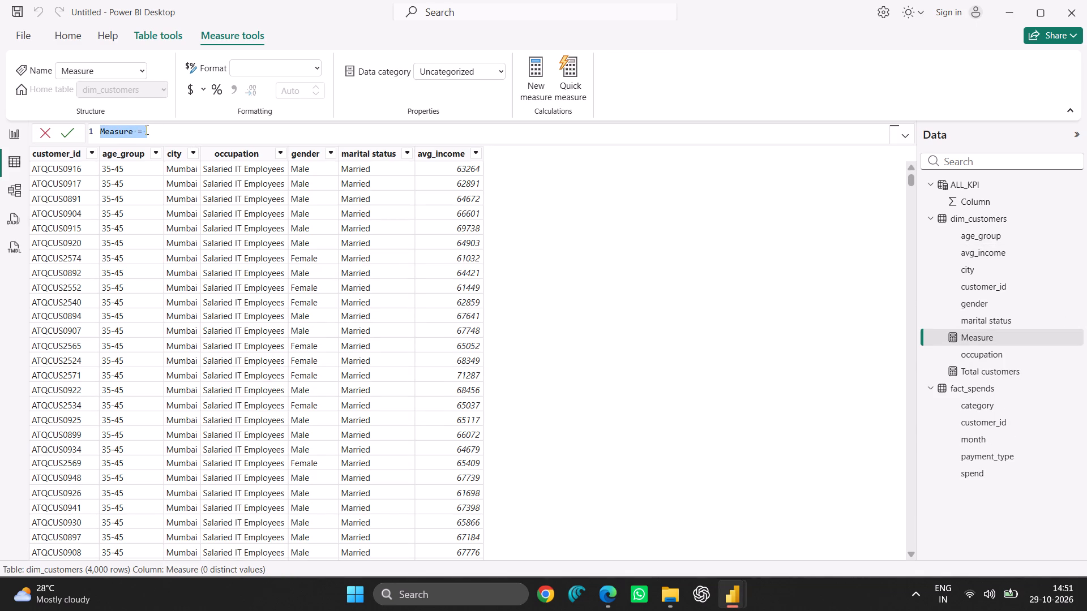
left_click(134, 130)
key("BackSpace")
key("BackSpace")
key("BackSpace")
key("BackSpace")
key("BackSpace")
key("BackSpace")
key("BackSpace")
key("BackSpace")
key("BackSpace")
key("BackSpace")
key("BackSpace")
key("BackSpace")
key("BackSpace")
key("BackSpace")
key("BackSpace")
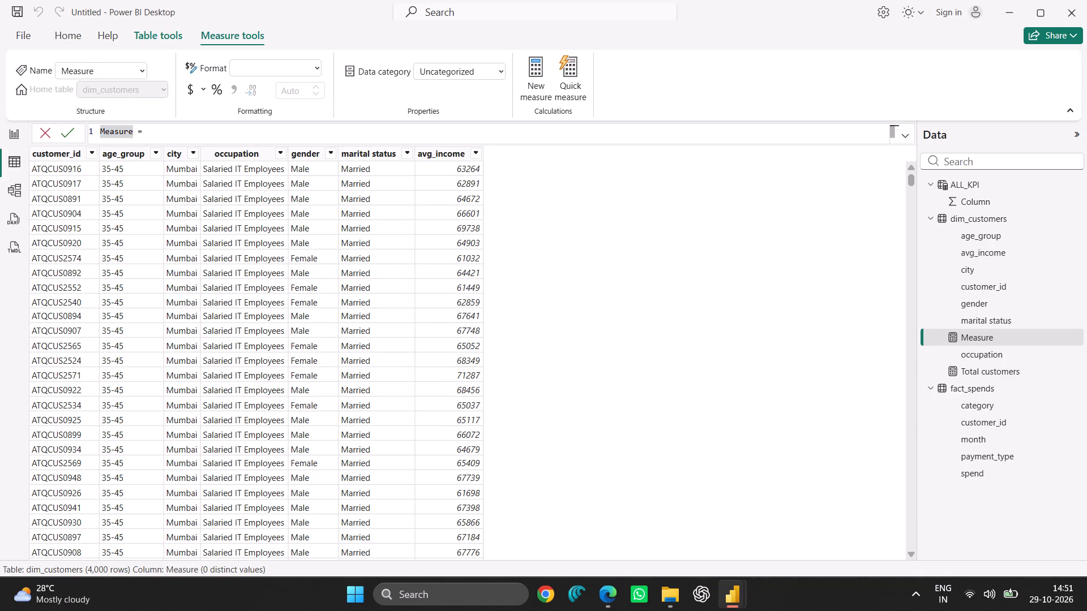
type("TOT")
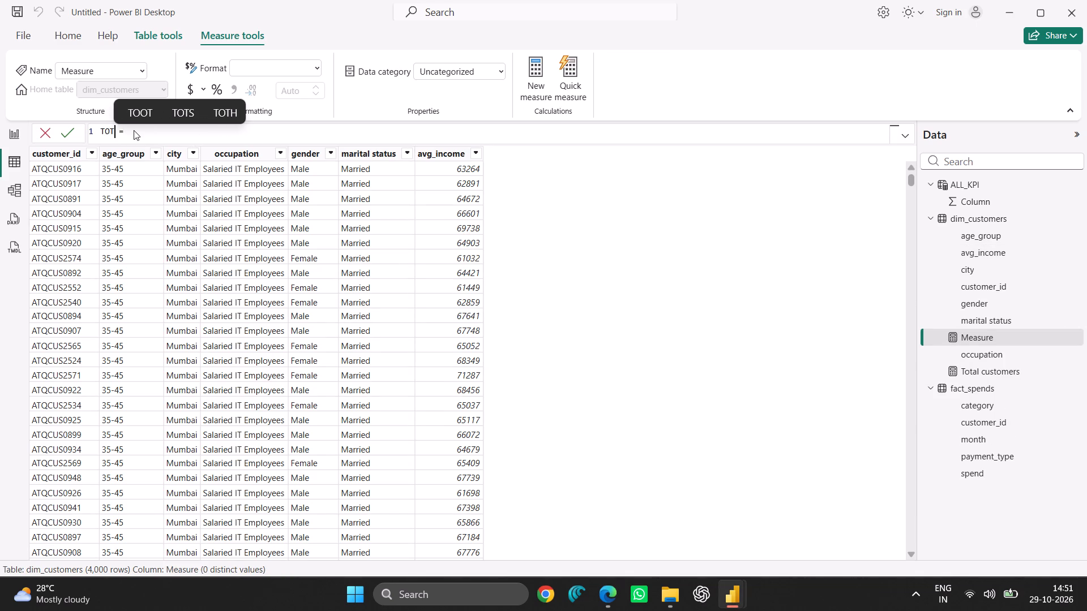
key("BackSpace")
key("BackSpace")
type("oal")
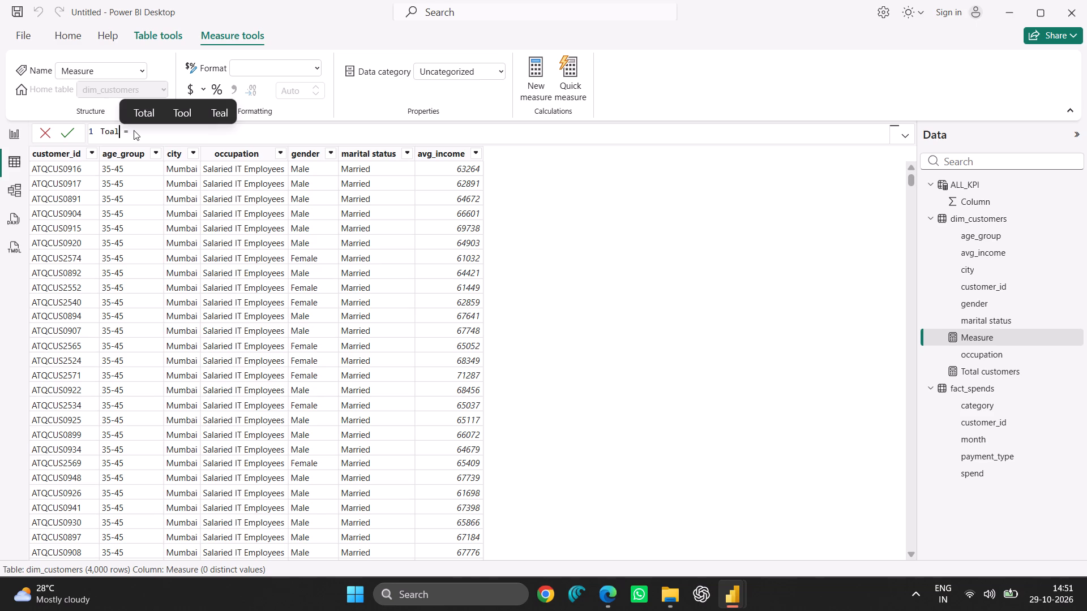
key("BackSpace")
key("BackSpace")
type("tal Spend")
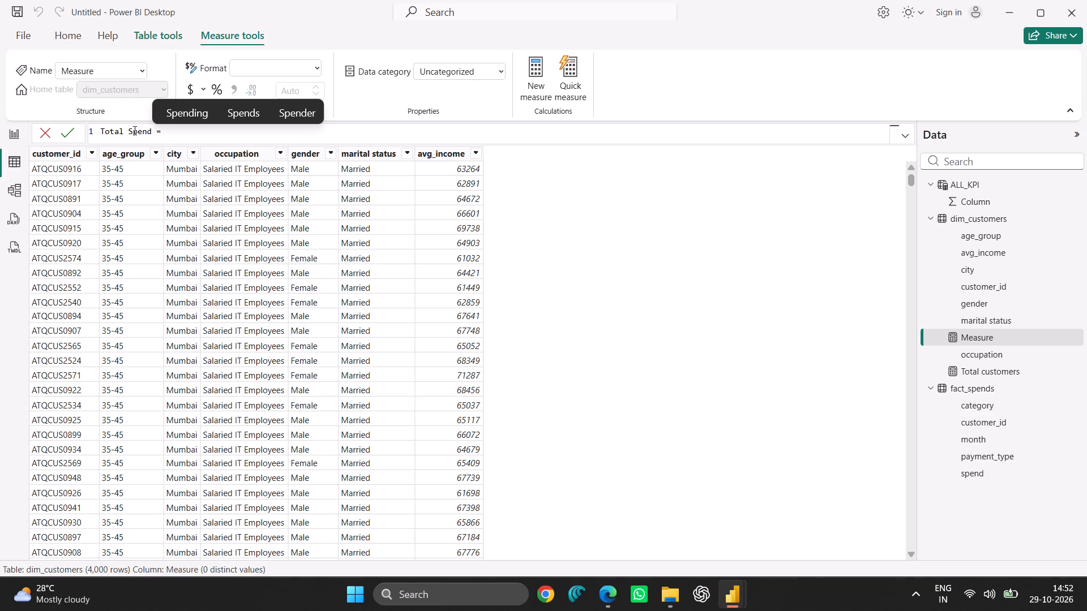
type("00")
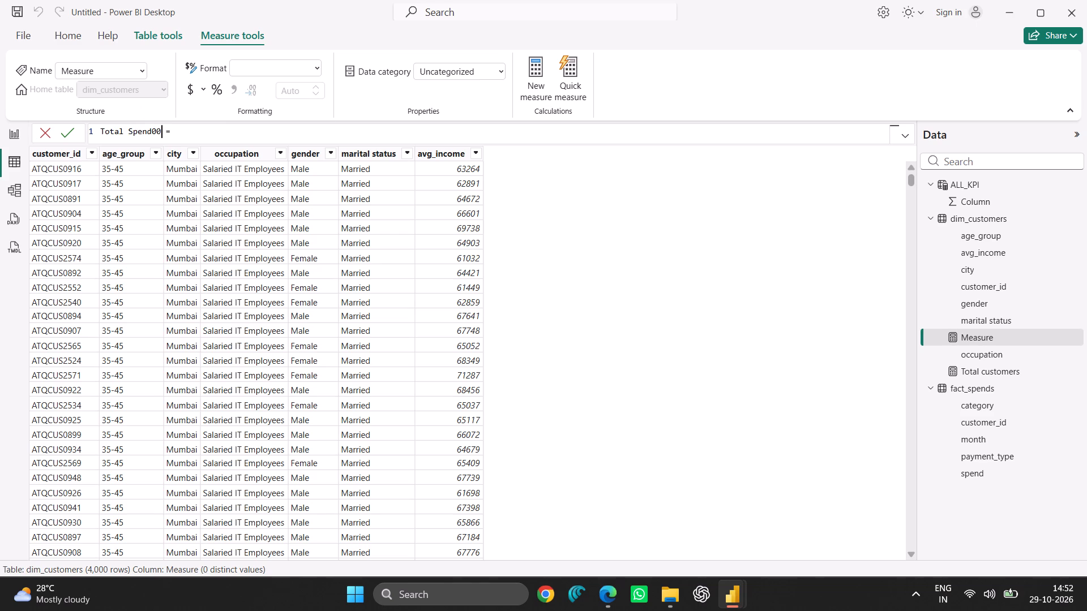
key("BackSpace")
key("BackSpace")
key("Right")
key("Right")
key("Right")
Define the Total Spend measure as SUM(fact_spends[spend]) and commit the formula.
key("shift+s")
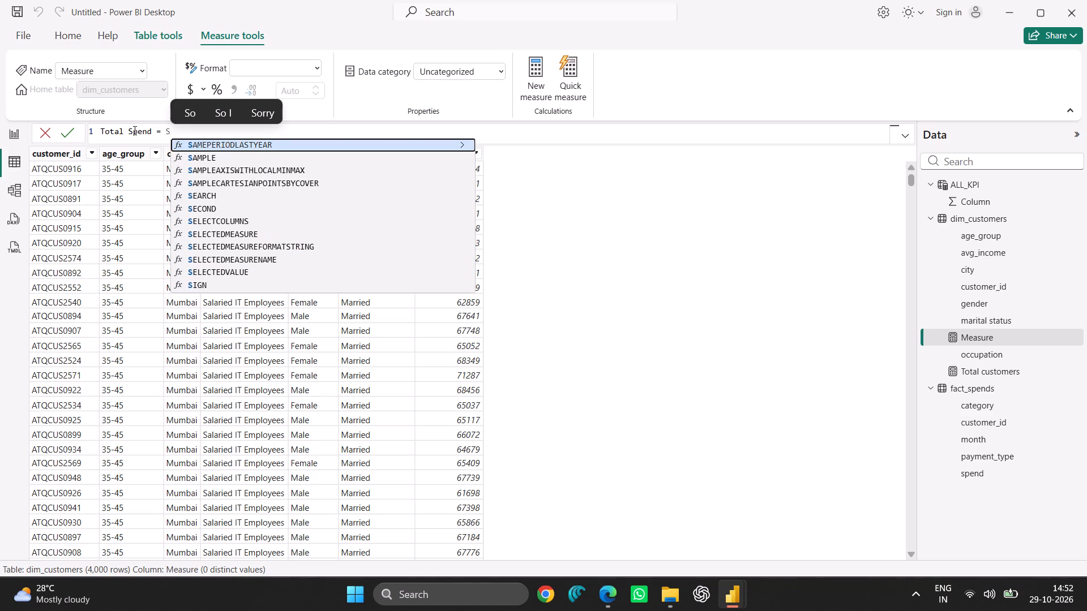
key("u")
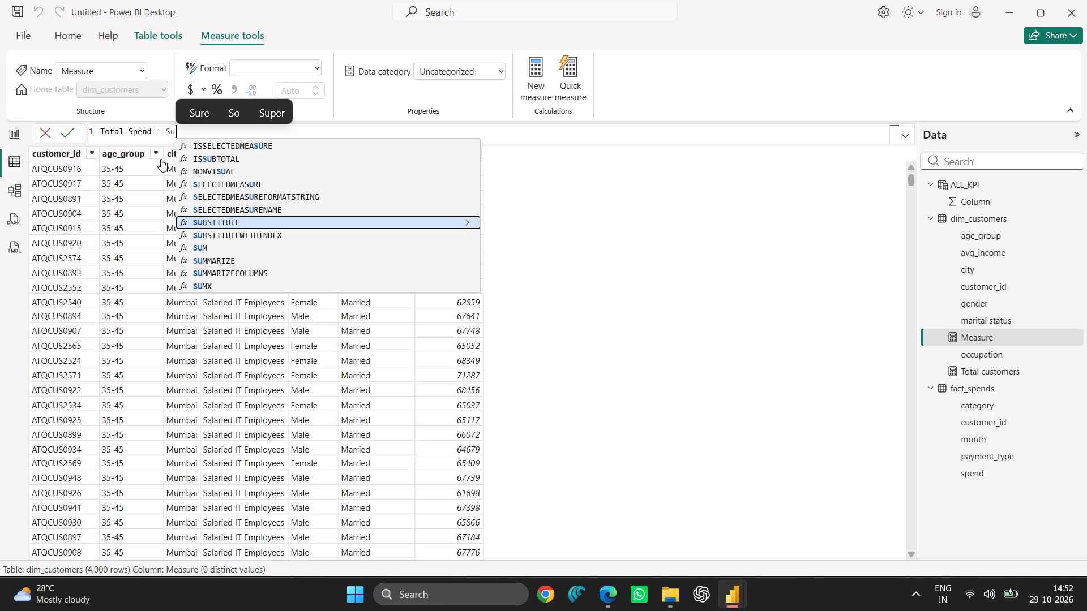
left_click(202, 247)
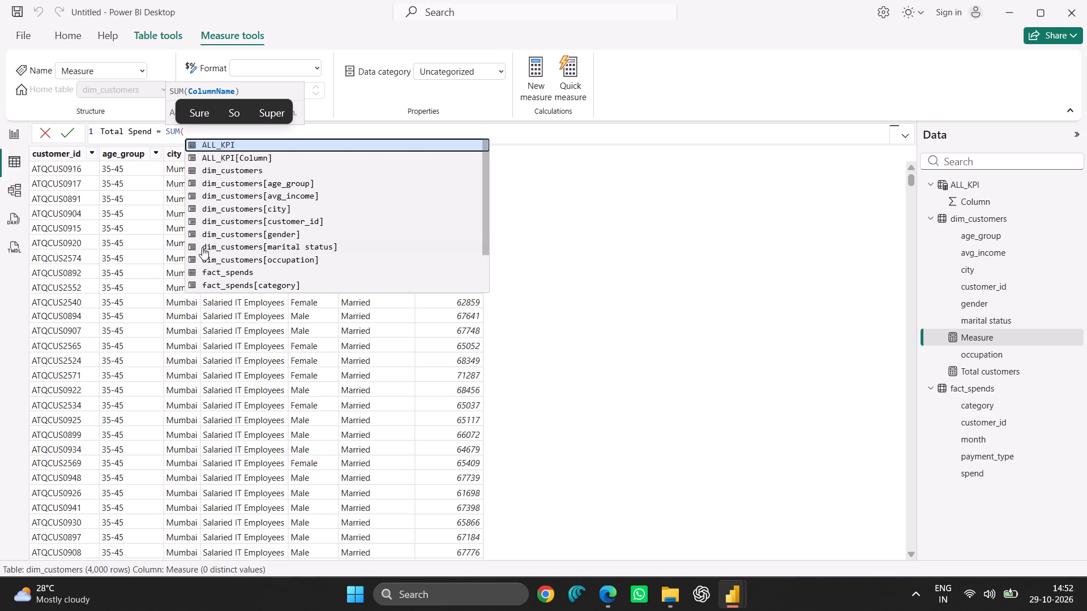
type("spend")
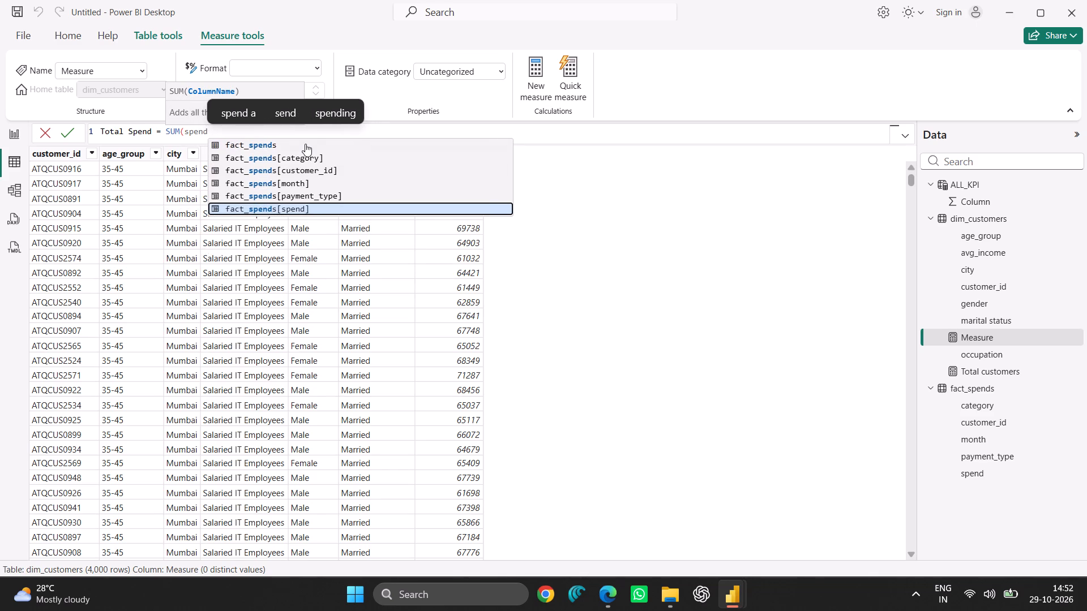
left_click(286, 205)
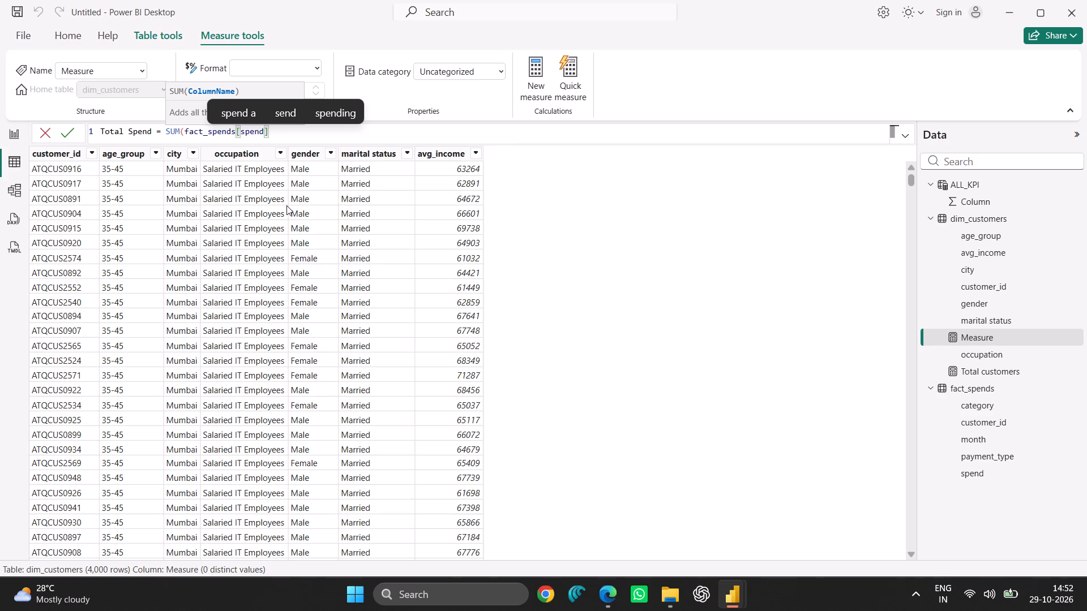
key("shift+parenright")
key("Return")
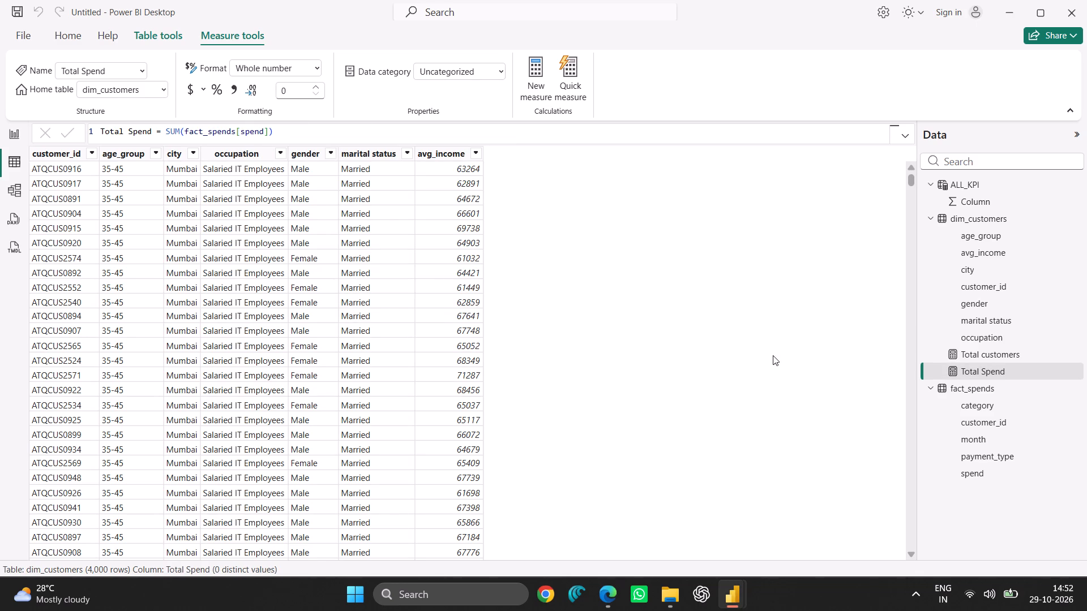
Set the default summarization of the ALL_KPI table's Column field to Don't summarize.
left_click(980, 198)
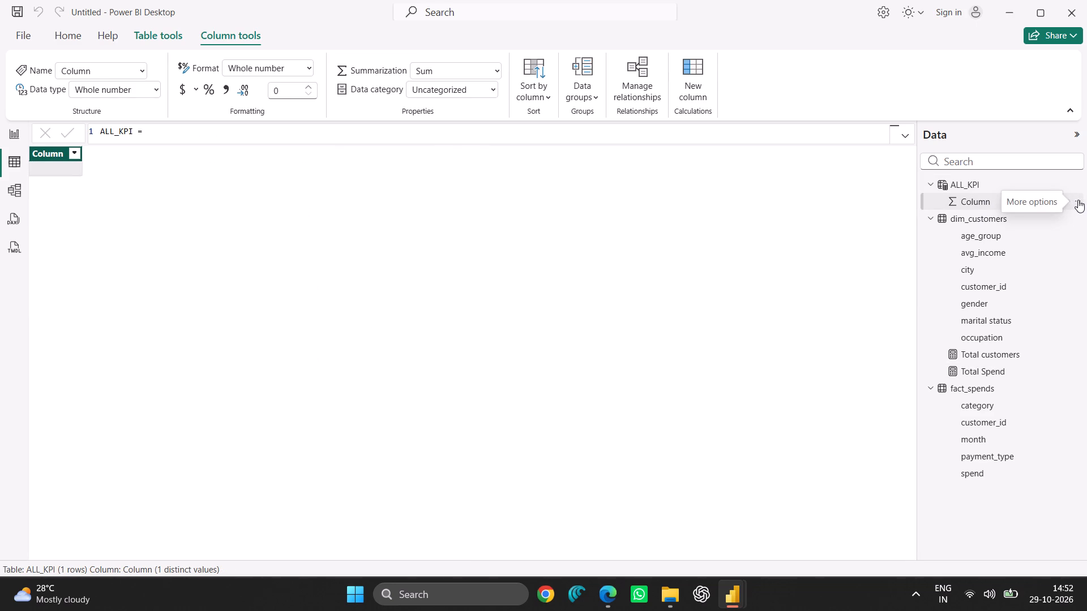
left_click(1079, 200)
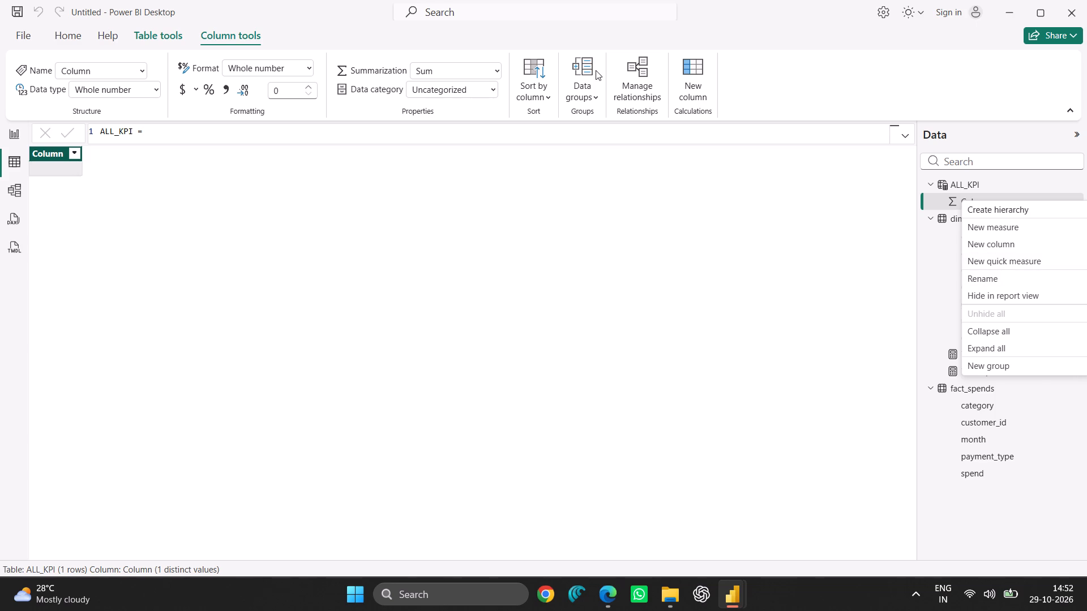
left_click(497, 71)
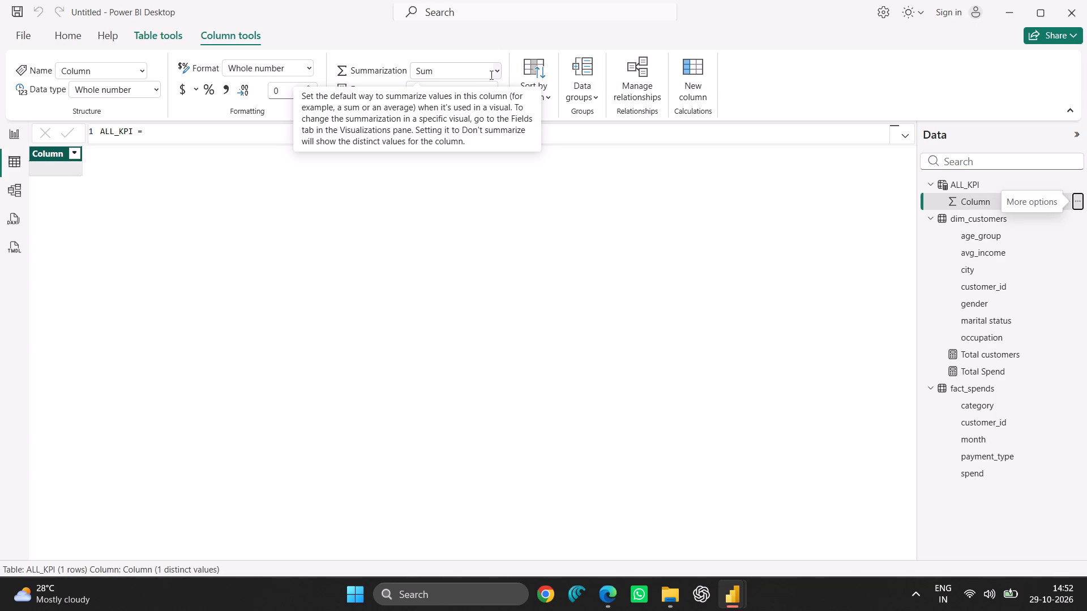
left_click(499, 69)
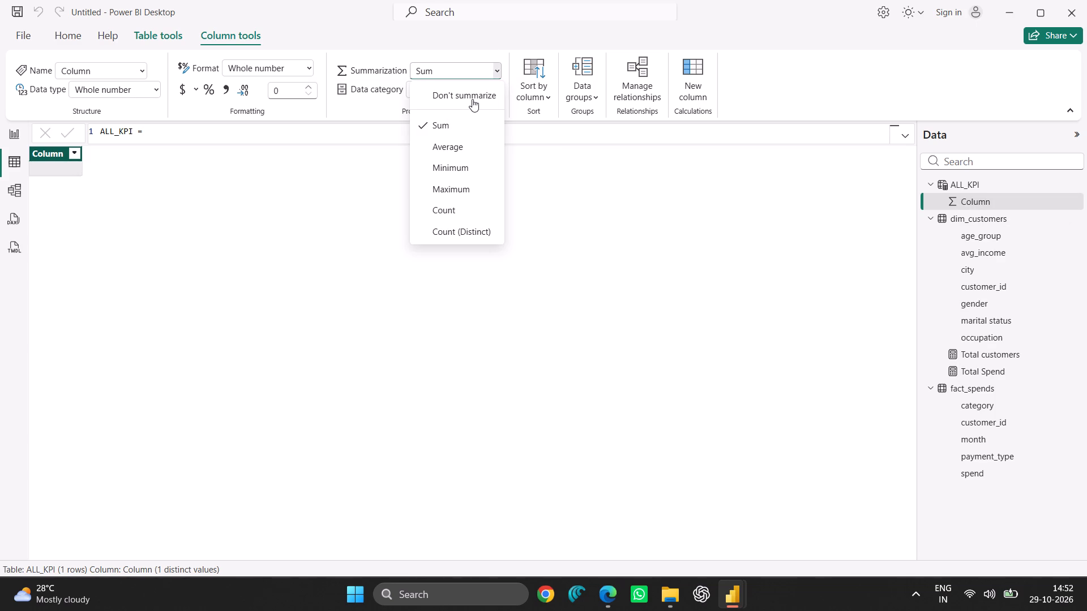
left_click(473, 96)
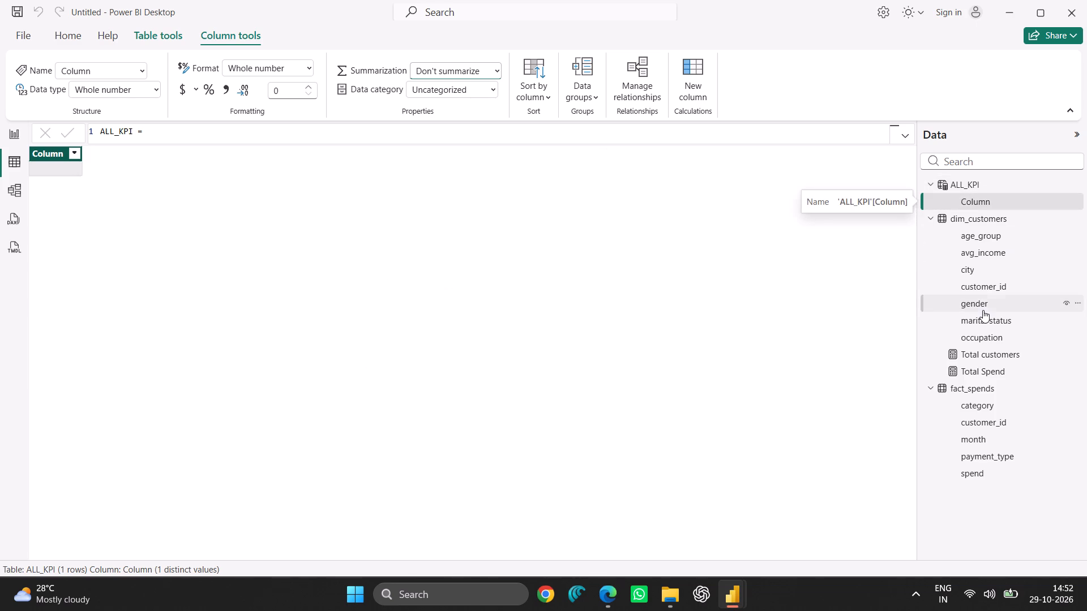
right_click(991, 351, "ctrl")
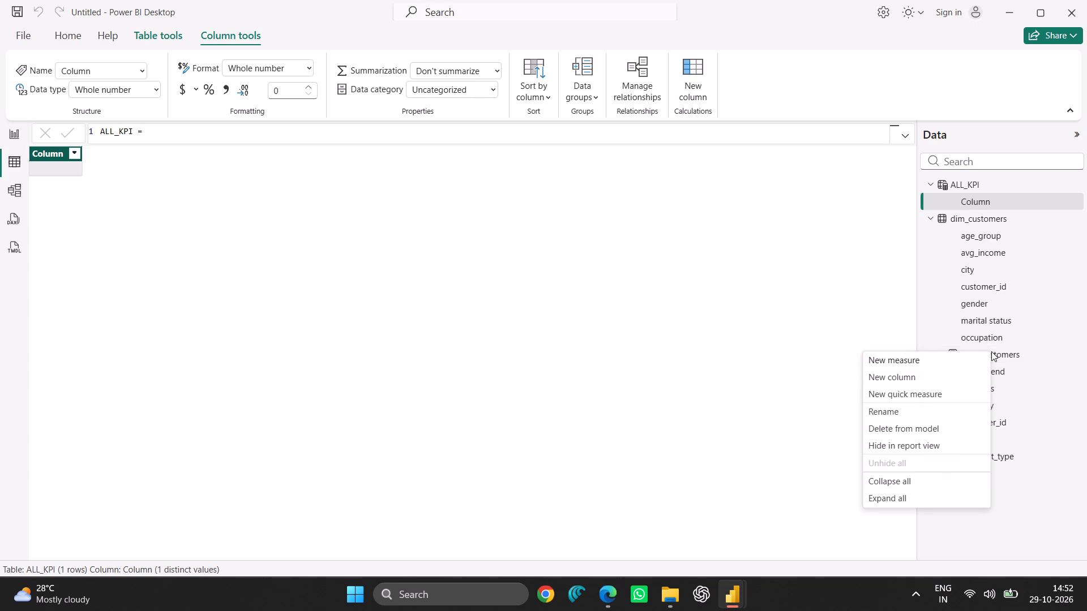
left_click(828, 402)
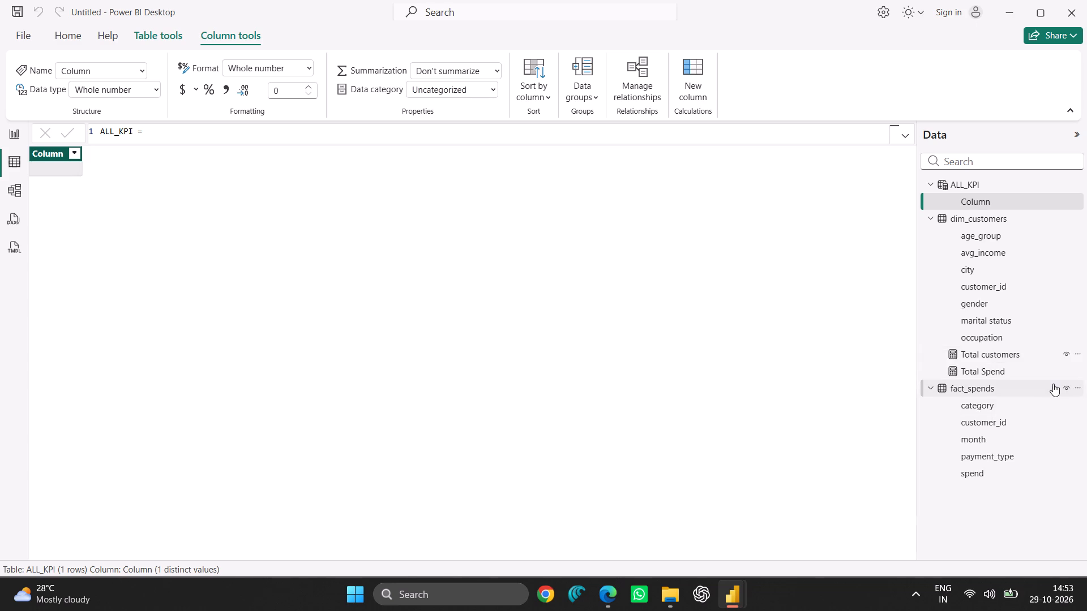
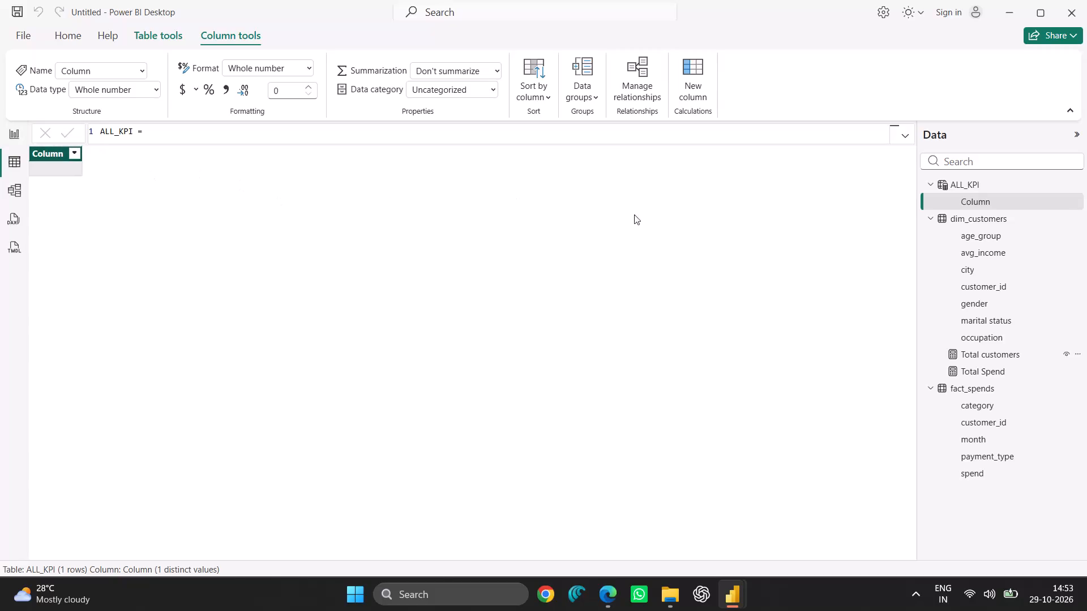
Create a new measure in the ALL_KPI table and replace its default name in the formula with a name starting with Avreg.
right_click(1017, 195)
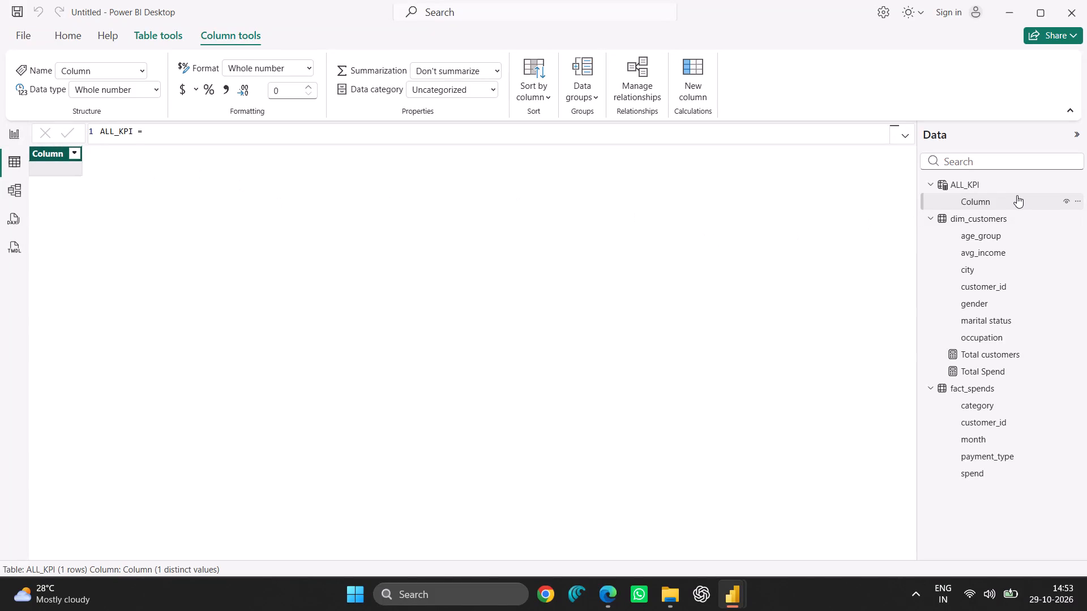
right_click(1017, 195)
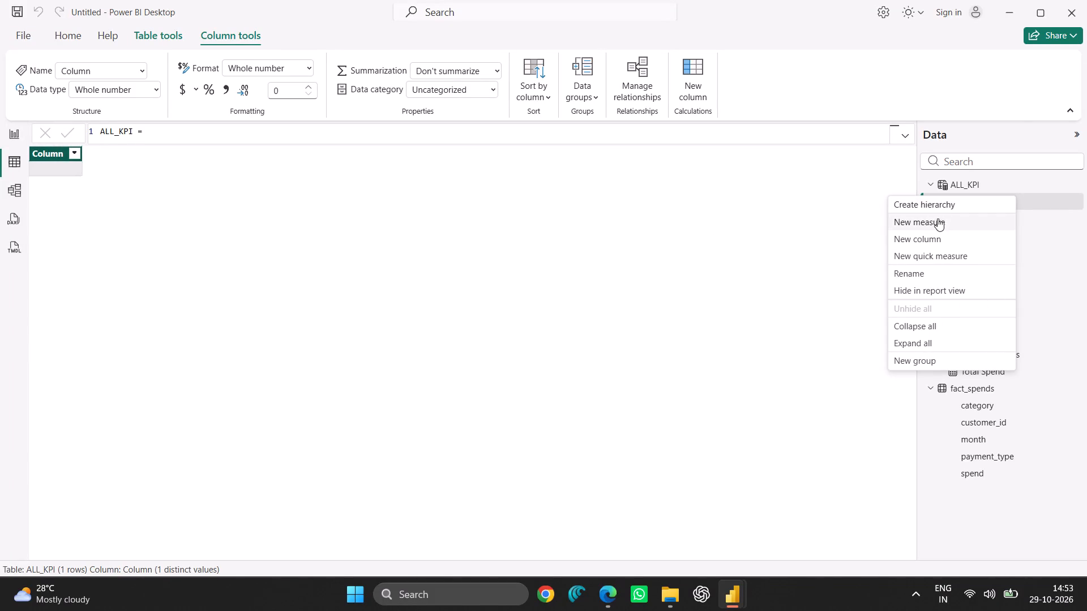
left_click(938, 217)
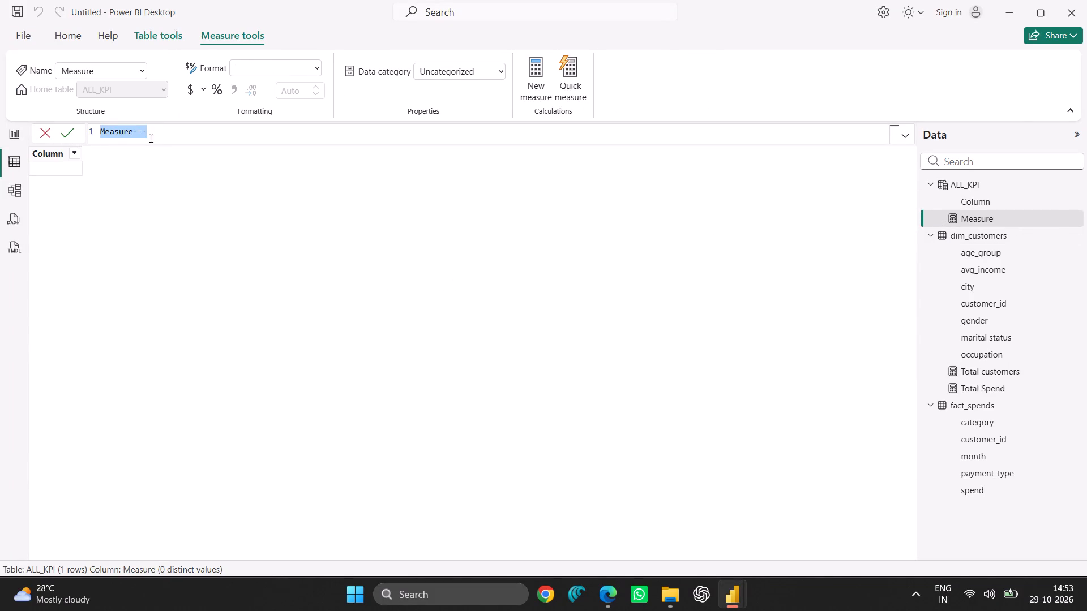
left_click(135, 130)
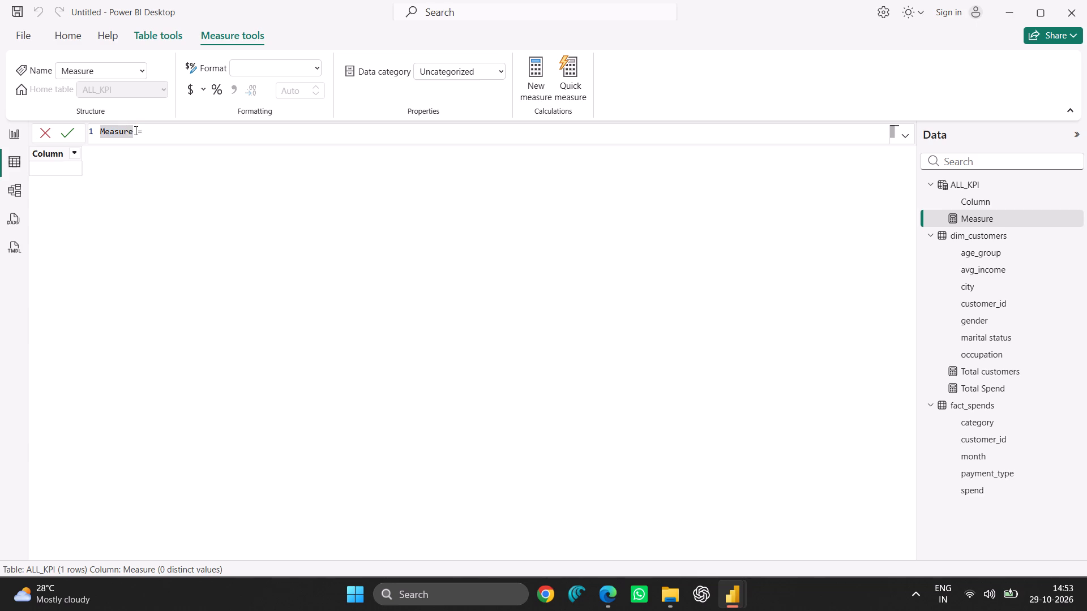
key("BackSpace")
key("BackSpace")
key("BackSpace")
key("BackSpace")
key("BackSpace")
key("BackSpace")
key("BackSpace")
key("BackSpace")
key("BackSpace")
key("BackSpace")
key("BackSpace")
key("BackSpace")
key("BackSpace")
key("BackSpace")
key("BackSpace")
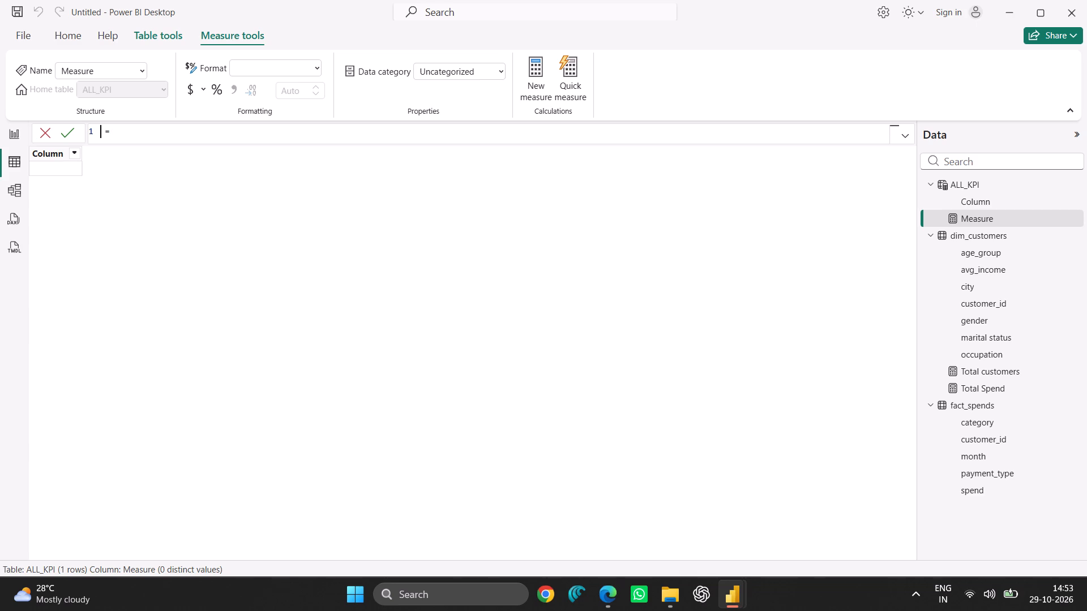
key("shift+a")
key("v")
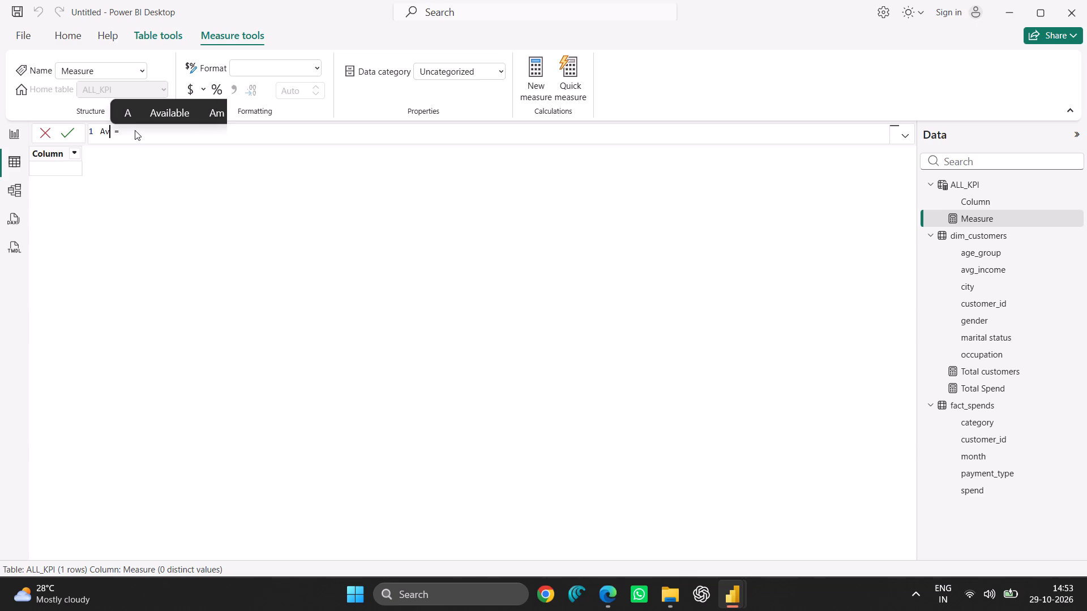
type("re")
key("g")
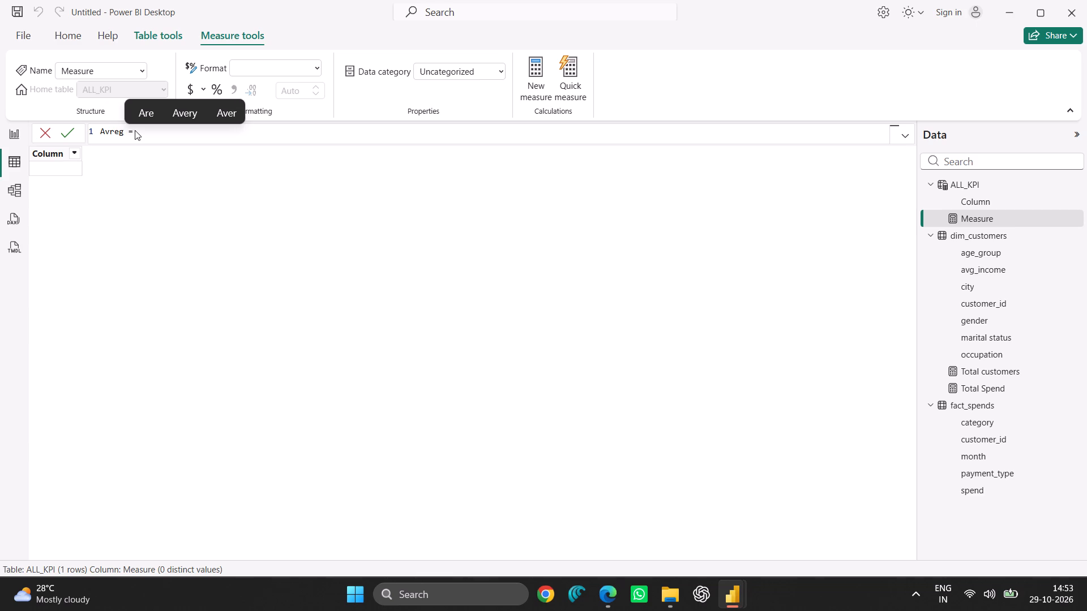